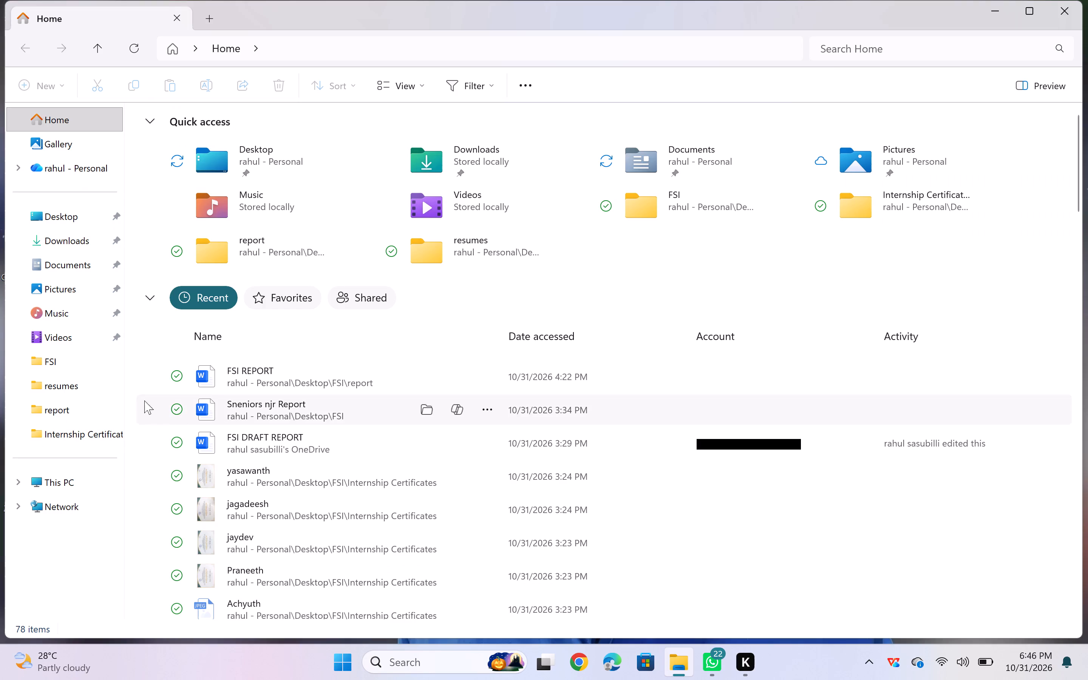
# Open the FSI REPORT document from the report folder inside FSI, maximize its window and dismiss the support notice.
pyautogui.doubleClick(69, 367)
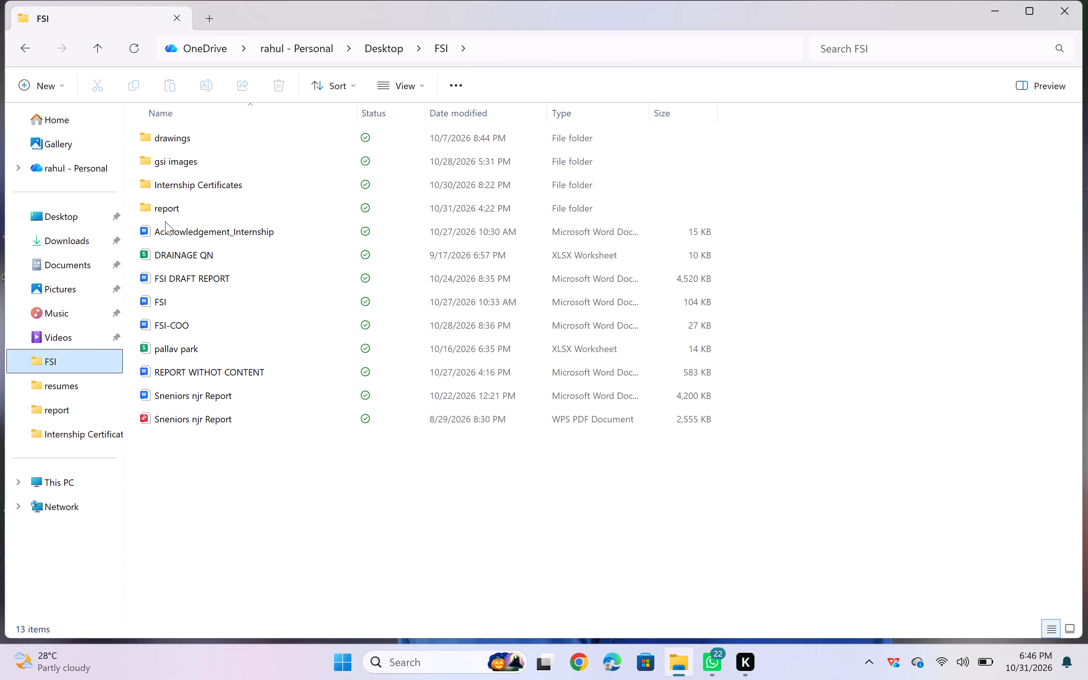
pyautogui.doubleClick(177, 215)
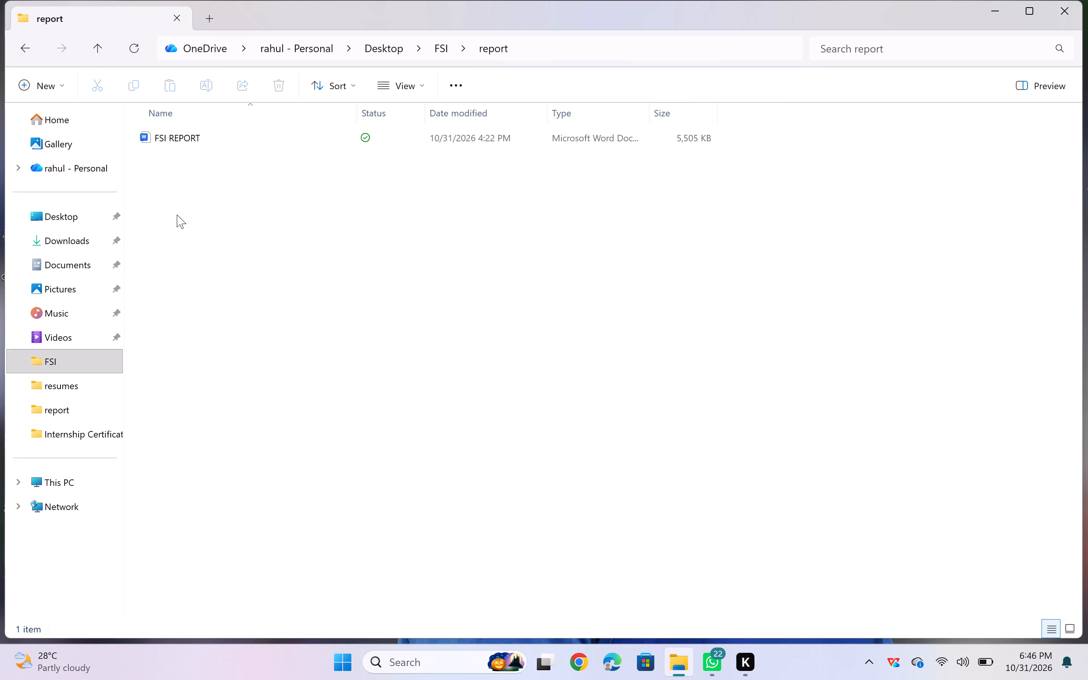
pyautogui.doubleClick(222, 141)
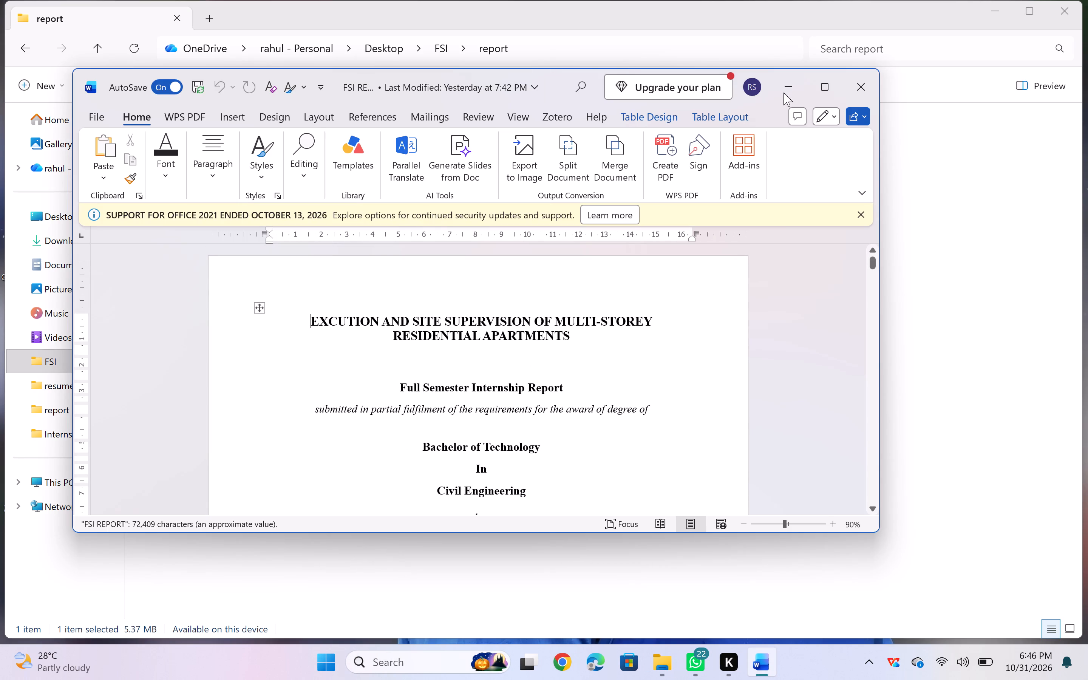
pyautogui.click(822, 85)
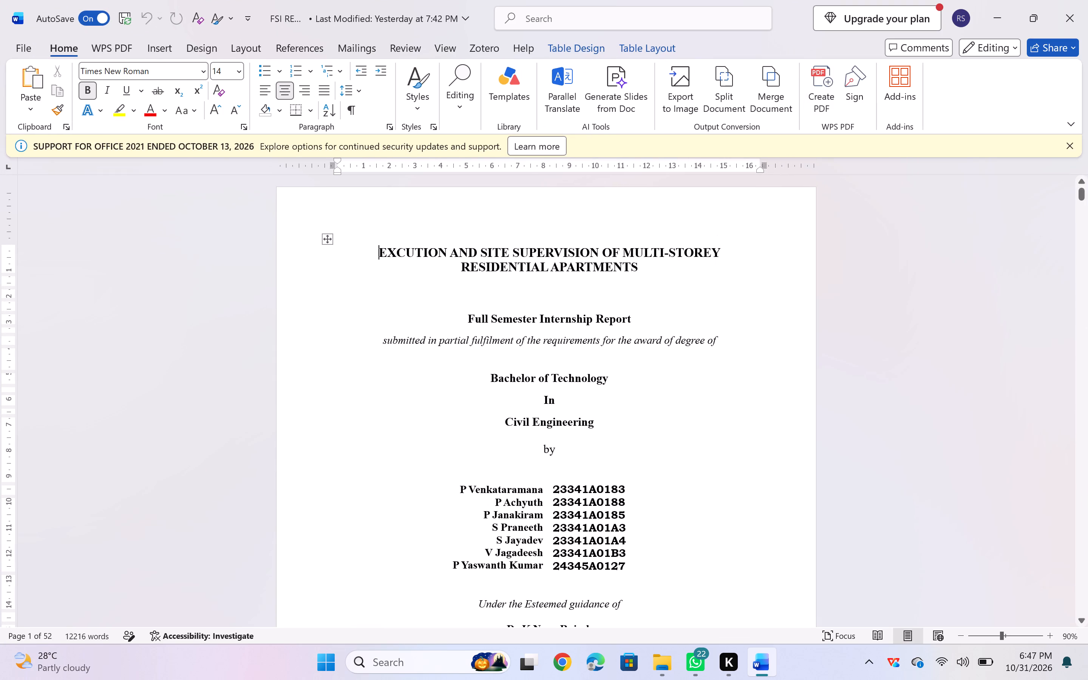
pyautogui.click(1066, 144)
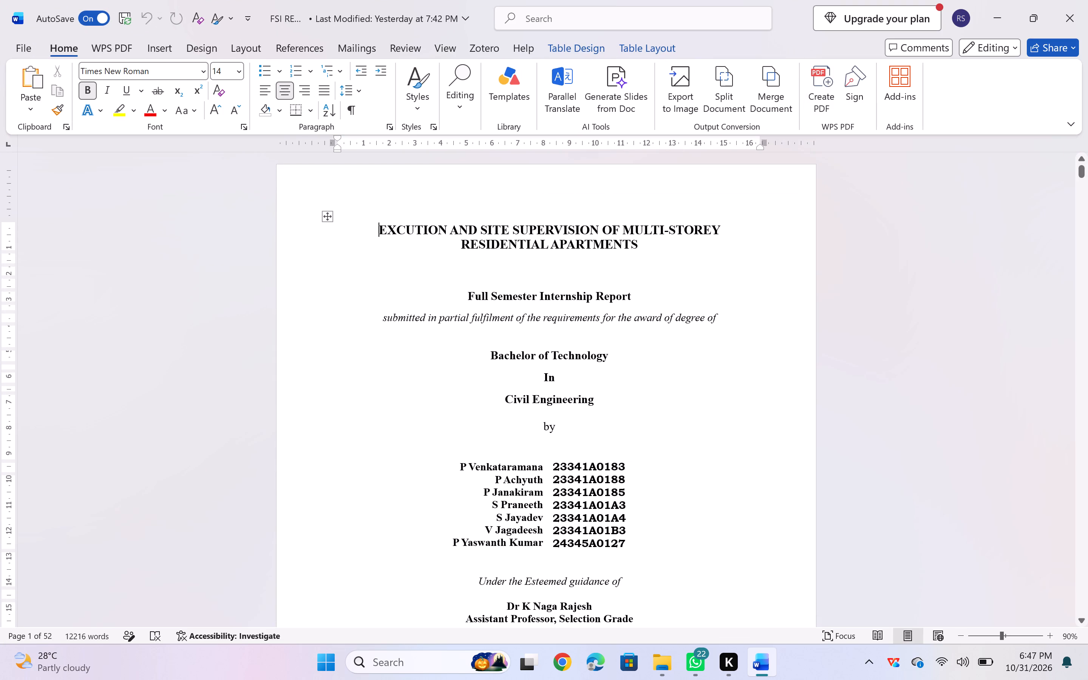
# Review the report's front pages, from the cover and department certificate through the scanned internship certificates and back to the cover.
pyautogui.scroll(-4, 697, 356)
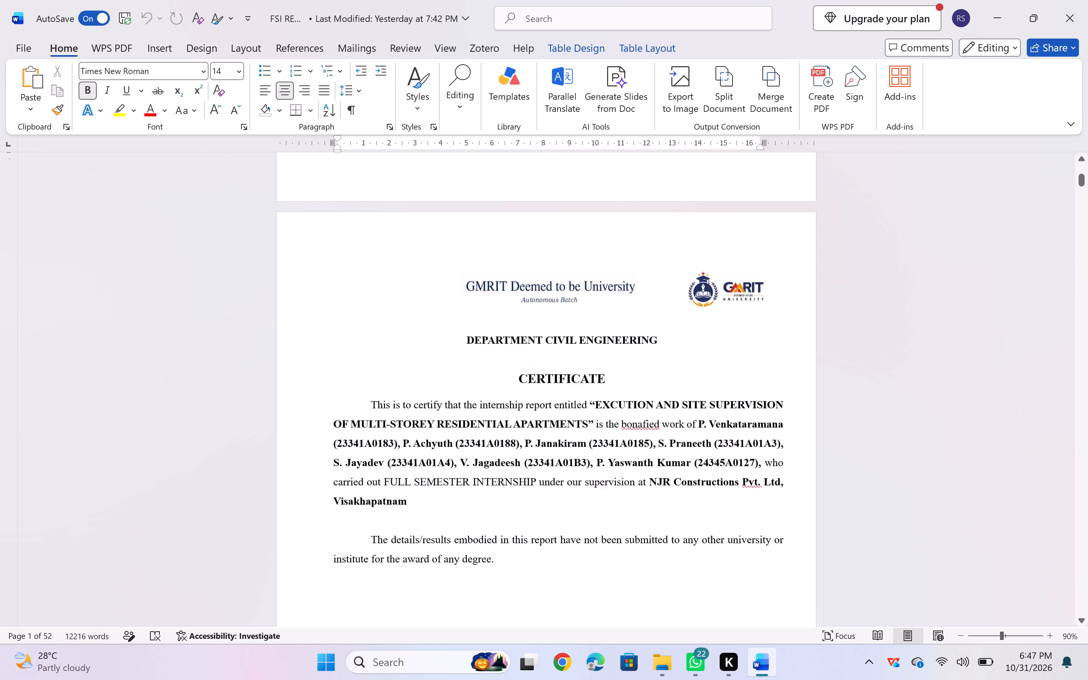
pyautogui.scroll(-3, 697, 356)
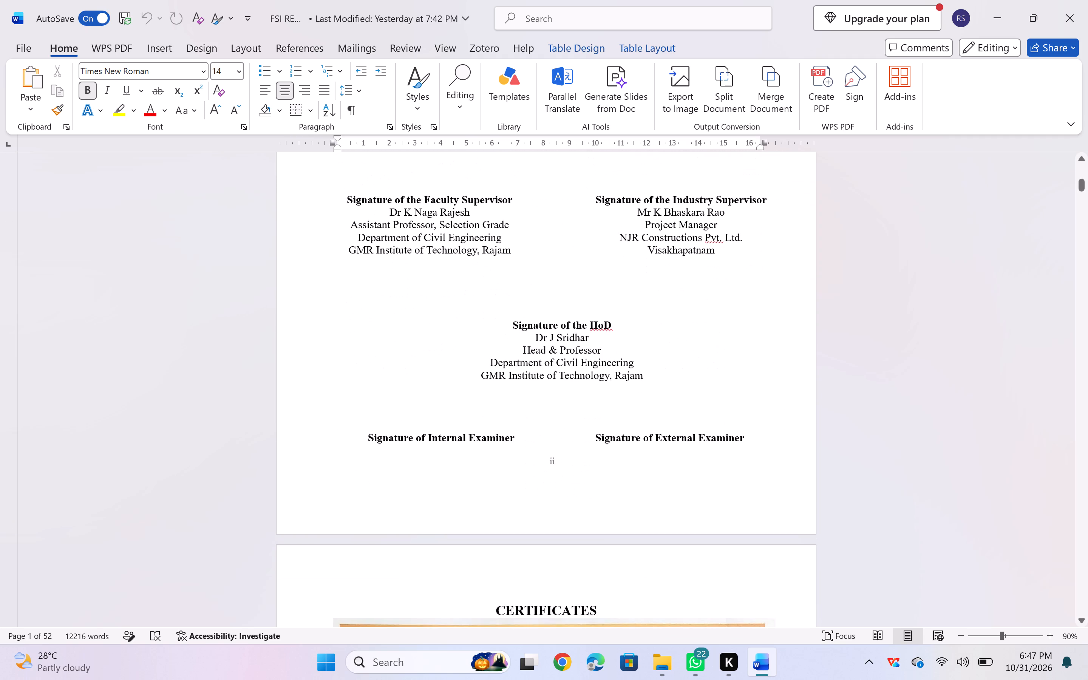
pyautogui.scroll(4, 697, 356)
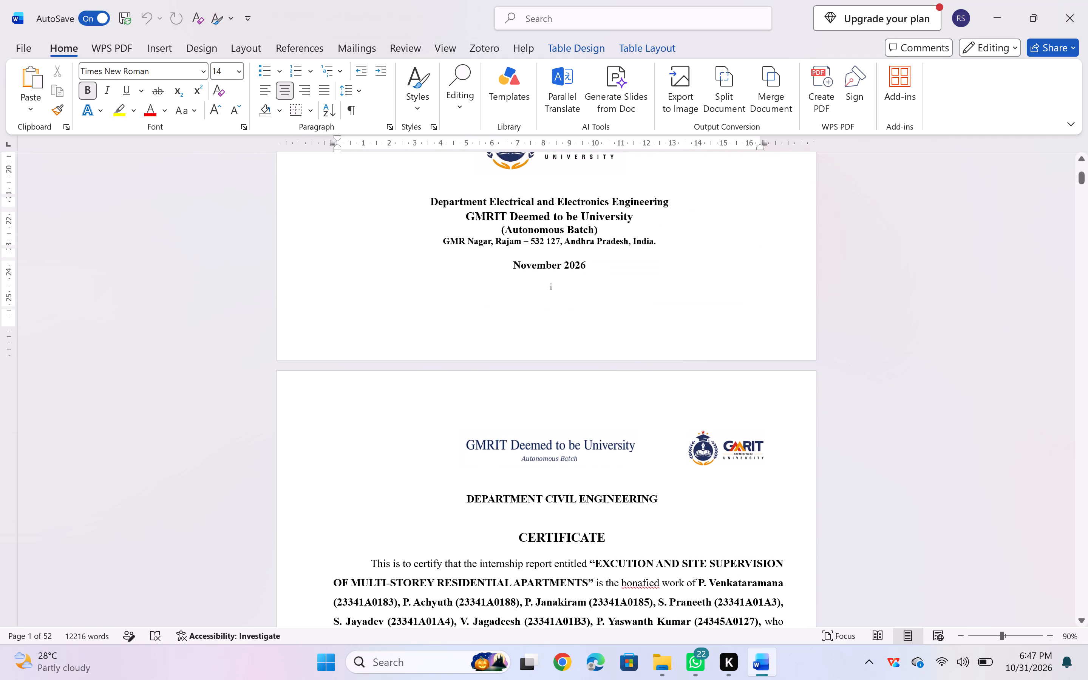
pyautogui.scroll(-3, 573, 360)
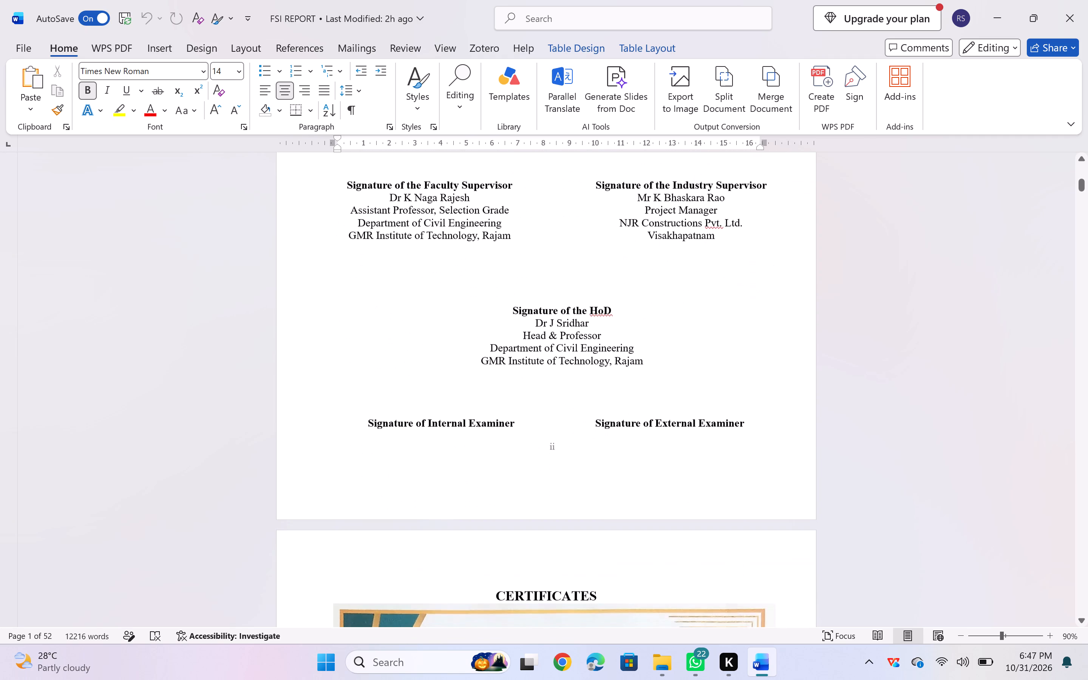
pyautogui.scroll(-5, 573, 360)
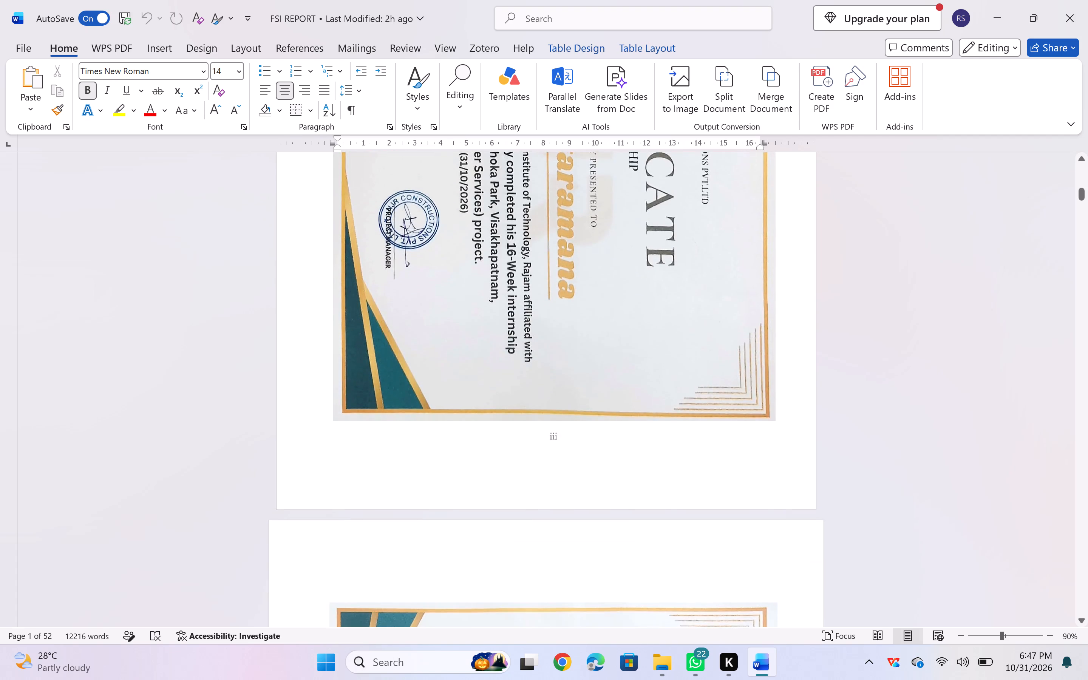
pyautogui.scroll(-6, 573, 360)
pyautogui.scroll(1, 573, 360)
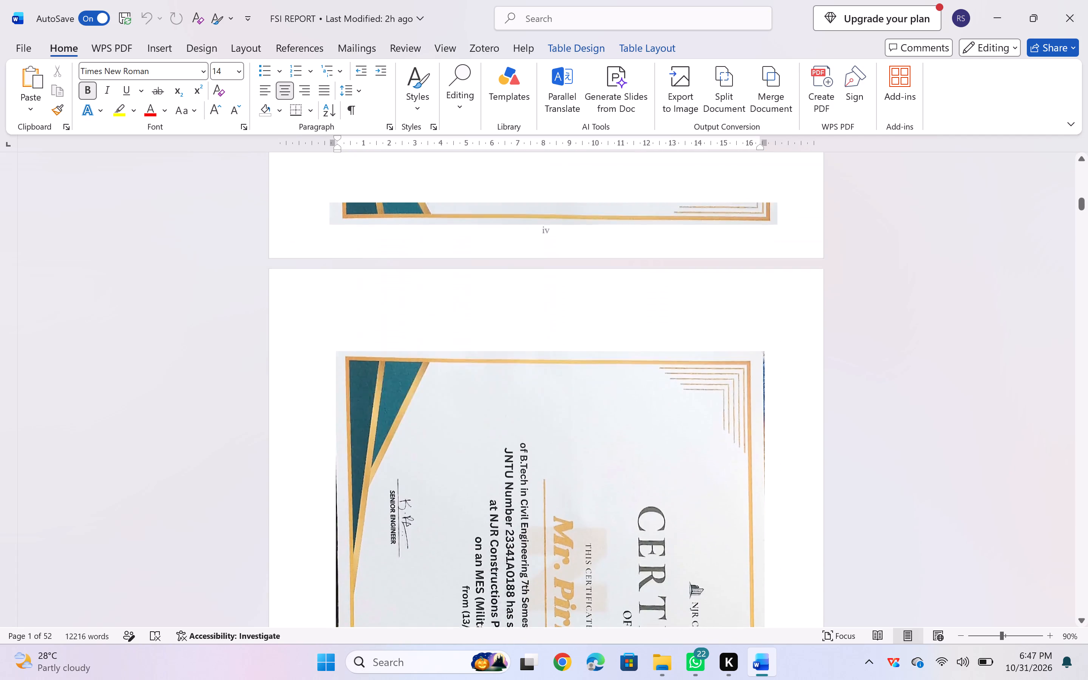
pyautogui.scroll(2, 573, 360)
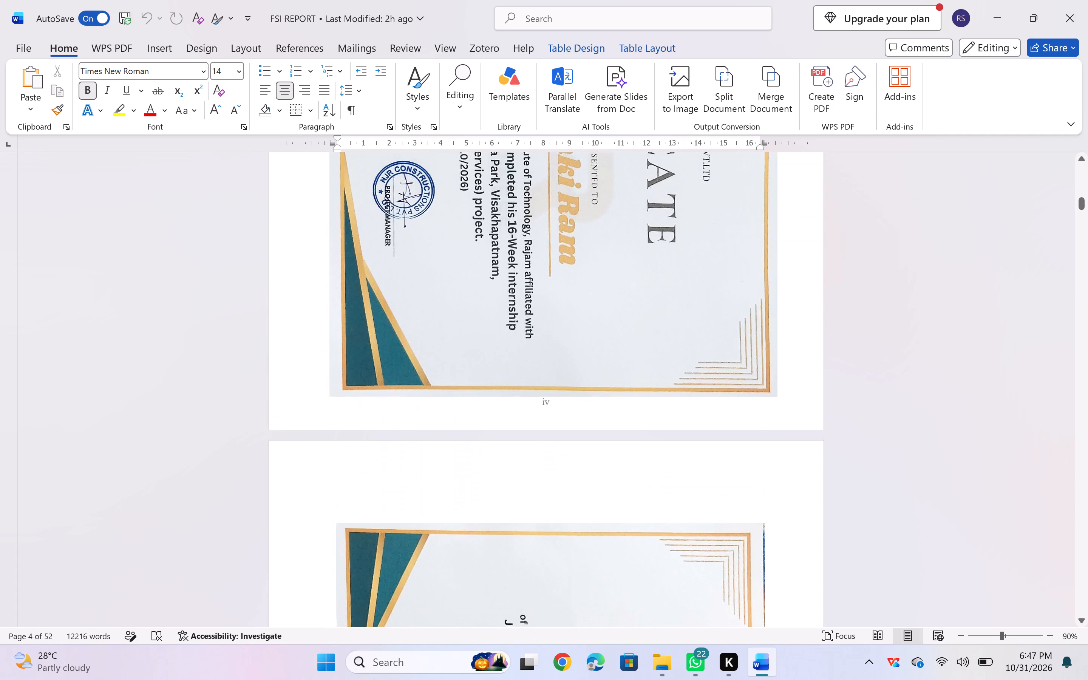
pyautogui.scroll(1, 573, 360)
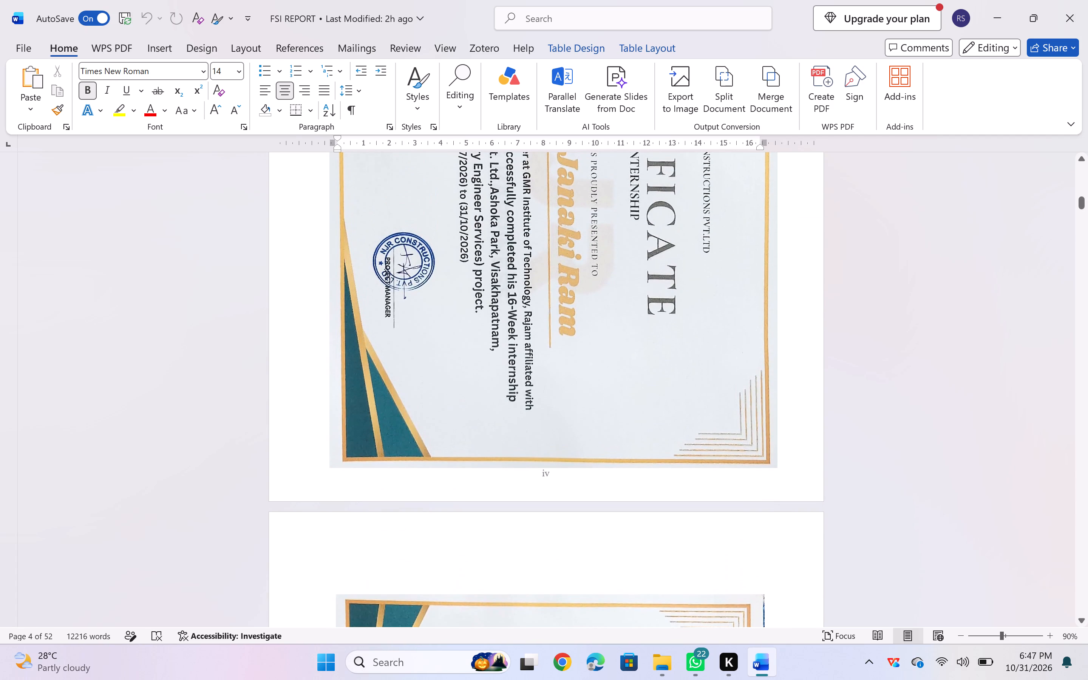
pyautogui.scroll(4, 573, 360)
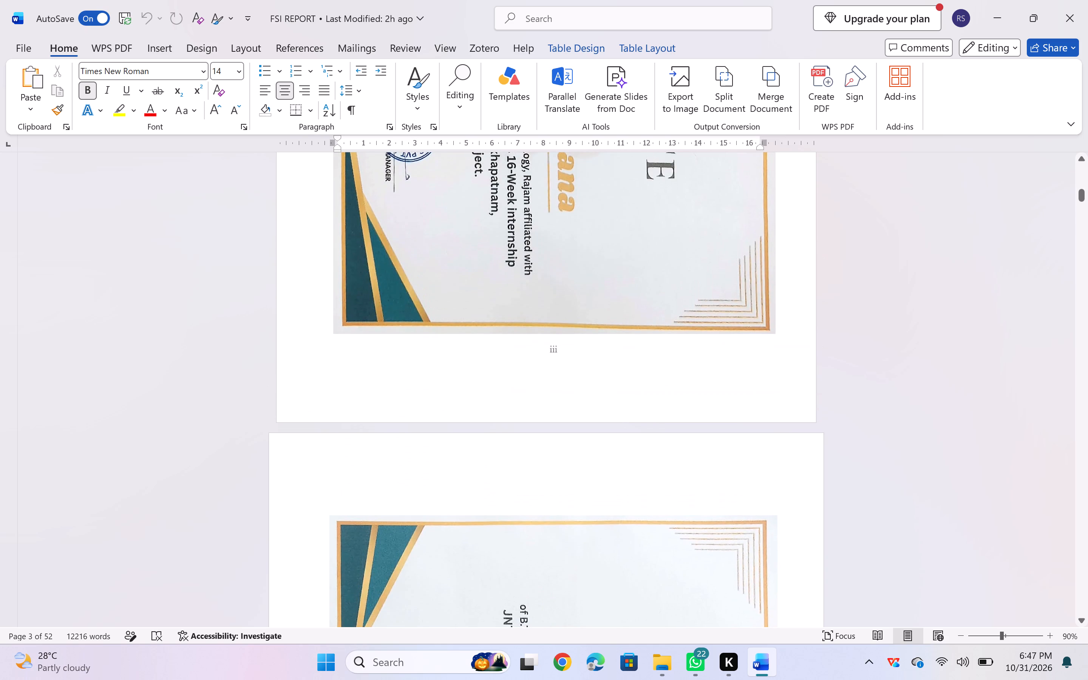
pyautogui.scroll(2, 573, 360)
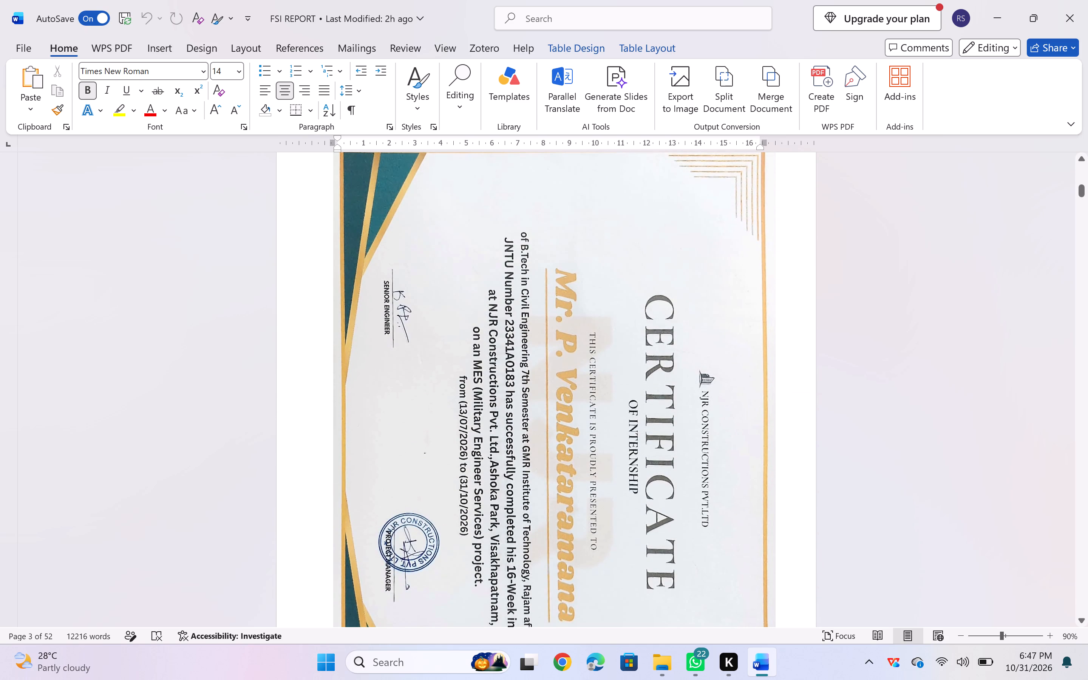
pyautogui.scroll(4, 573, 360)
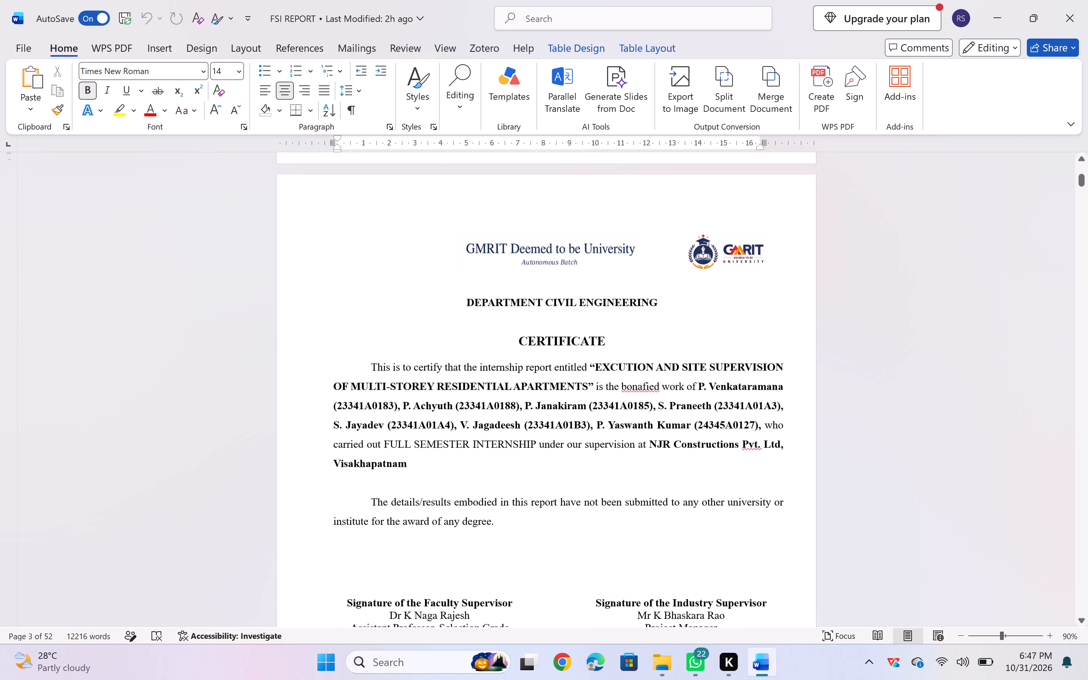
pyautogui.scroll(2, 573, 360)
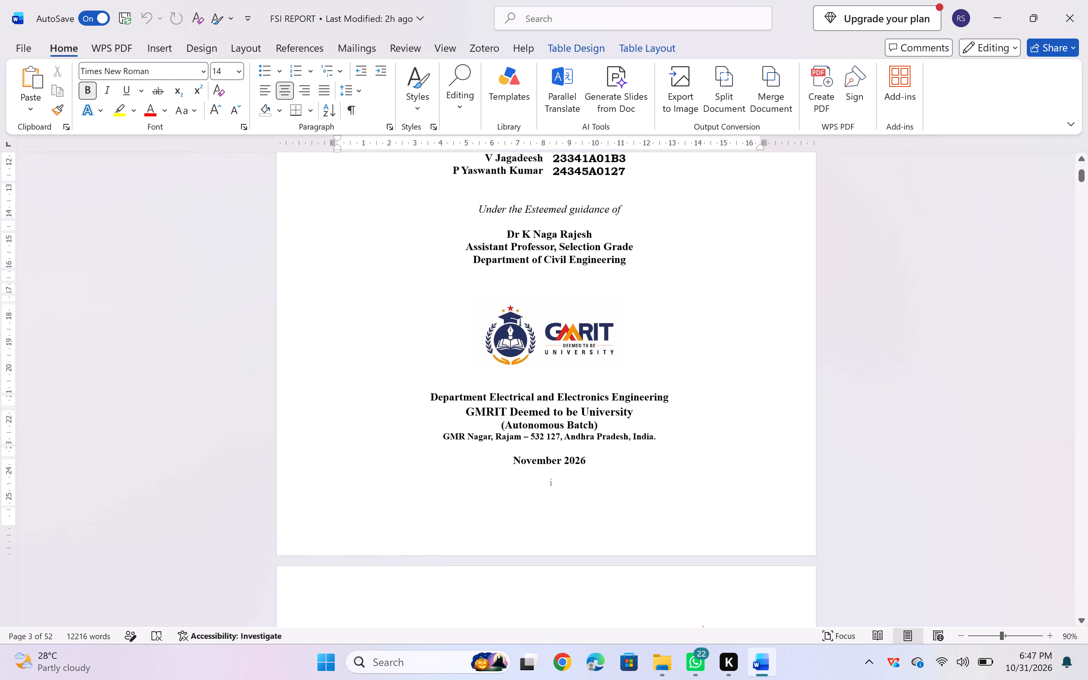
pyautogui.scroll(1, 573, 360)
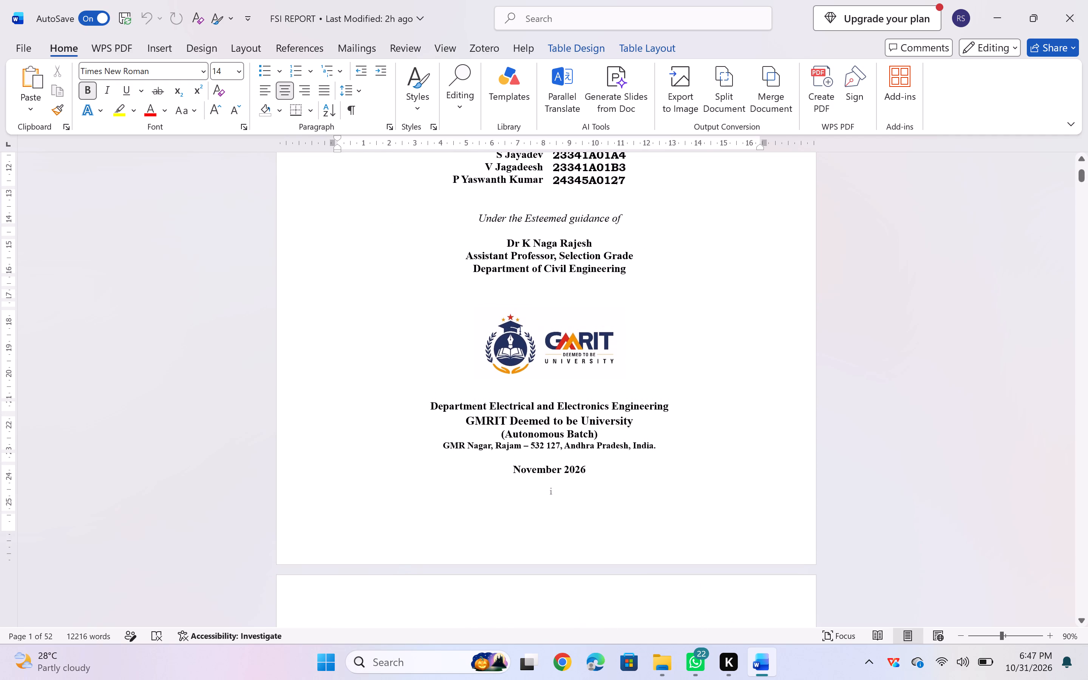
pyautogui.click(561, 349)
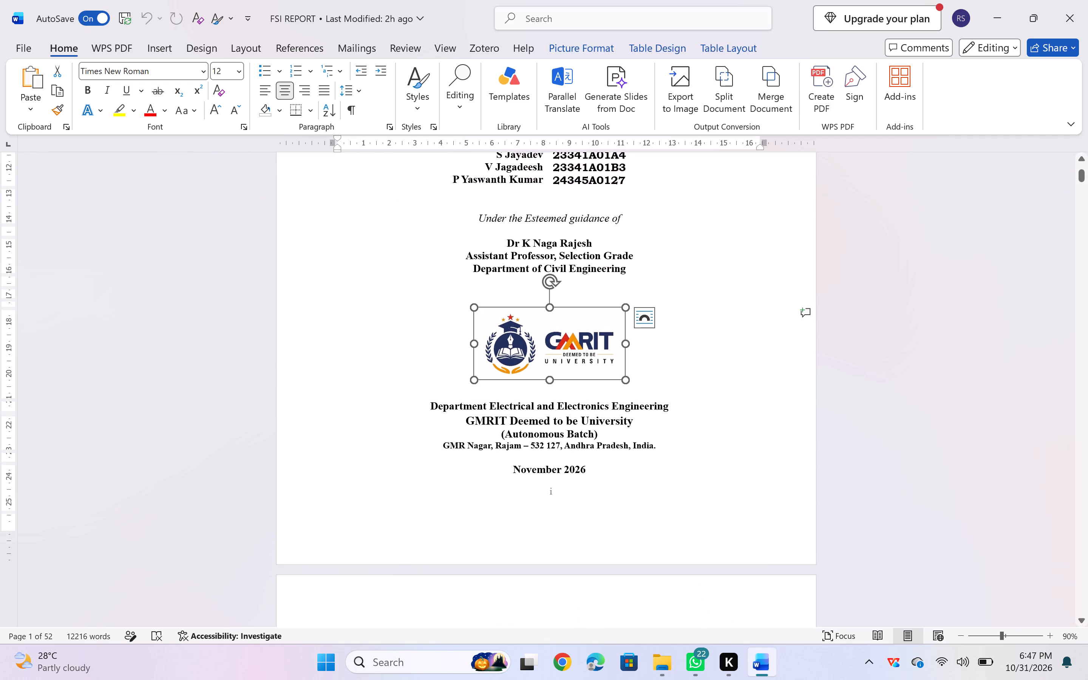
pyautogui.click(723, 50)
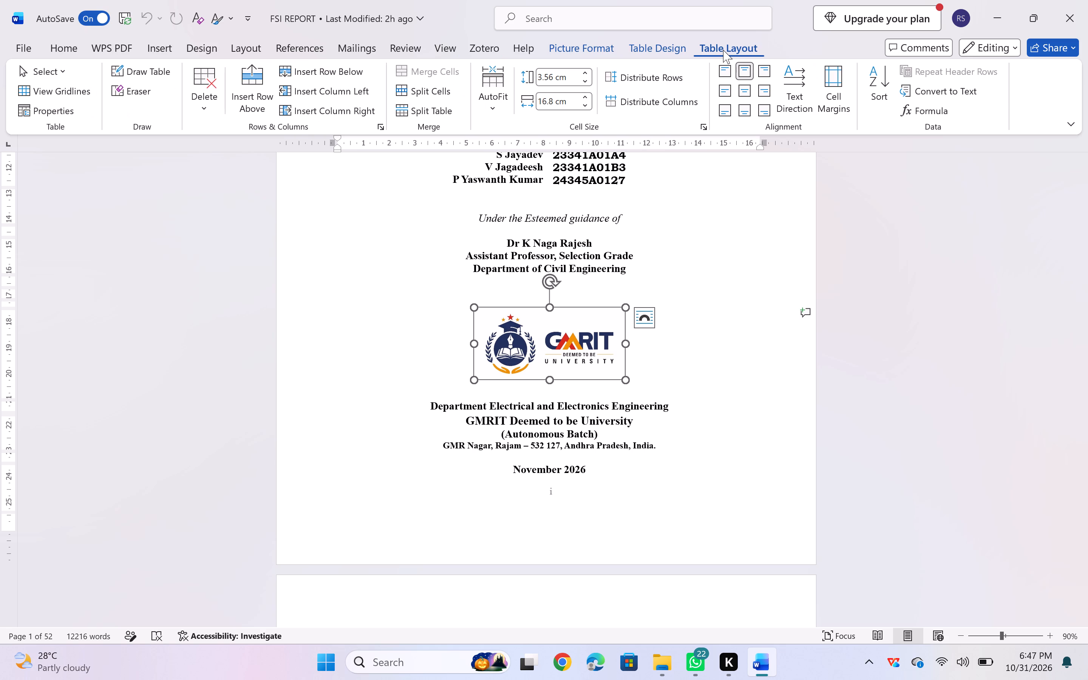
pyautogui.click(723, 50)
# Delete the entire table row holding "November 2026" and the selected mark below it at the bottom of the cover page.
pyautogui.scroll(1, 576, 260)
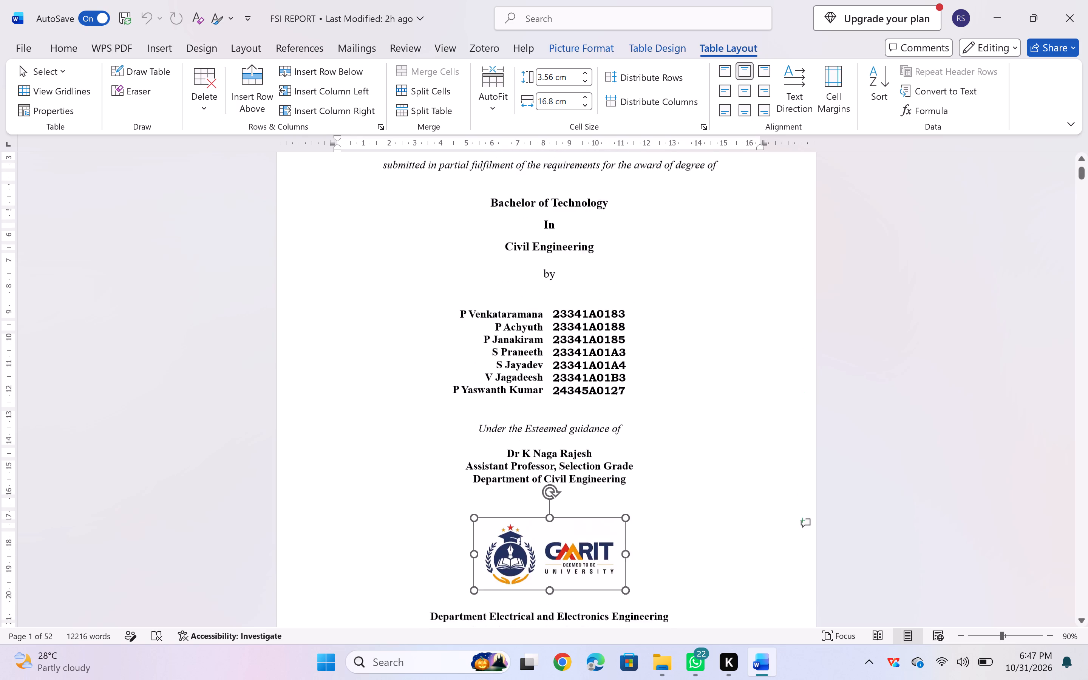
pyautogui.scroll(1, 576, 260)
pyautogui.scroll(-3, 576, 260)
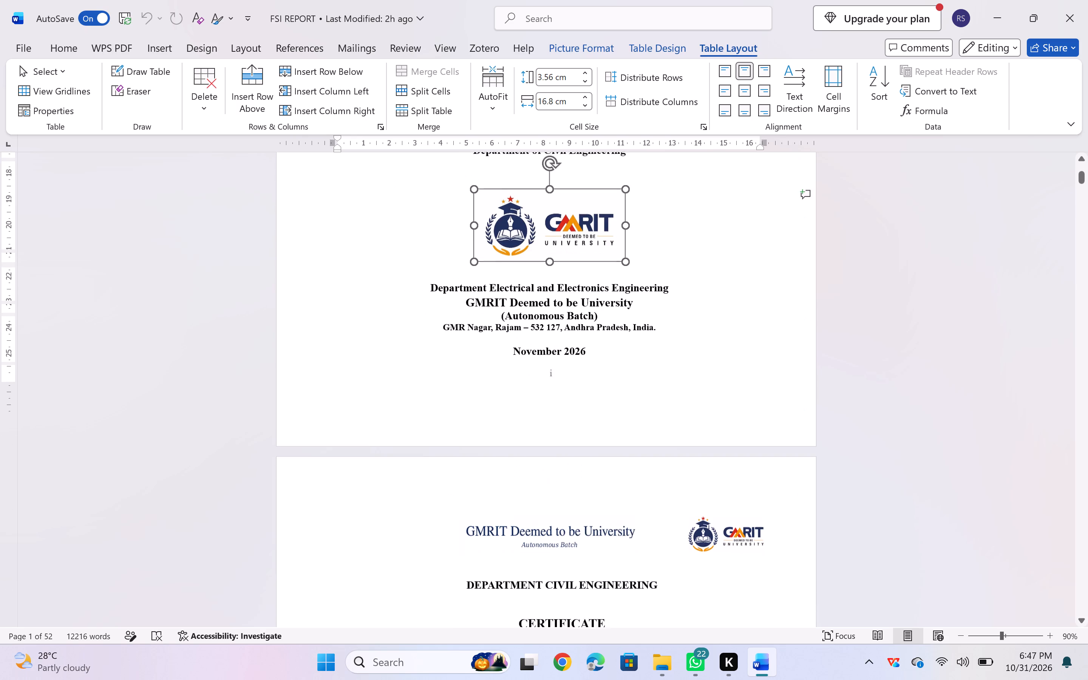
pyautogui.scroll(-1, 576, 260)
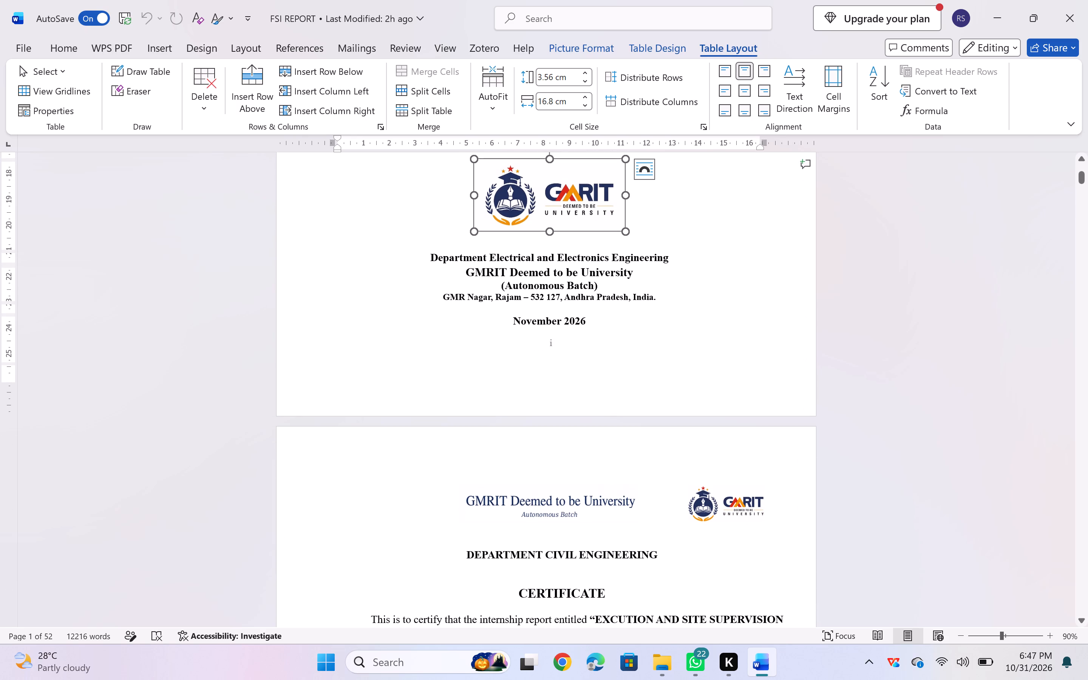
pyautogui.doubleClick(549, 342)
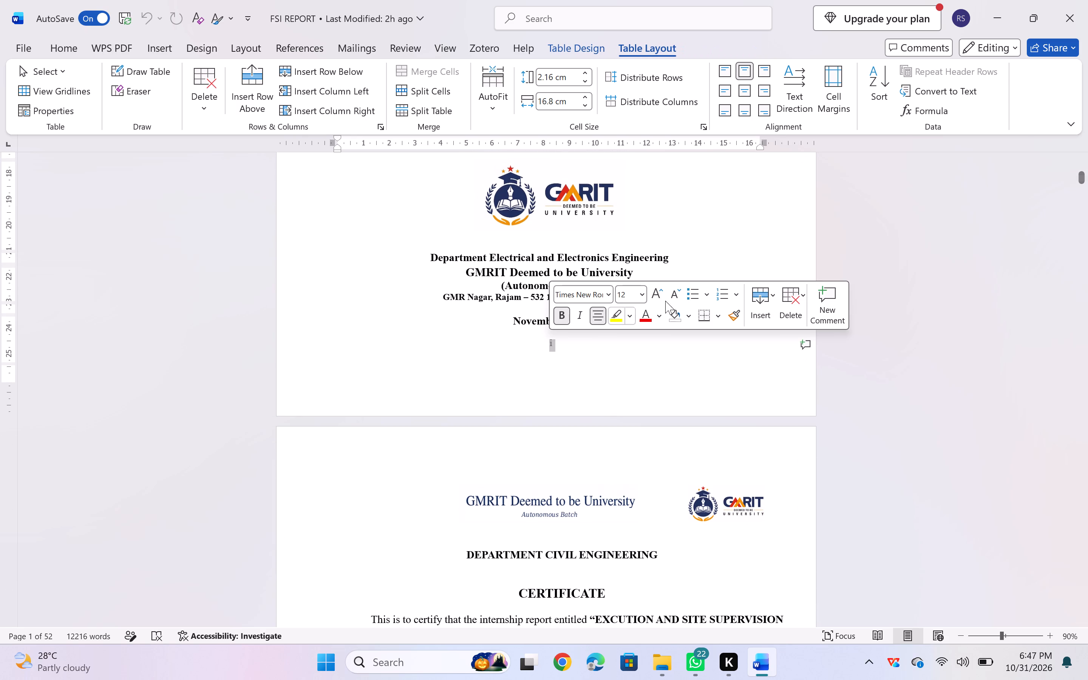
pyautogui.click(792, 301)
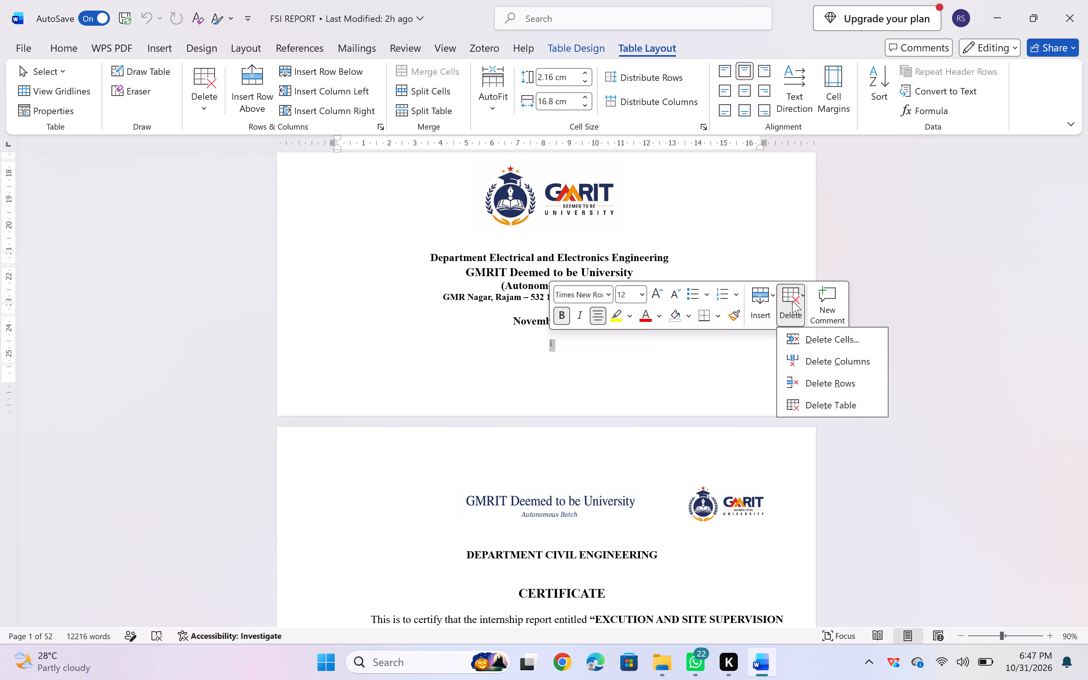
pyautogui.click(808, 339)
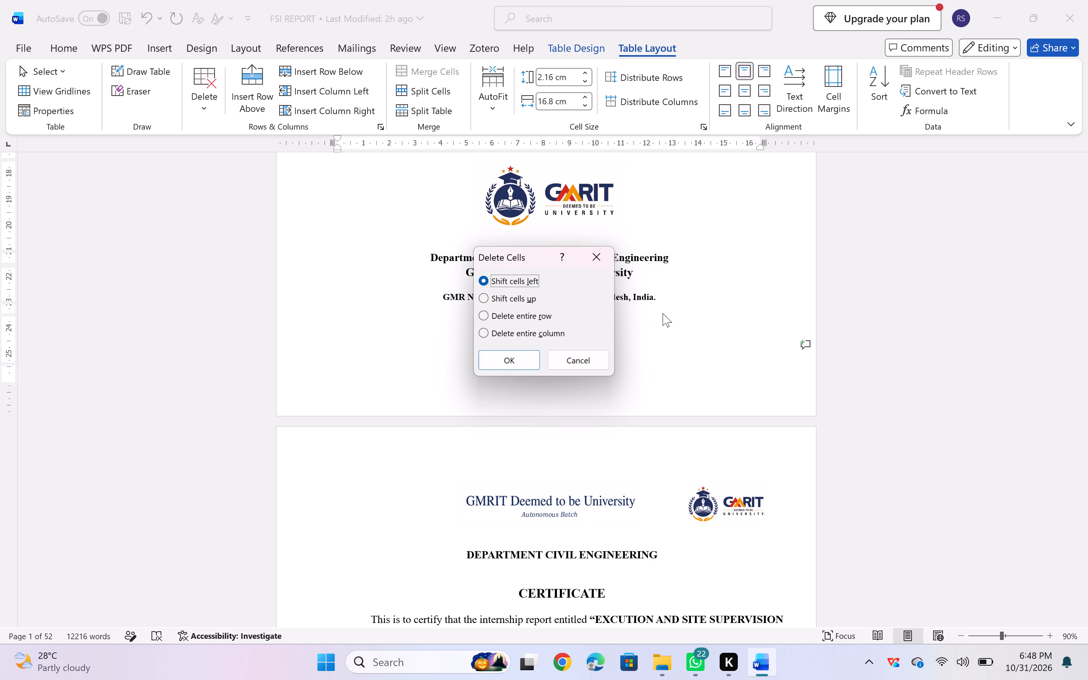
pyautogui.click(536, 312)
pyautogui.click(503, 357)
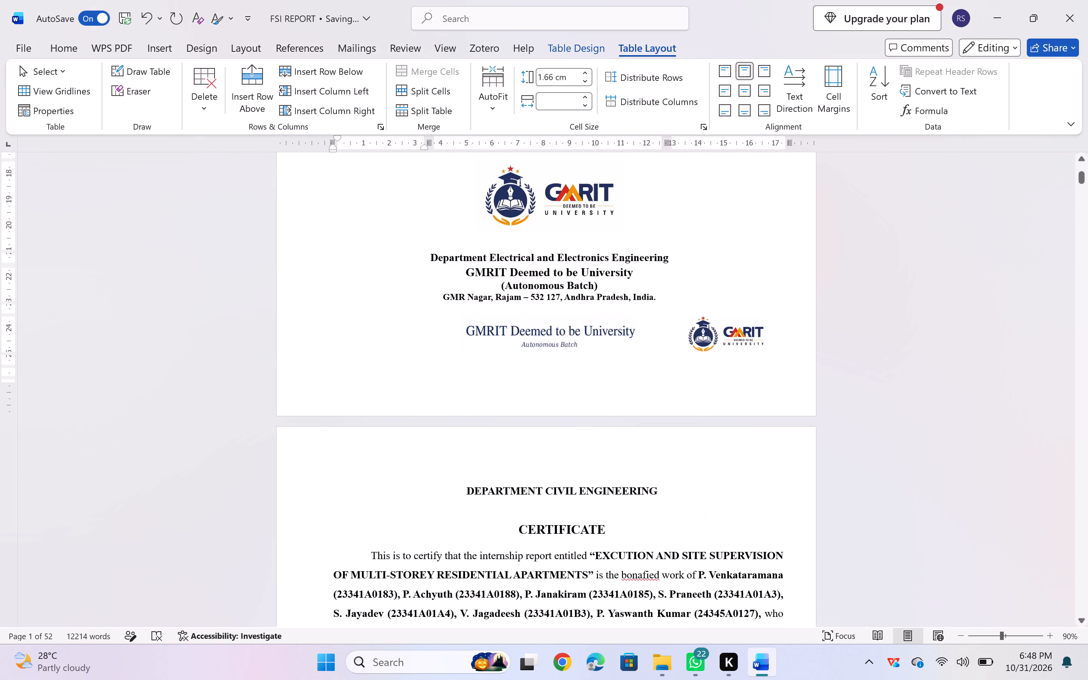
# Add three line breaks in the first cell of the certificate header row, beside "GMRIT Deemed to be University".
pyautogui.press('Return')
pyautogui.press('Return')
pyautogui.press('Return')
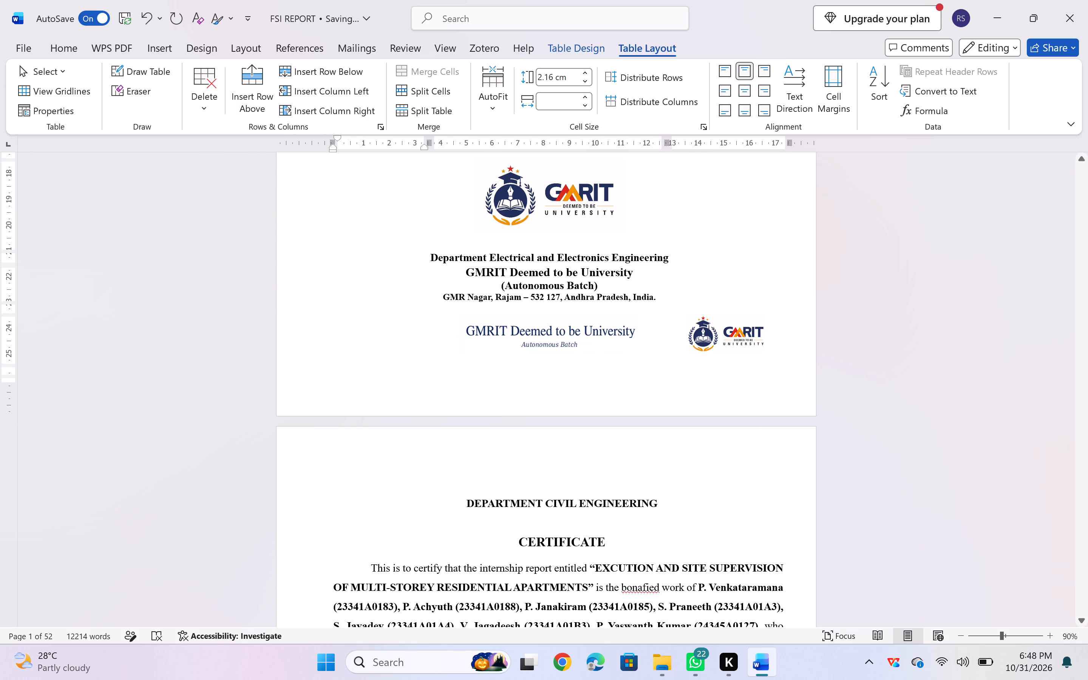
# Insert three line breaks after the address line on the cover page to push the certificate header onto the second page.
pyautogui.click(656, 298)
pyautogui.press('Return')
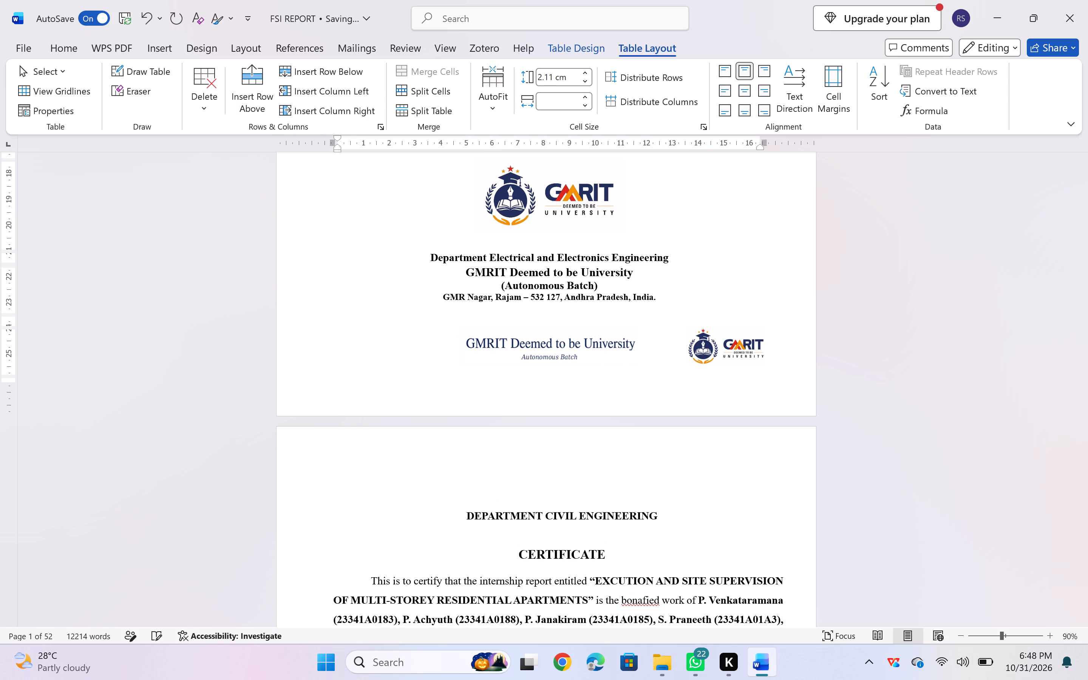
pyautogui.press('Return')
pyautogui.press('Return')
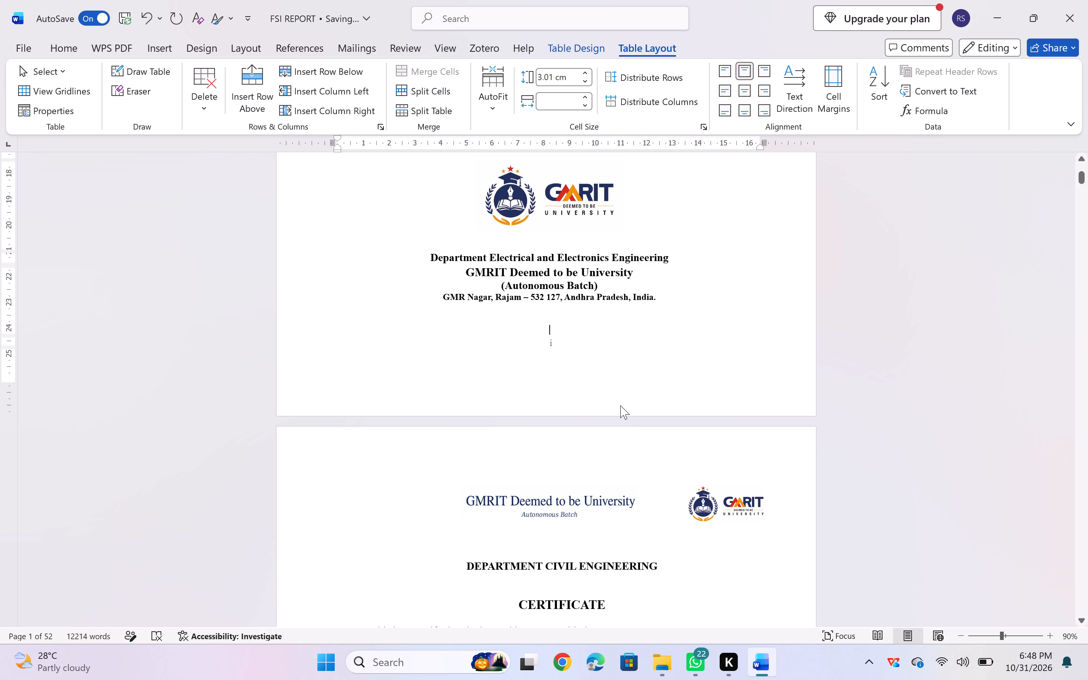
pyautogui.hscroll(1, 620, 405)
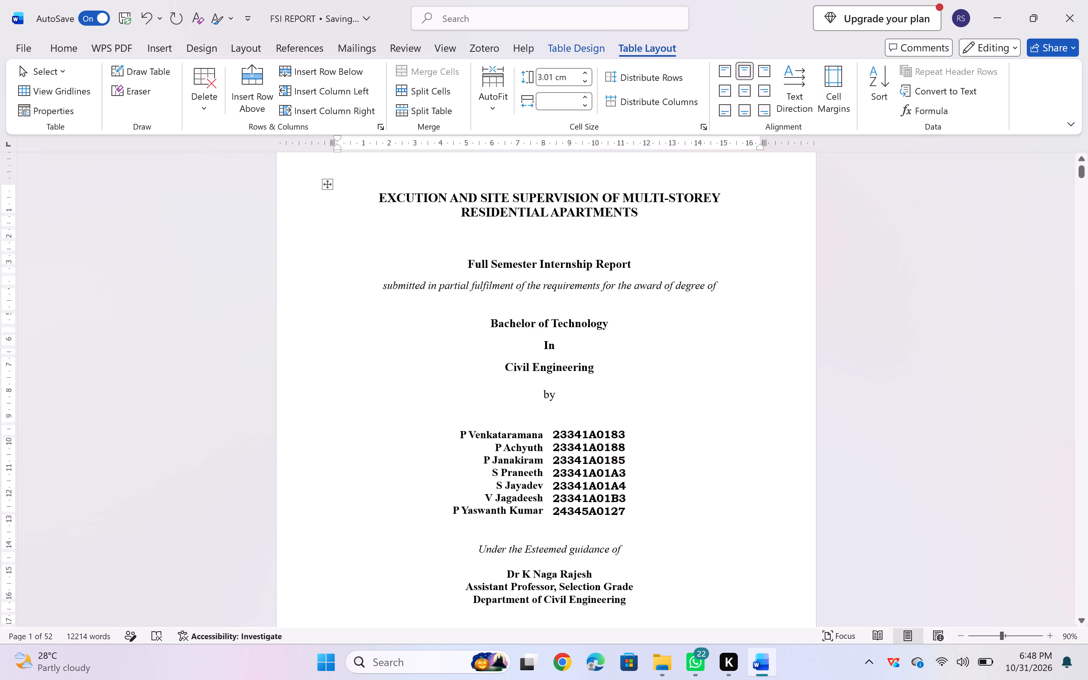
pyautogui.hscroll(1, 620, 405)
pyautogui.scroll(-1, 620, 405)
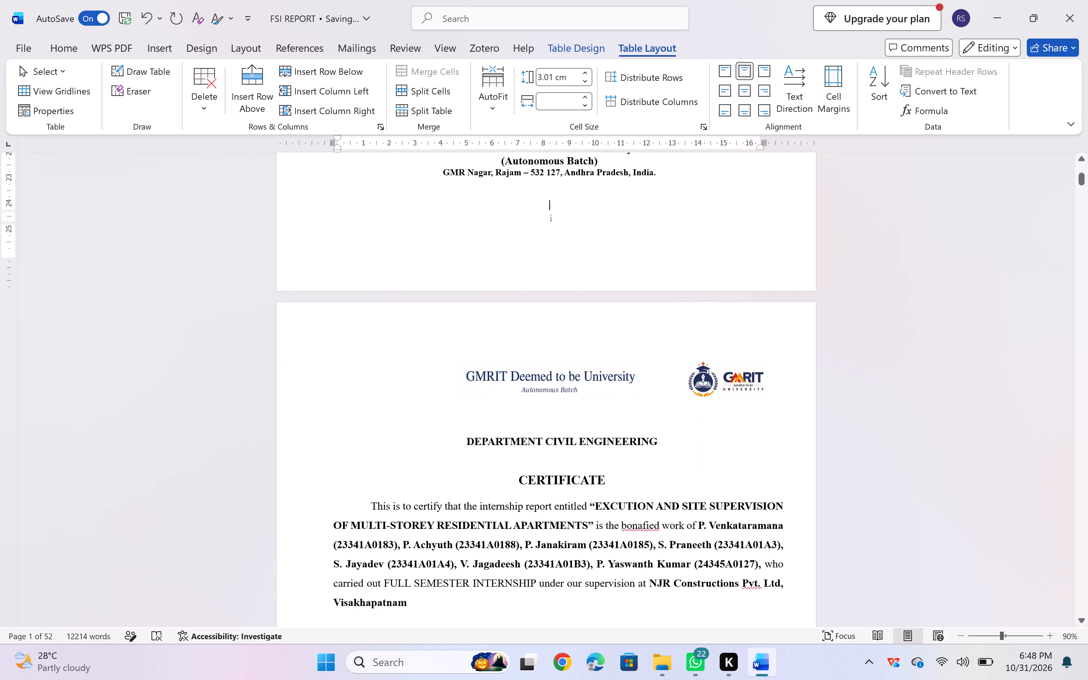
# Undo the added line breaks and the table row deletion, back to the cover page with its "November 2026" row.
pyautogui.hotkey('ctrl', 'z')
pyautogui.hotkey('ctrl', 'z')
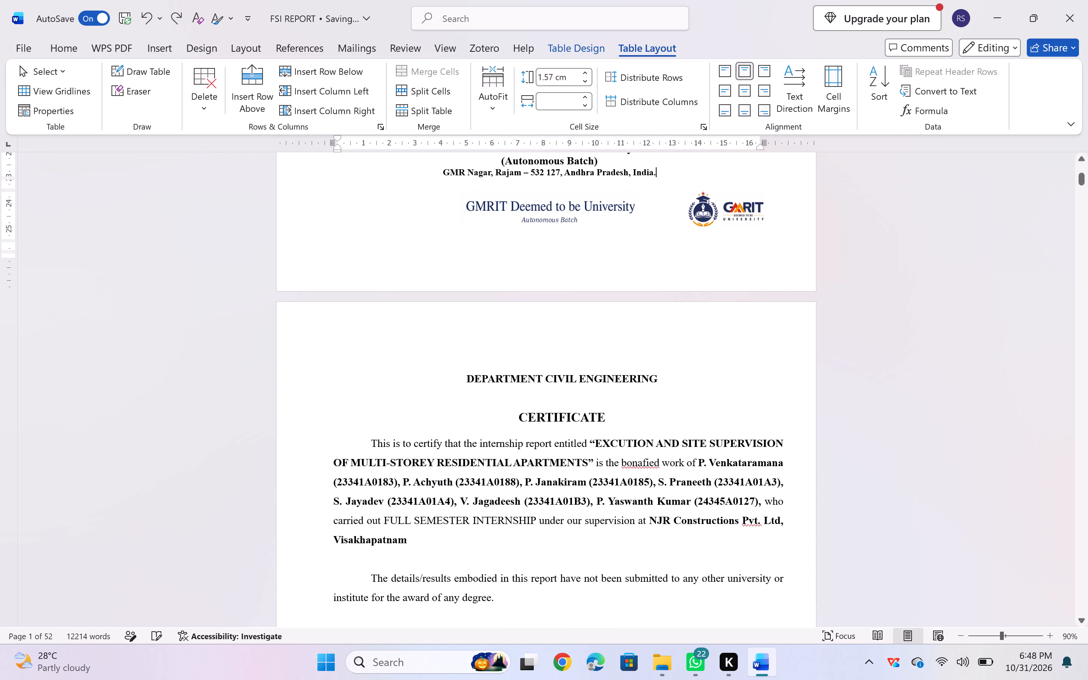
pyautogui.hotkey('ctrl', 'z')
pyautogui.hotkey('ctrl', 'z')
pyautogui.hotkey('ctrl', 'z')
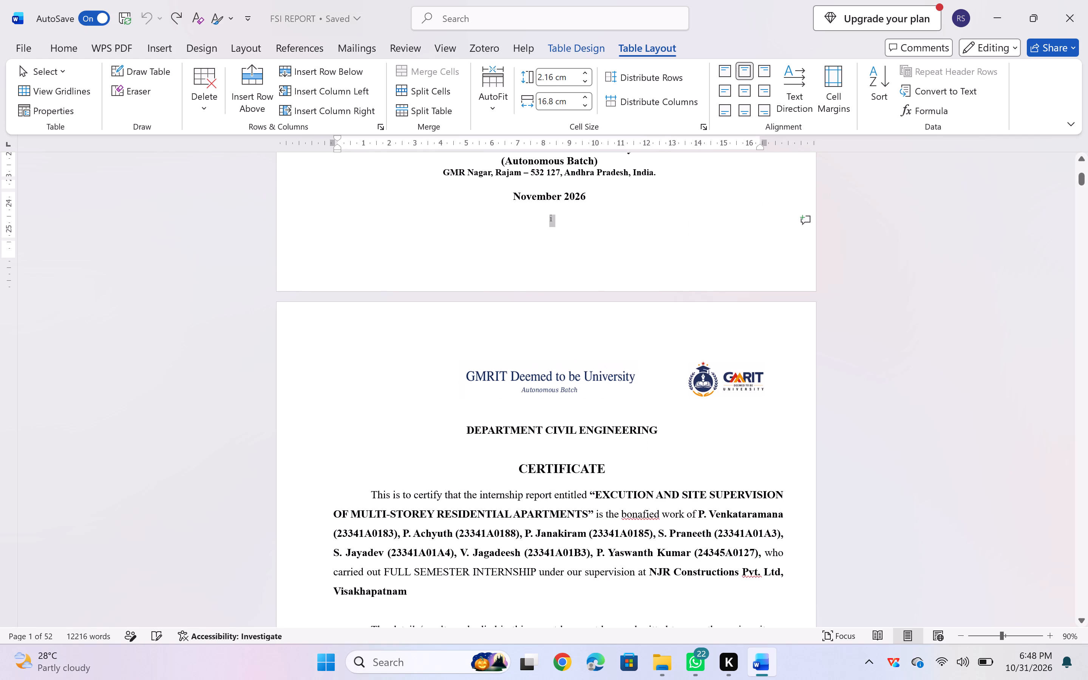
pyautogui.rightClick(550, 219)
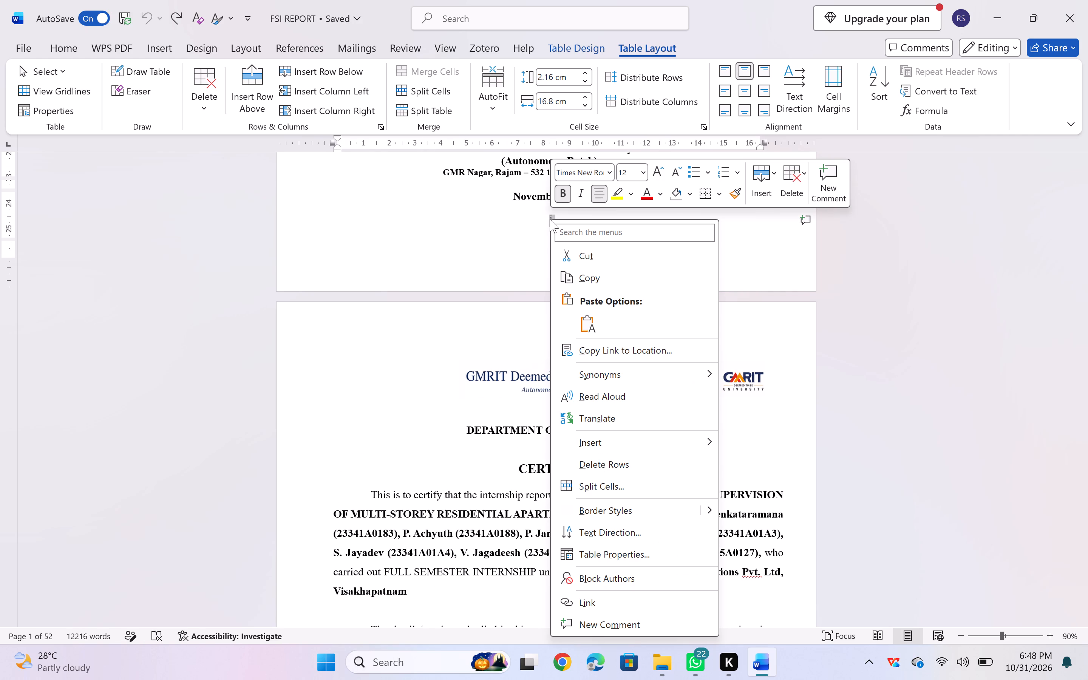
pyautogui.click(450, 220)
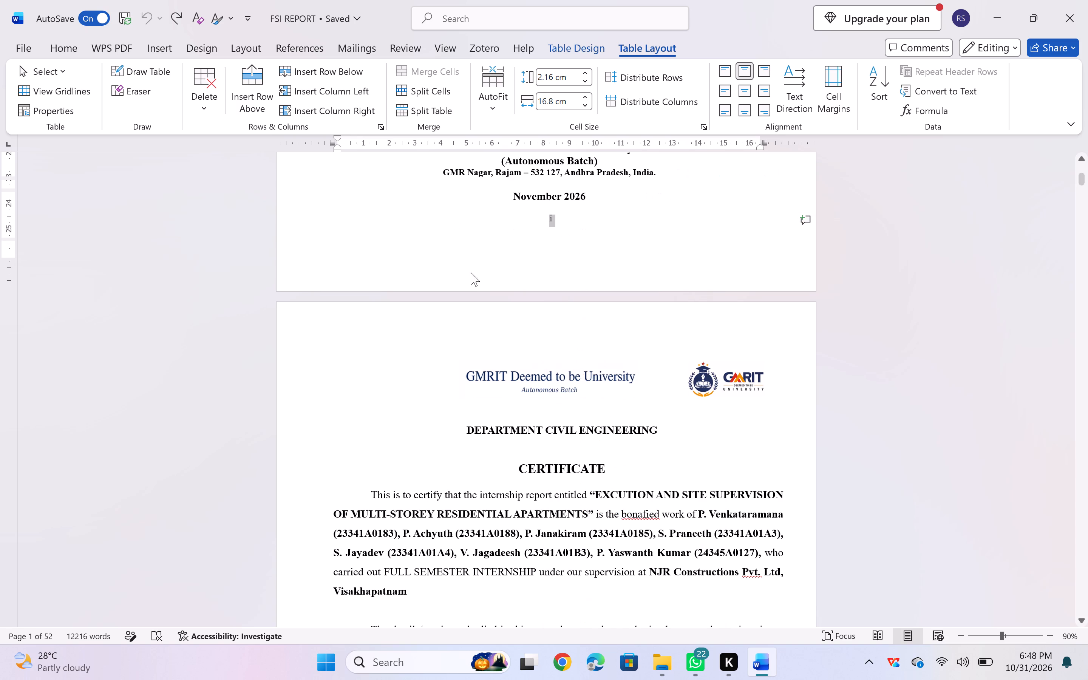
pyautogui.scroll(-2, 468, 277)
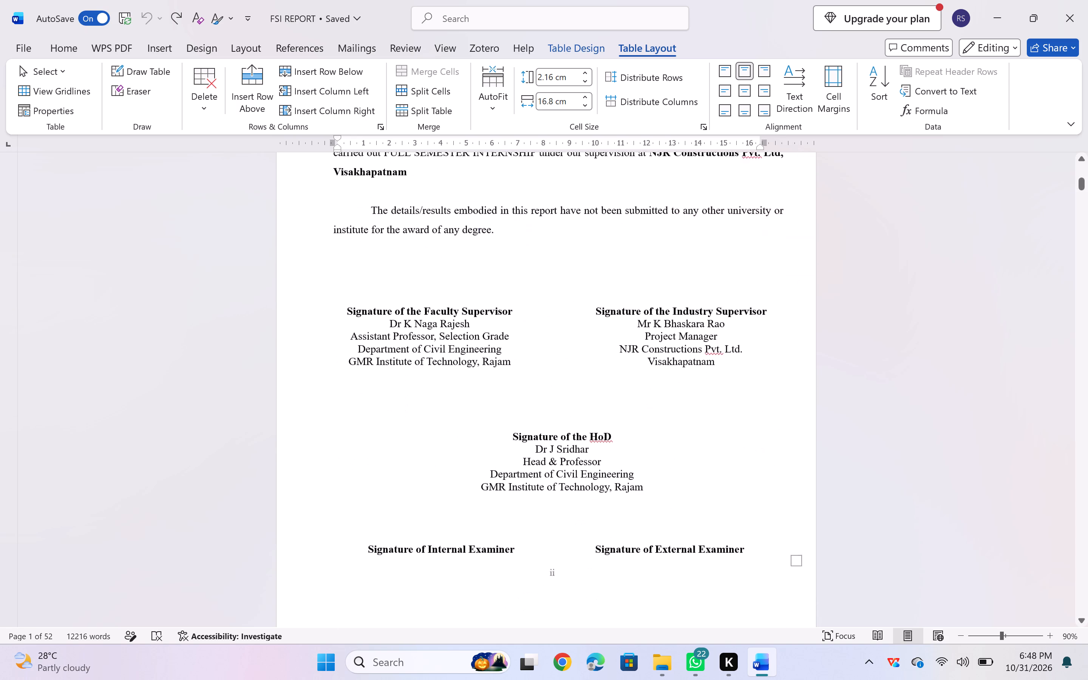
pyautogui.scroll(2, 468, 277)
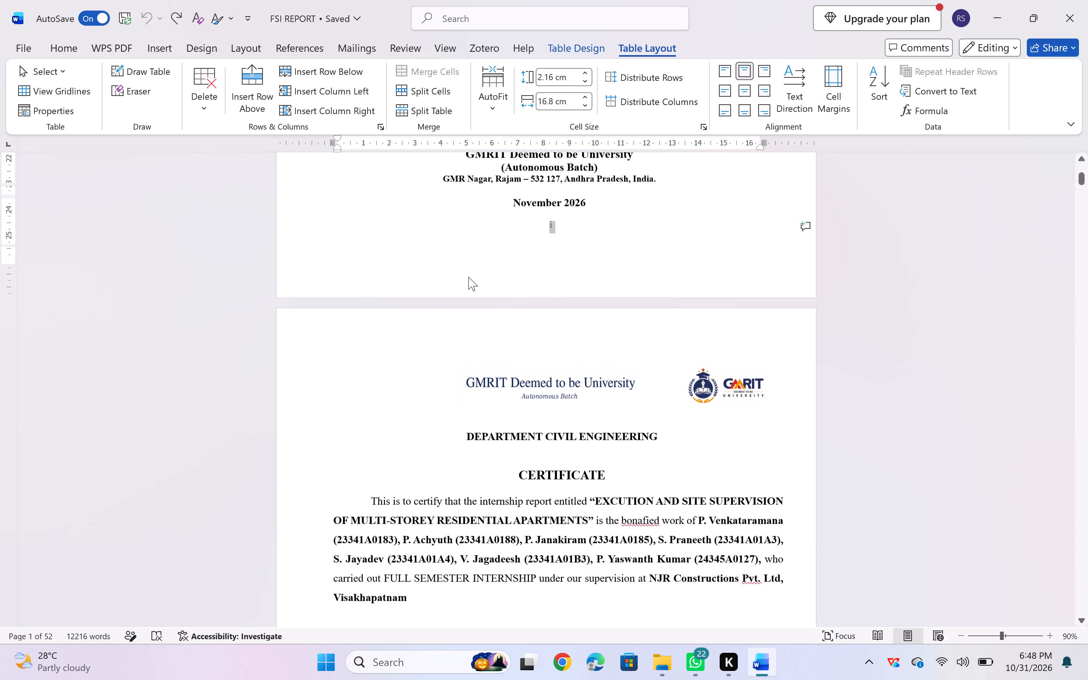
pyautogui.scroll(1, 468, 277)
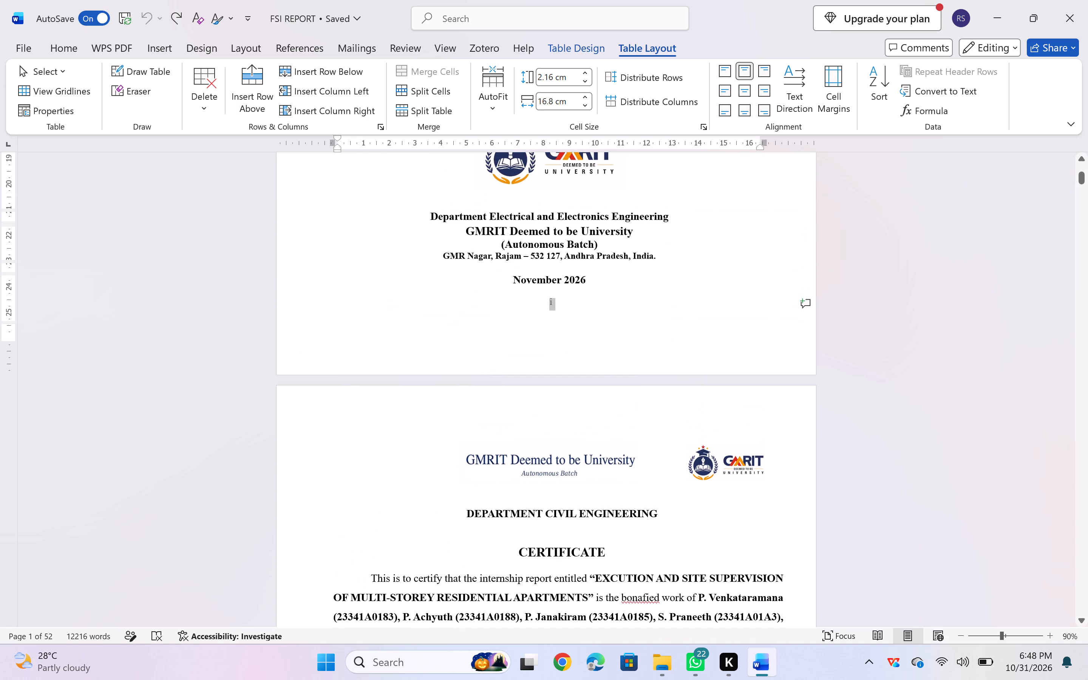
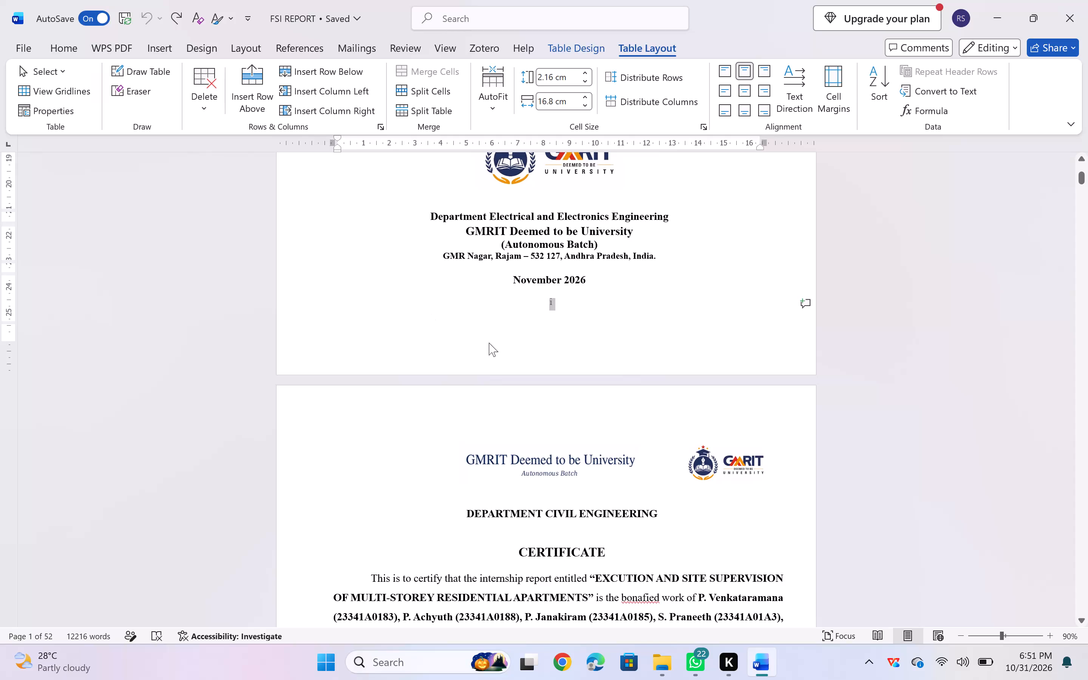
# Delete the page number "i" from the footer text box under "November 2026" on the cover page and return to the body text.
pyautogui.tripleClick(489, 343)
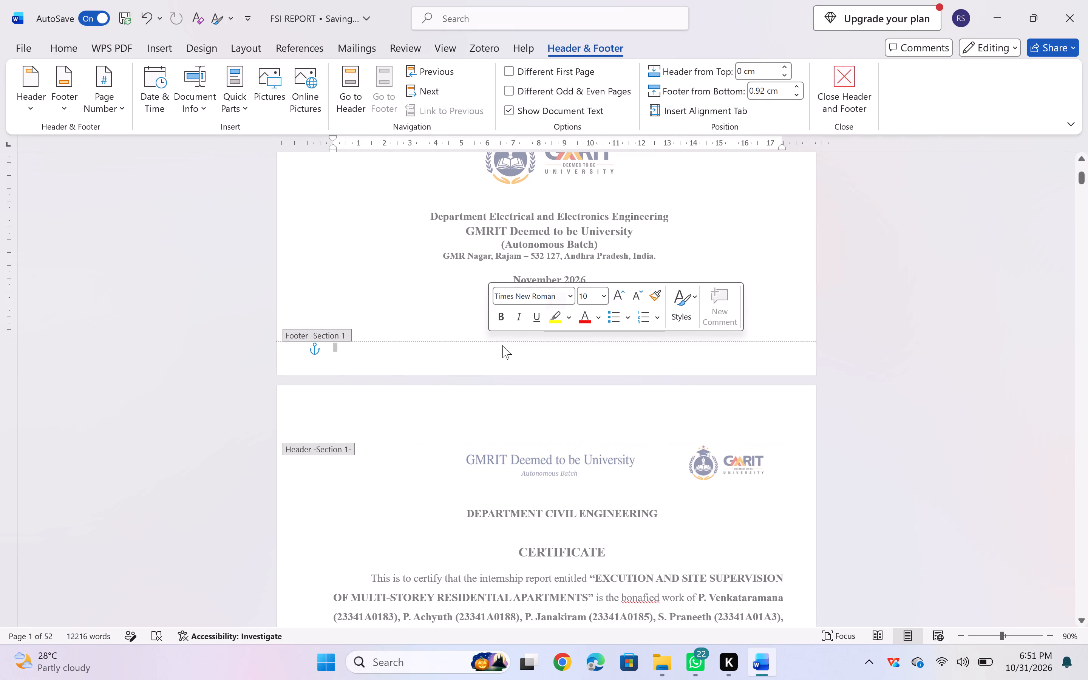
pyautogui.click(512, 348)
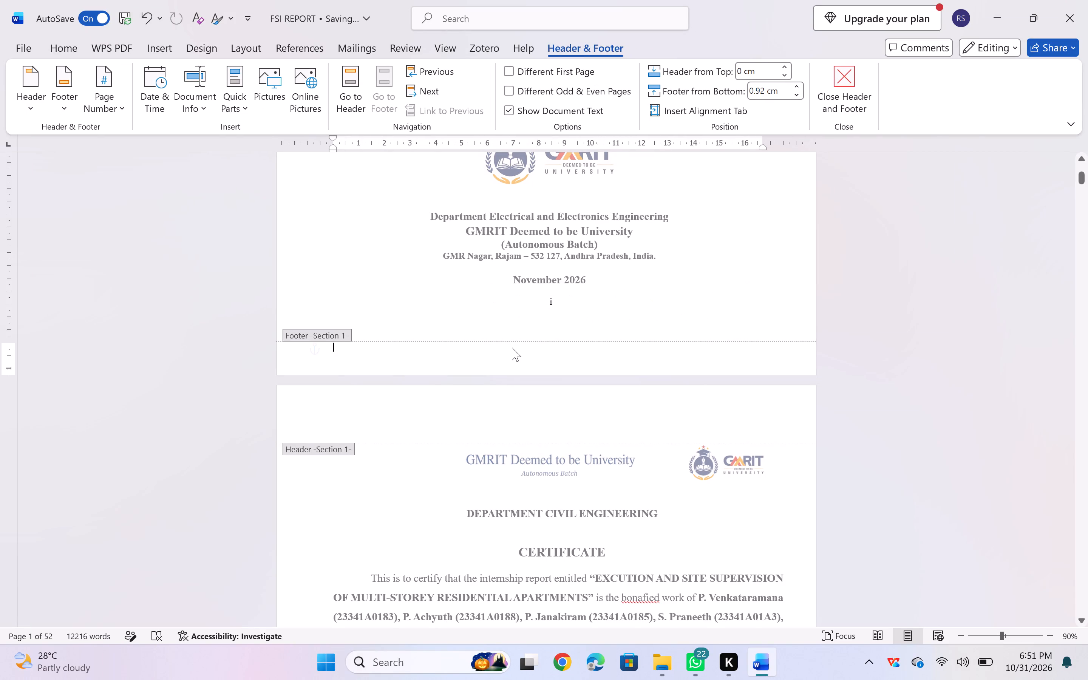
pyautogui.click(552, 304)
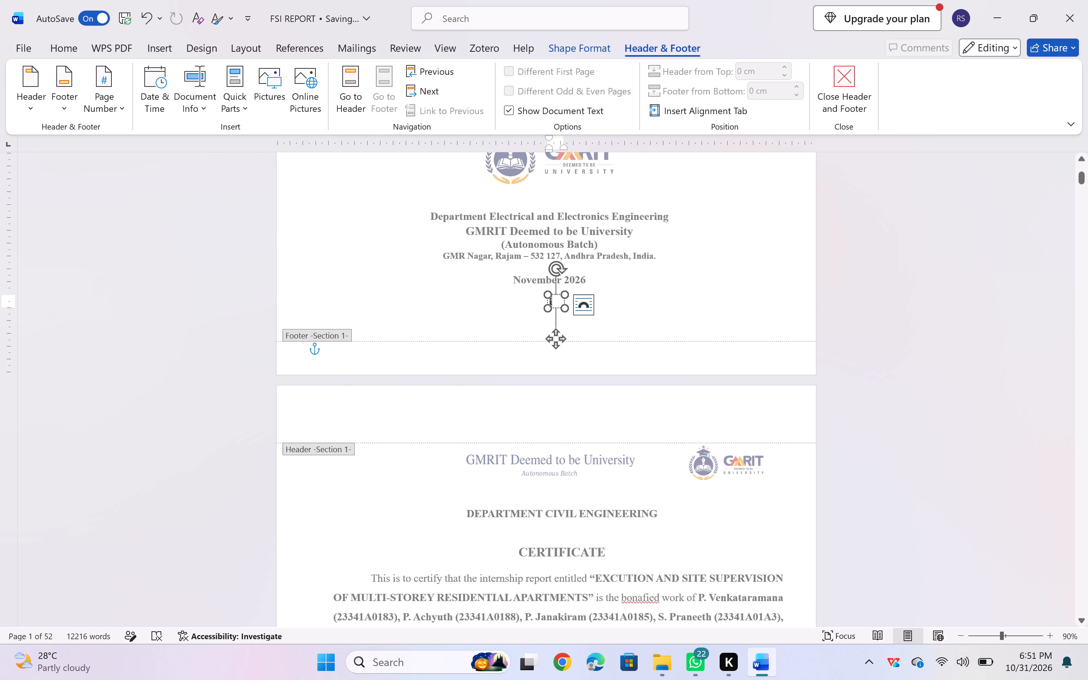
pyautogui.press('Delete')
pyautogui.press('Delete')
pyautogui.press('Delete')
pyautogui.click(371, 260)
pyautogui.click(322, 233)
pyautogui.press('Escape')
pyautogui.doubleClick(325, 181)
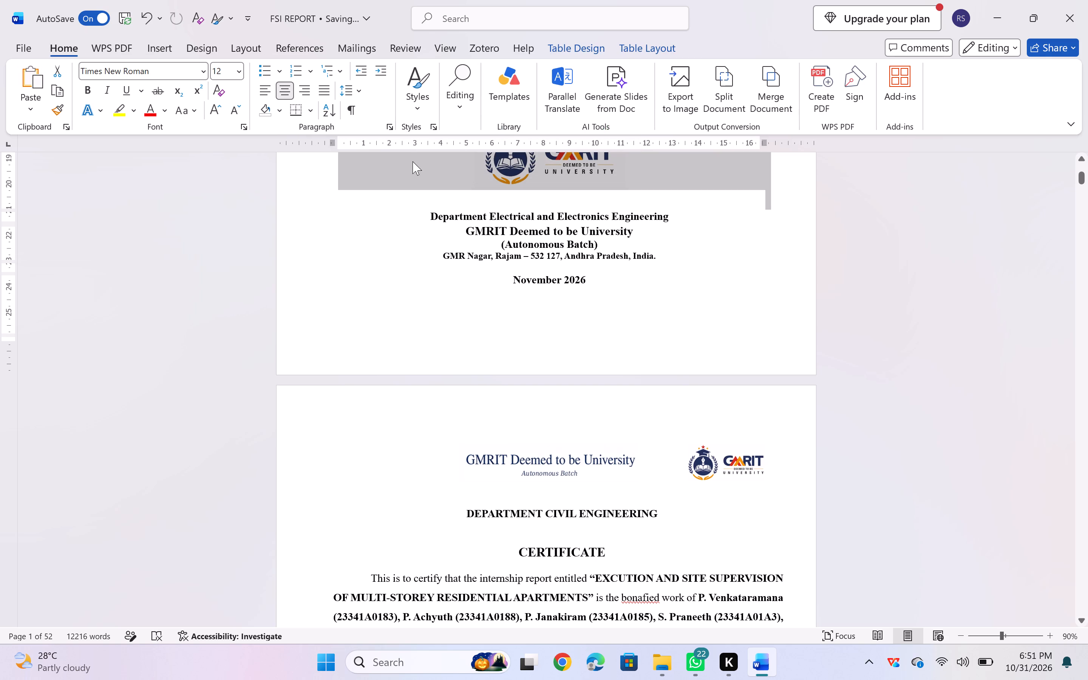
pyautogui.click(413, 161)
# Review the pages and their footer numbering from the certificate page through the contents and list of figures to section 1.4.
pyautogui.scroll(3, 414, 319)
pyautogui.scroll(-3, 414, 319)
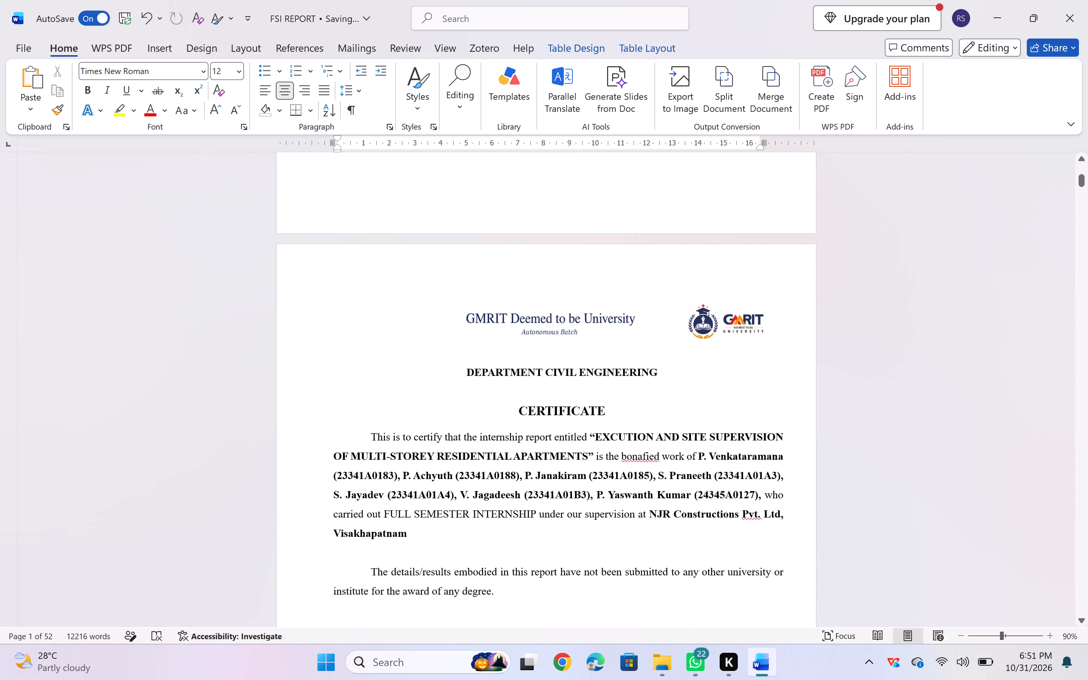
pyautogui.scroll(-4, 414, 319)
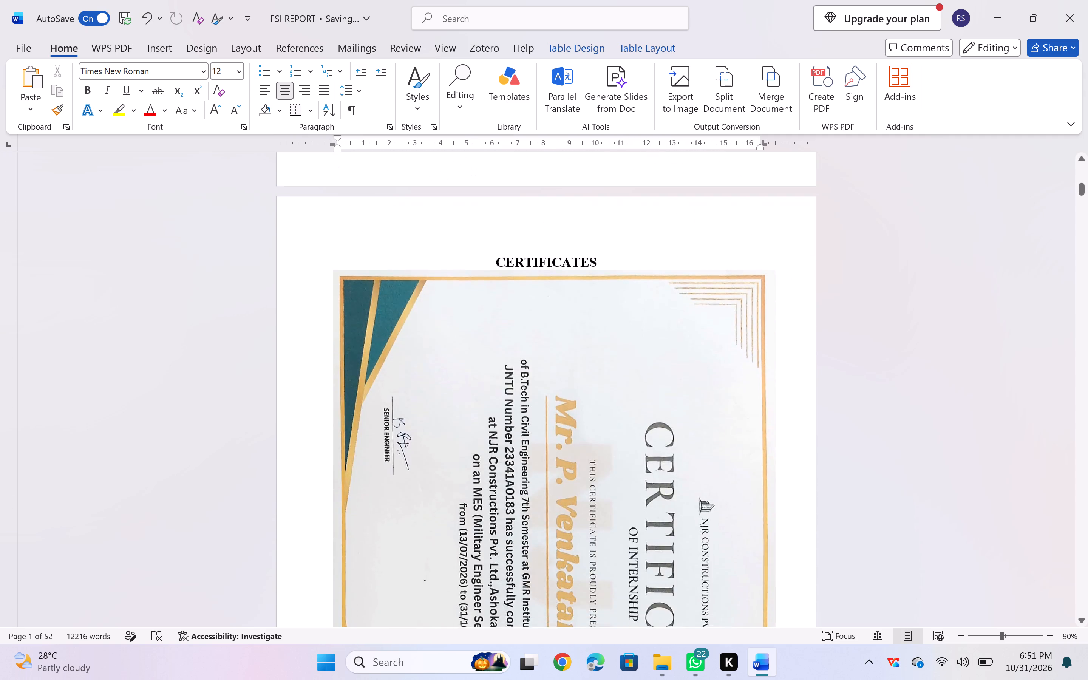
pyautogui.scroll(-5, 414, 319)
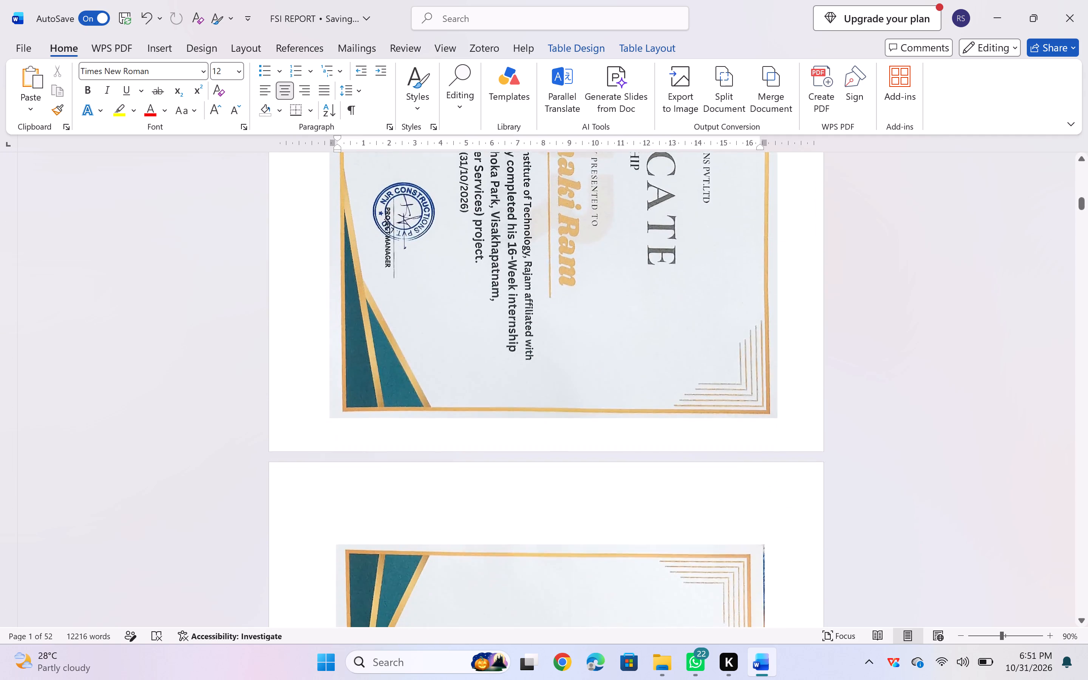
pyautogui.scroll(-6, 414, 319)
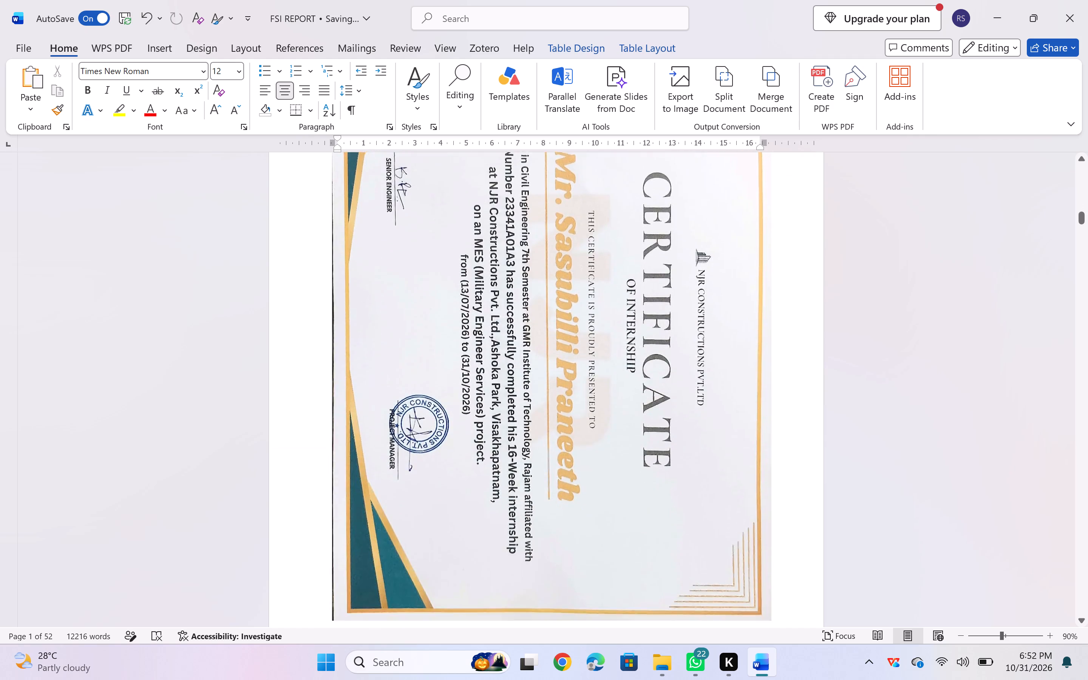
pyautogui.scroll(-6, 414, 319)
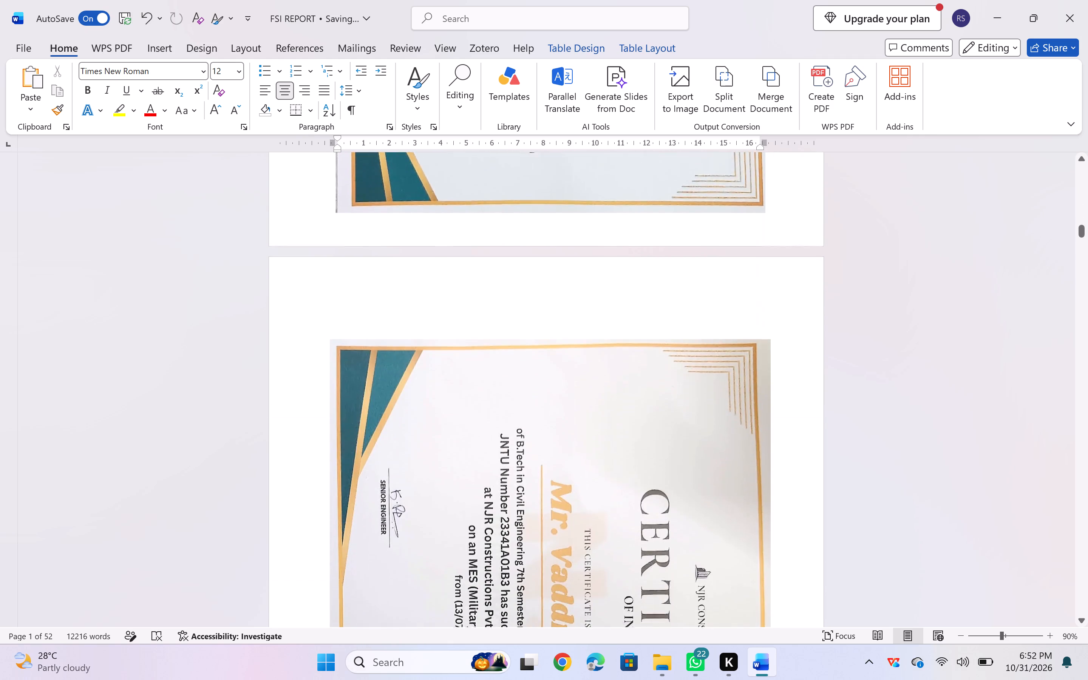
pyautogui.scroll(-6, 414, 319)
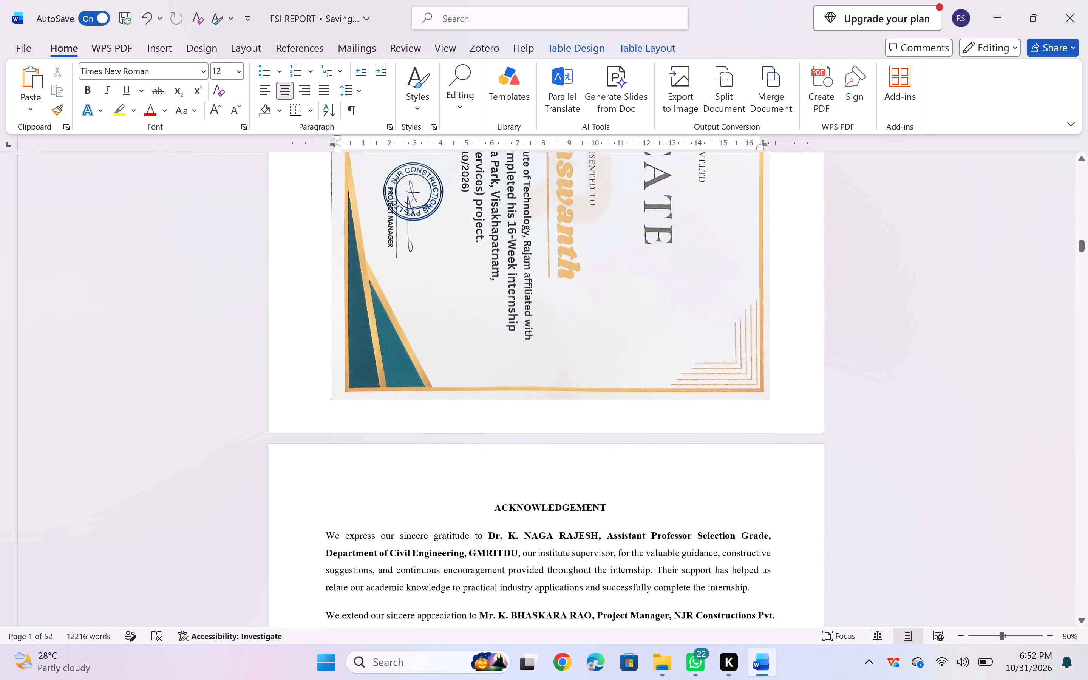
pyautogui.scroll(-8, 414, 319)
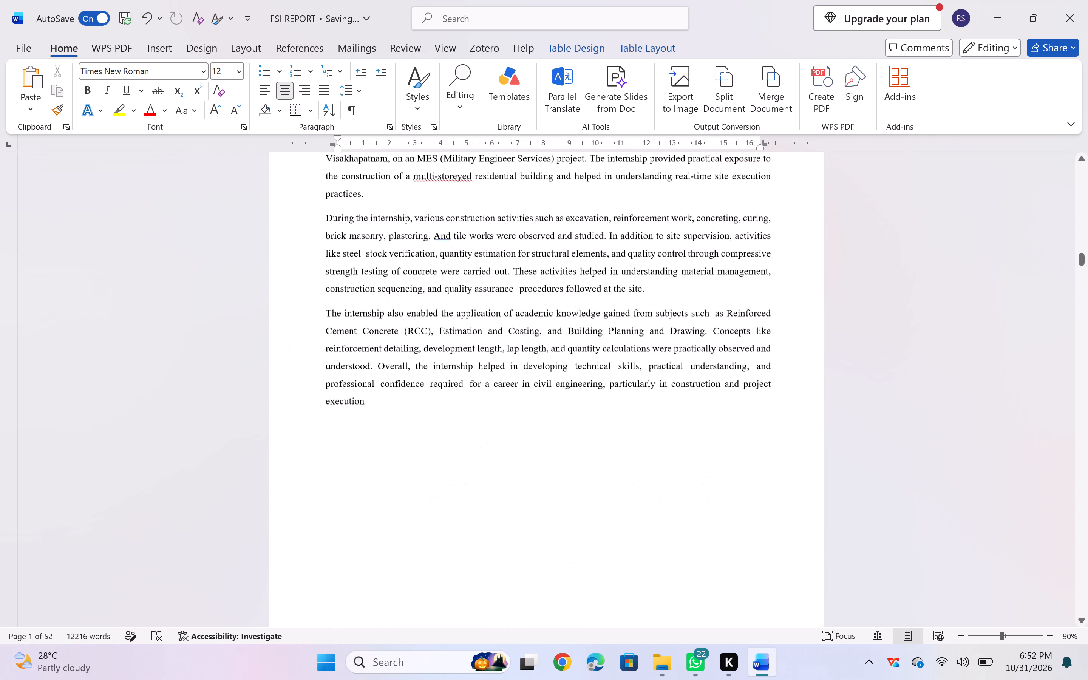
pyautogui.scroll(-7, 414, 319)
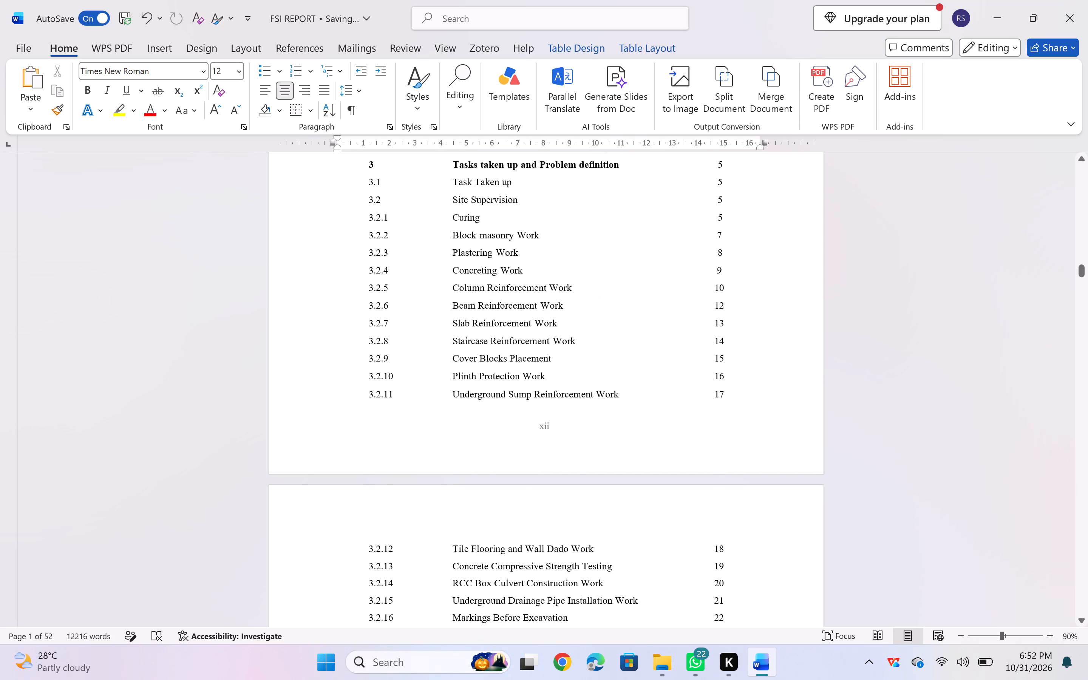
pyautogui.scroll(-5, 414, 319)
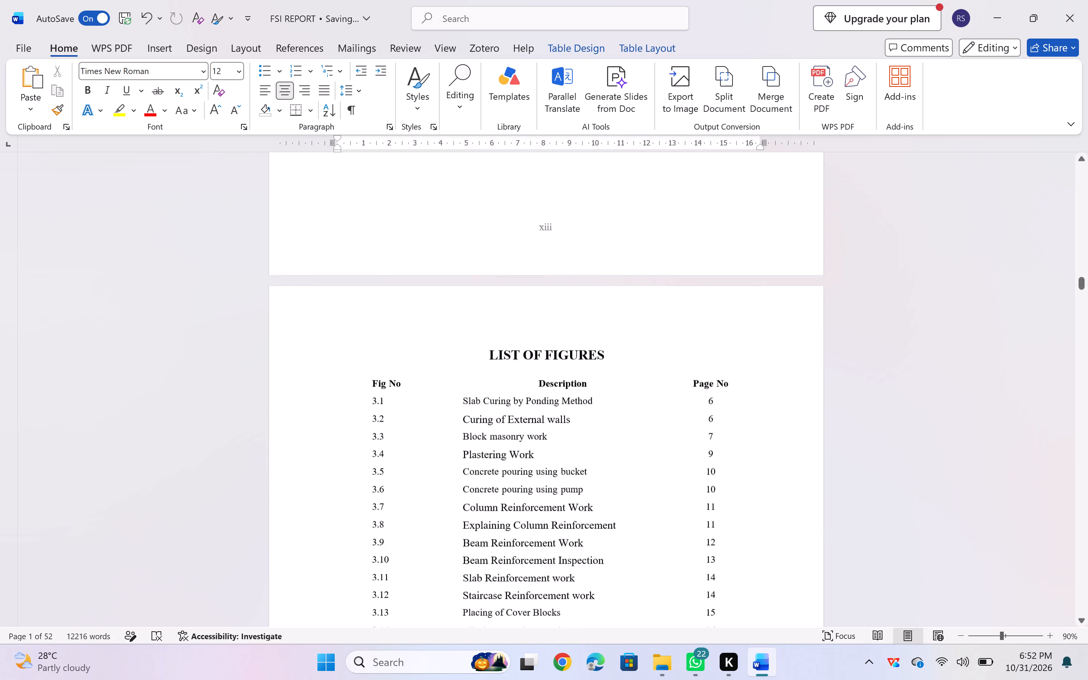
pyautogui.scroll(-5, 414, 319)
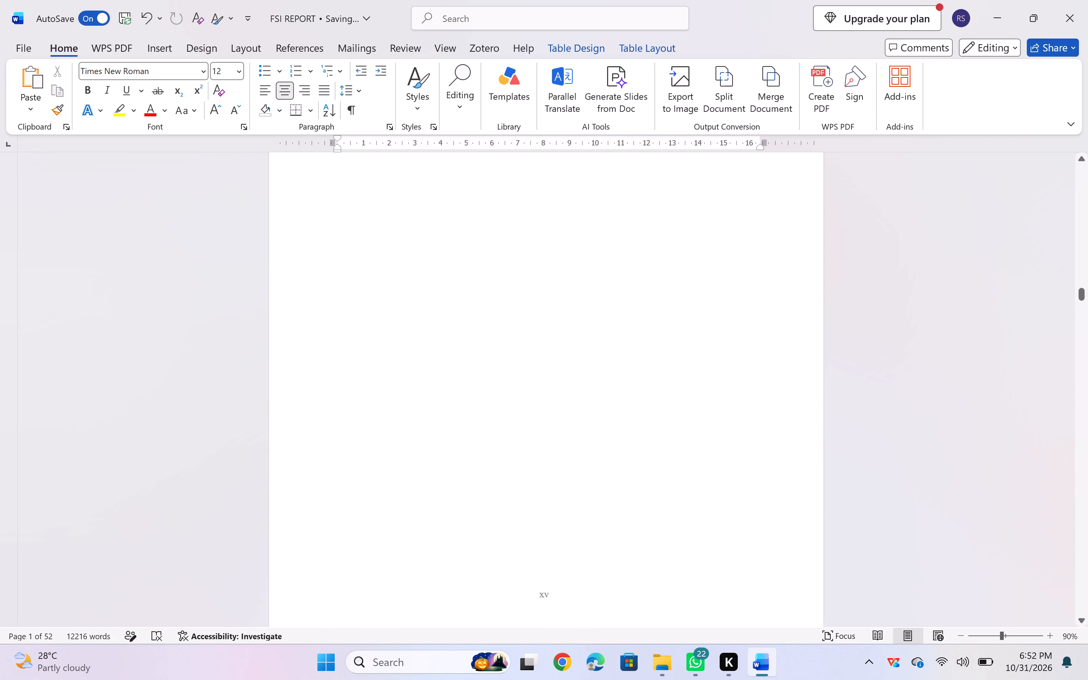
pyautogui.scroll(-5, 414, 319)
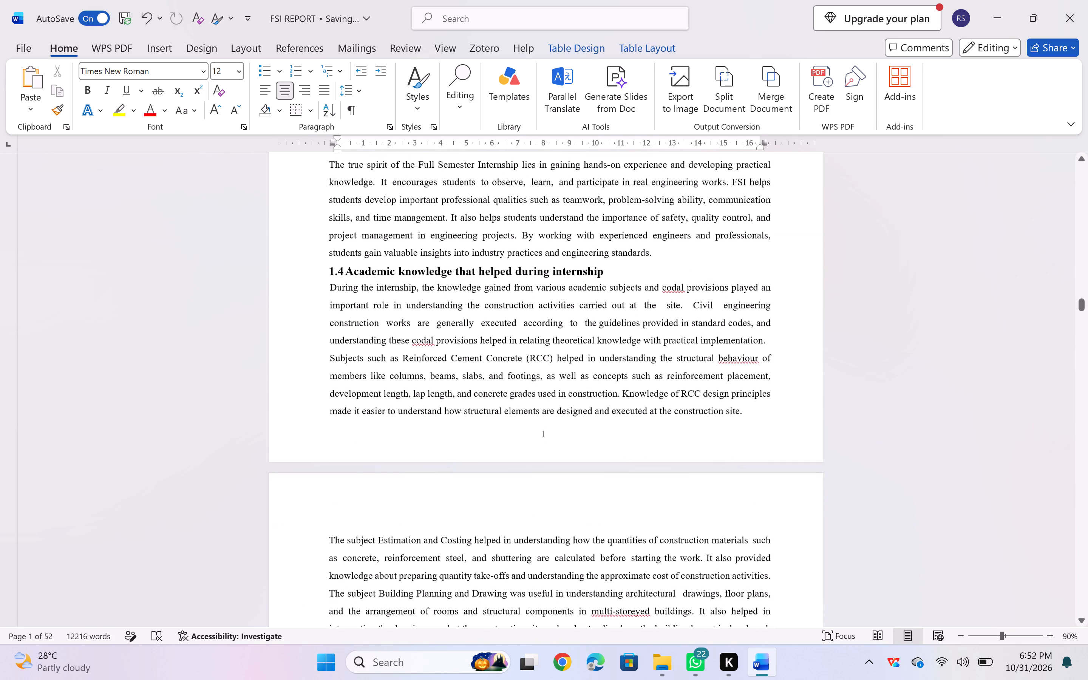
# Recheck the front matter backwards from the list of figures through the internship certificates to the cover page.
pyautogui.scroll(13, 414, 319)
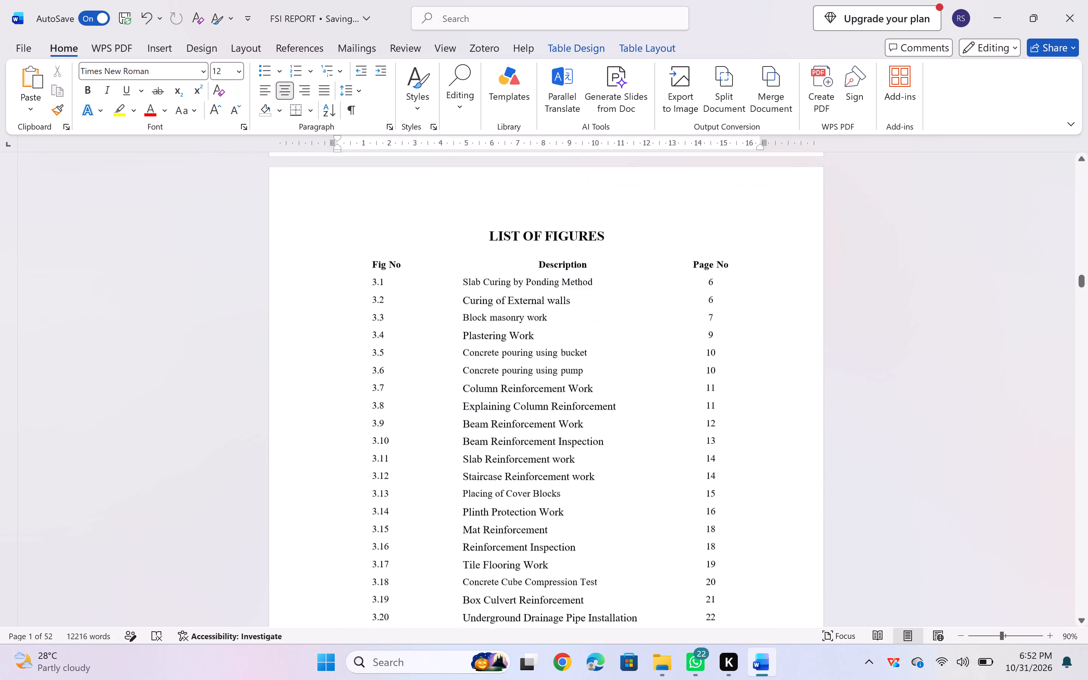
pyautogui.scroll(12, 414, 319)
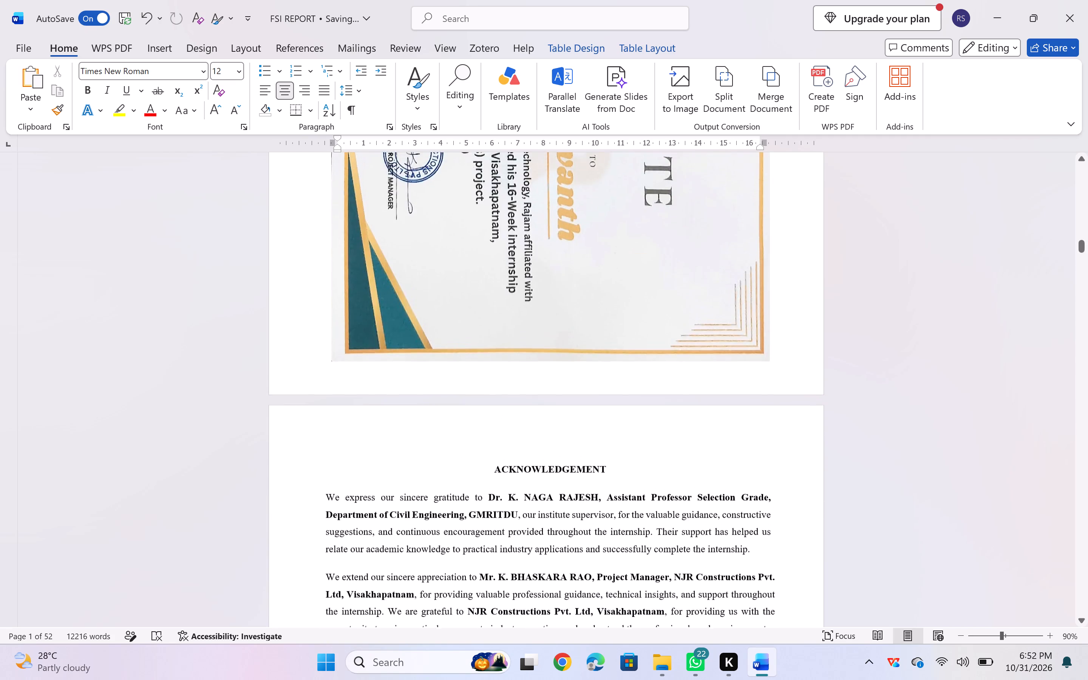
pyautogui.scroll(8, 414, 319)
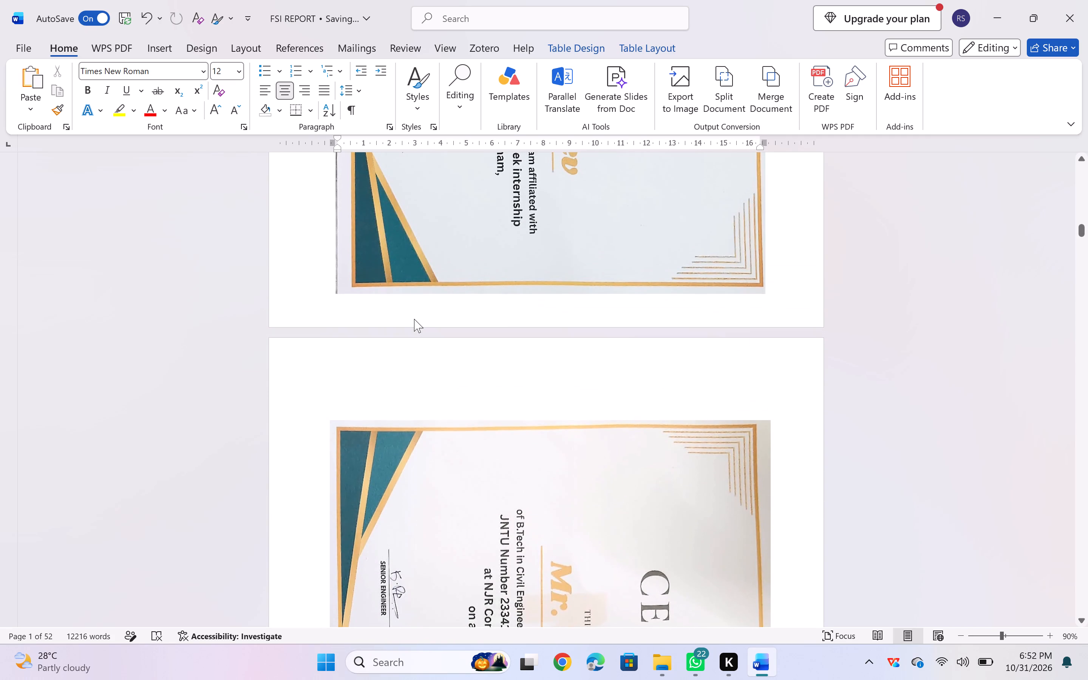
pyautogui.scroll(6, 414, 319)
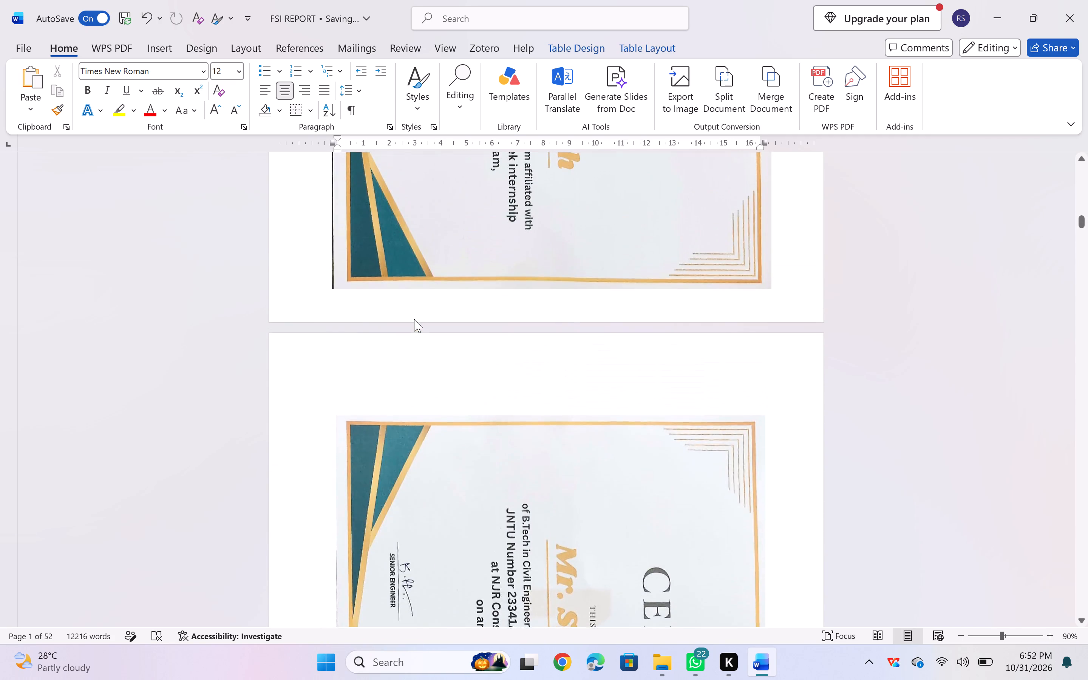
pyautogui.scroll(6, 414, 319)
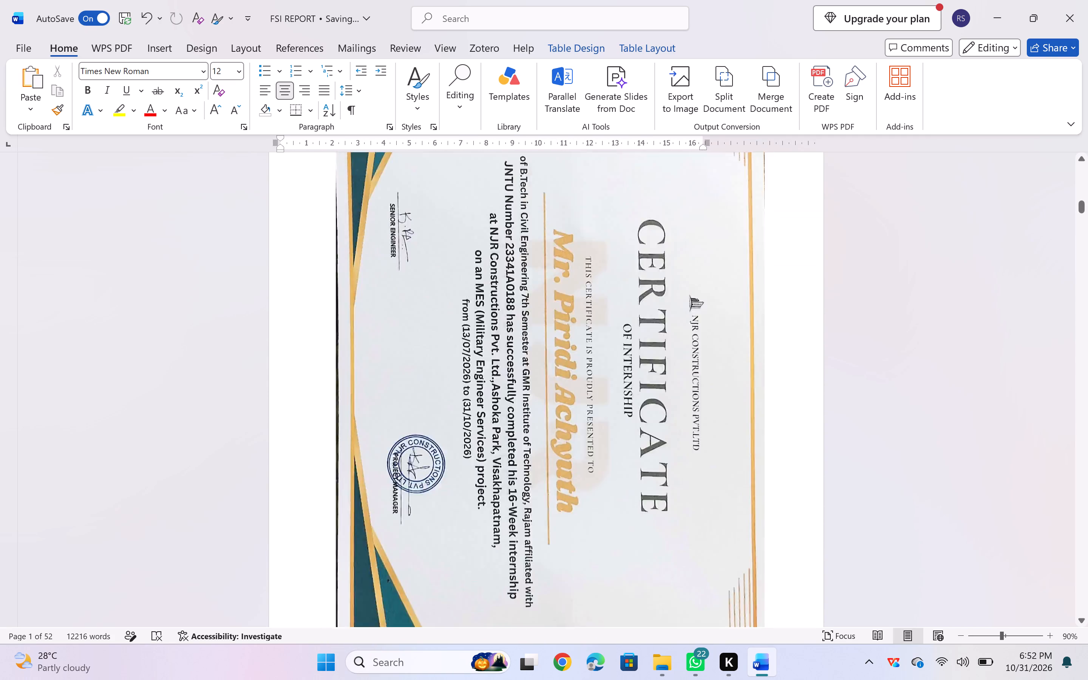
pyautogui.scroll(7, 414, 319)
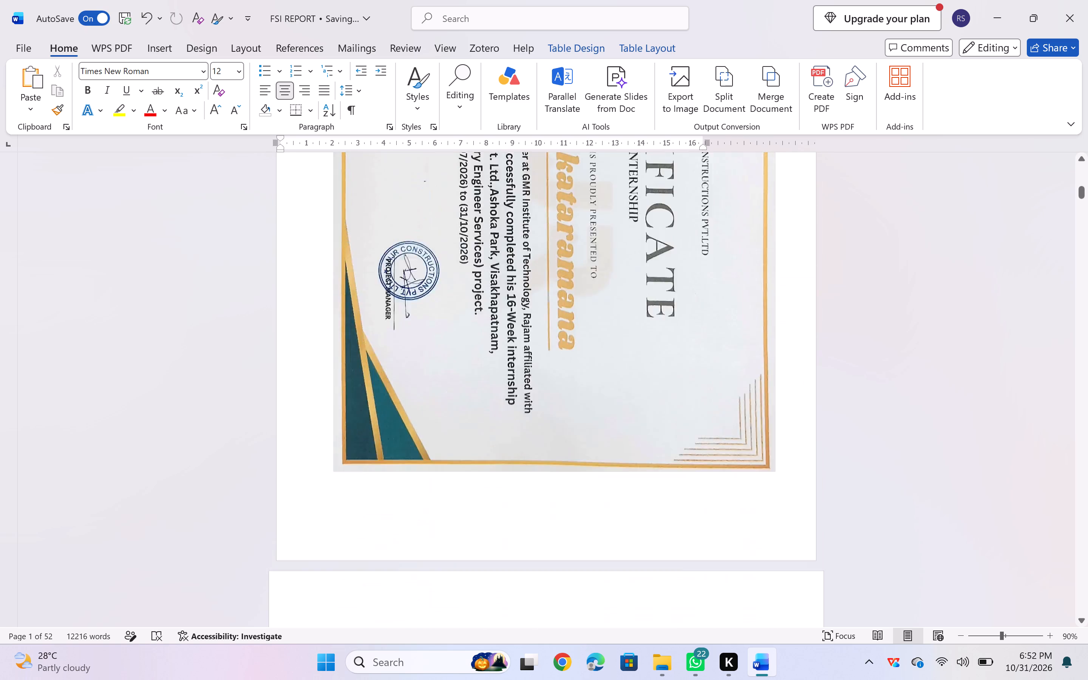
pyautogui.scroll(3, 414, 319)
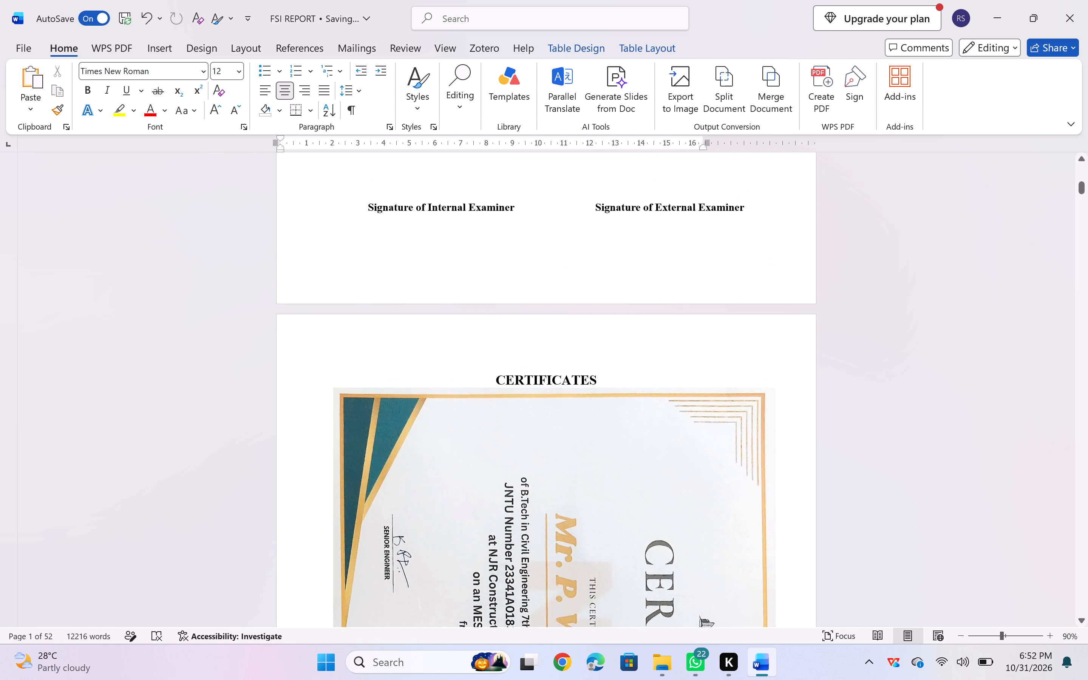
pyautogui.scroll(8, 414, 319)
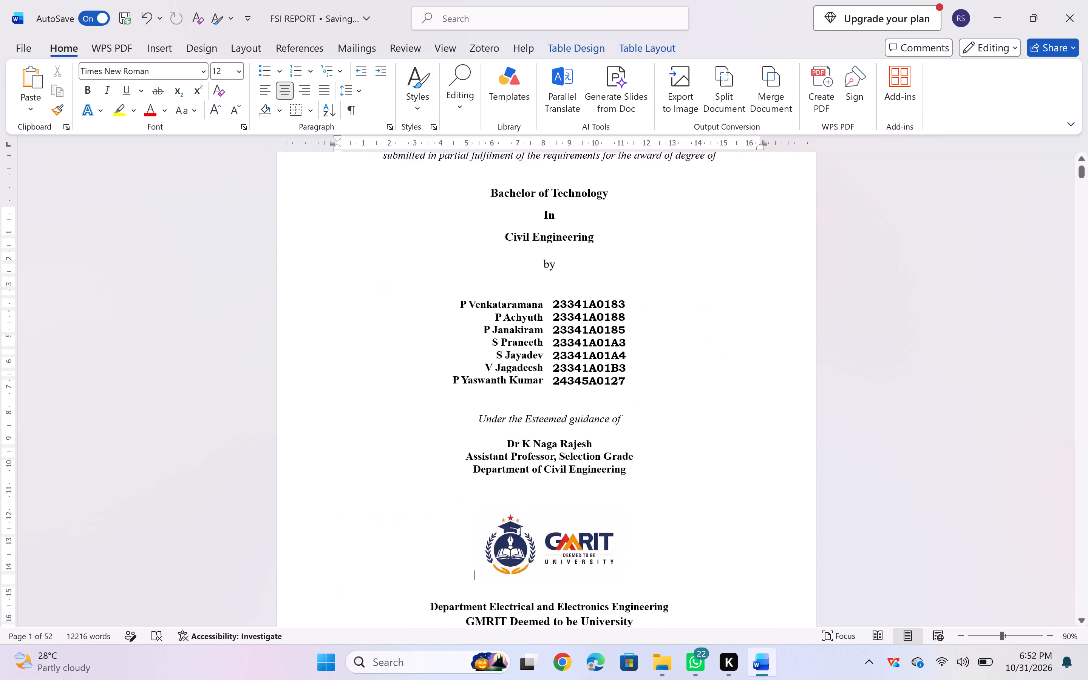
pyautogui.scroll(1, 414, 319)
pyautogui.scroll(-2, 414, 319)
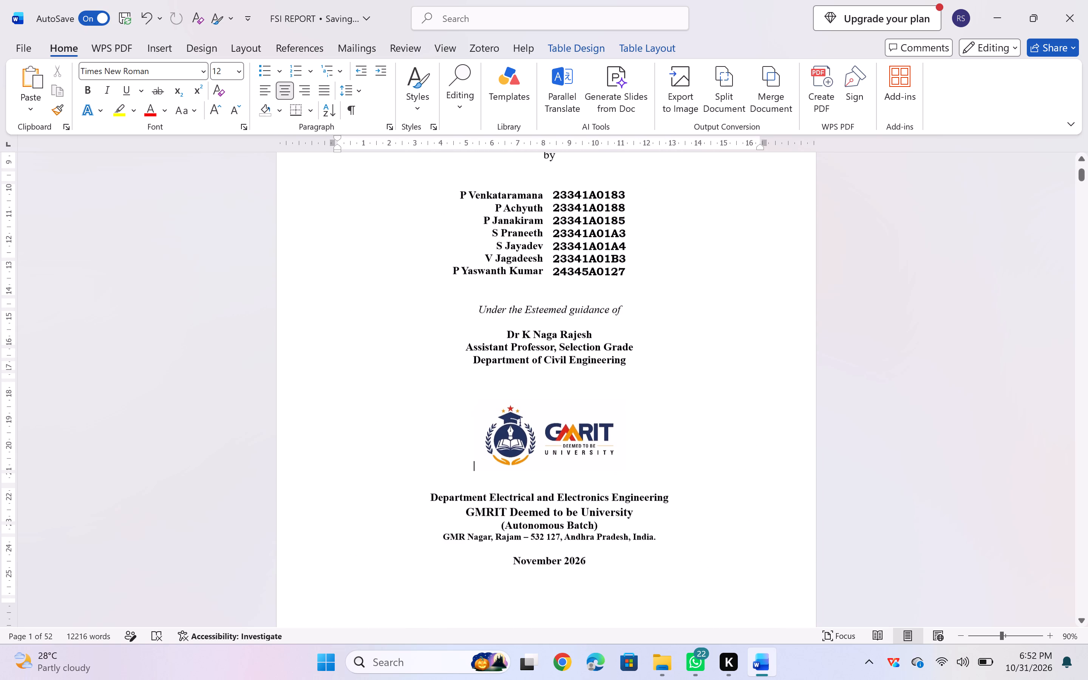
pyautogui.scroll(-2, 414, 319)
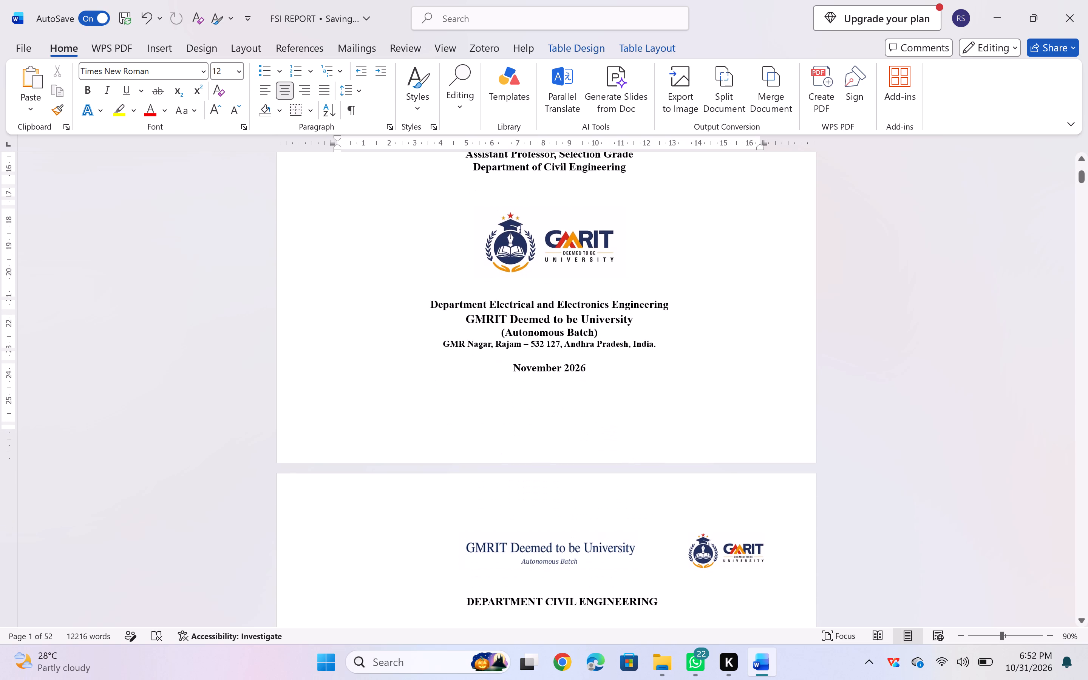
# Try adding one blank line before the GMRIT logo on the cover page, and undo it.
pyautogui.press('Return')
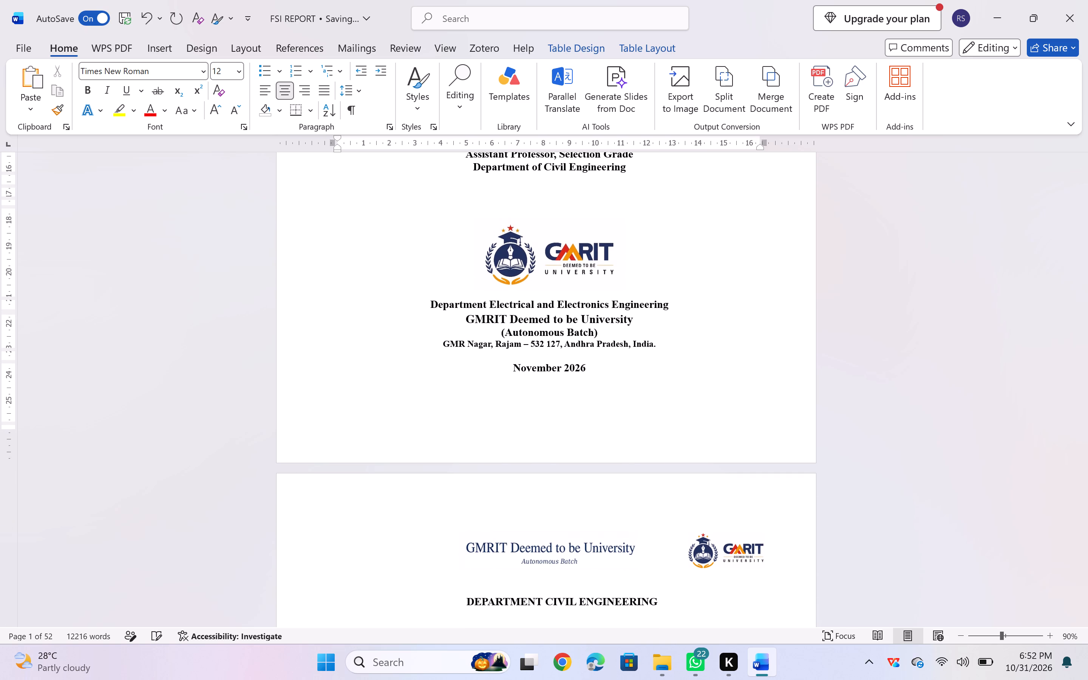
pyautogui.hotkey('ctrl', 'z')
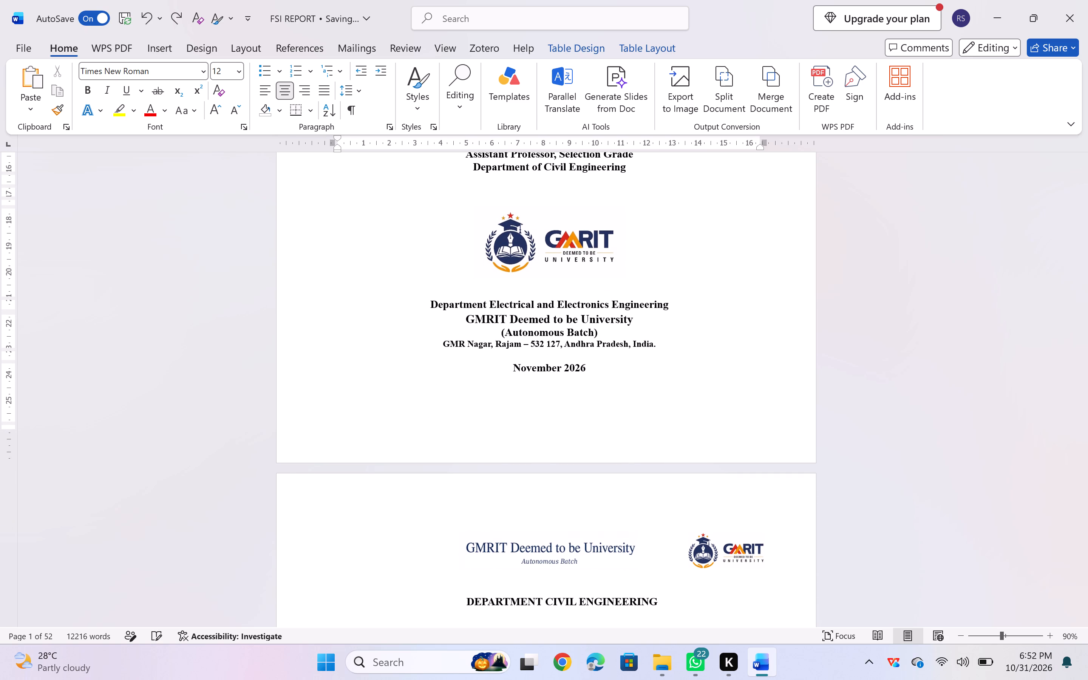
# Insert one blank line above "Department Electrical and Electronics Engineering" on the cover page and check the certificate page's layout.
pyautogui.click(426, 308)
pyautogui.press('Return')
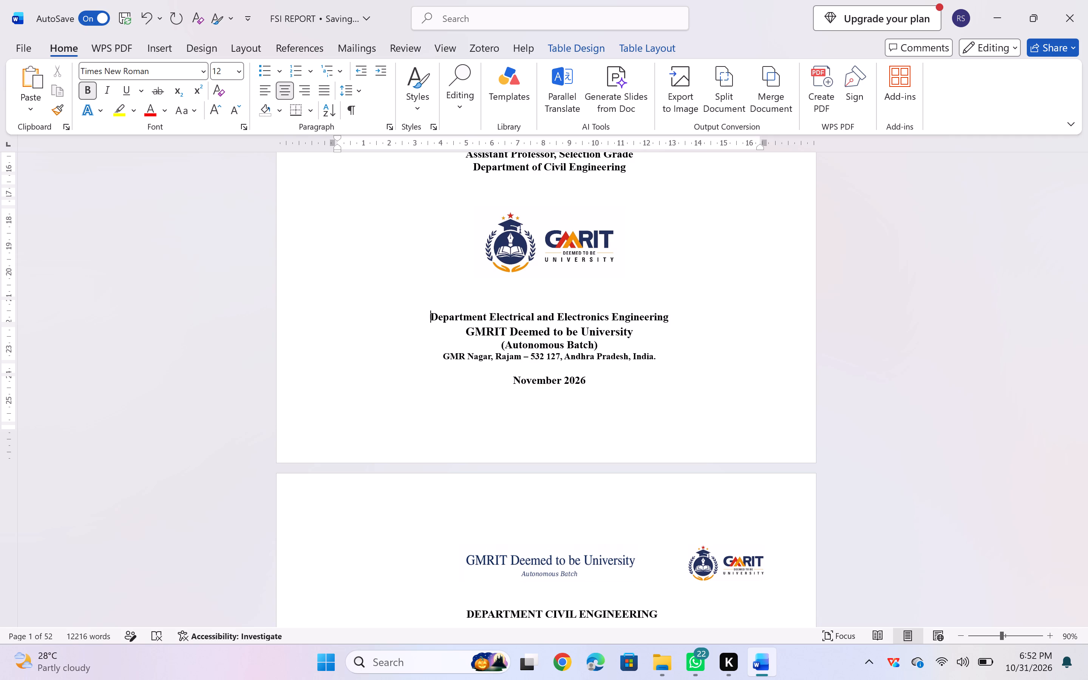
pyautogui.scroll(-3, 443, 357)
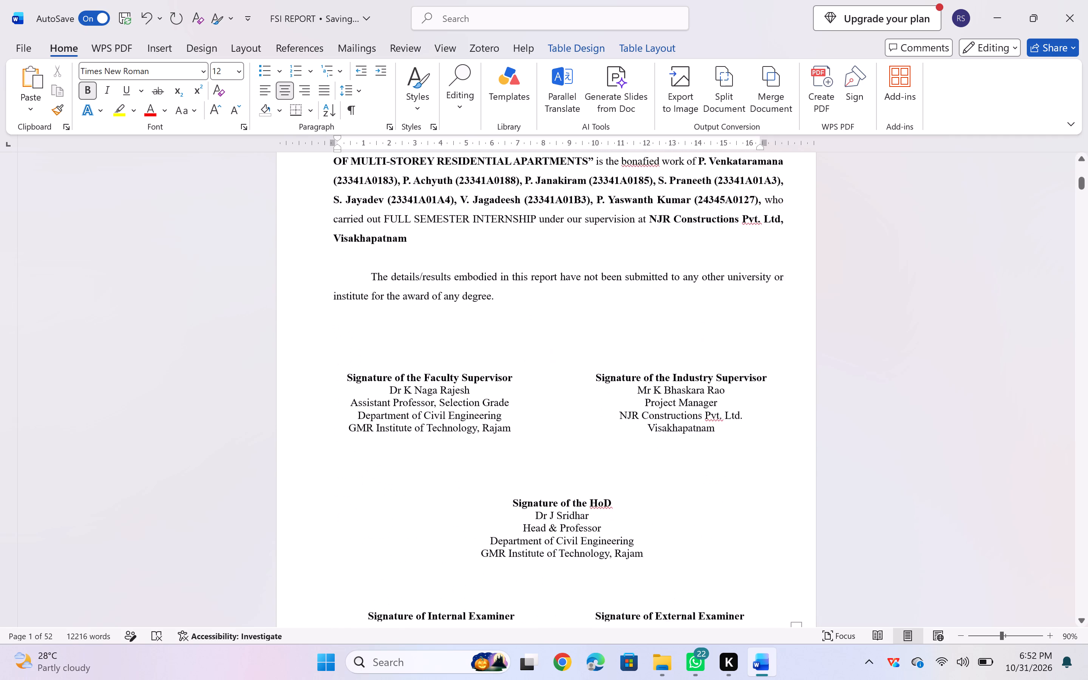
pyautogui.scroll(2, 443, 357)
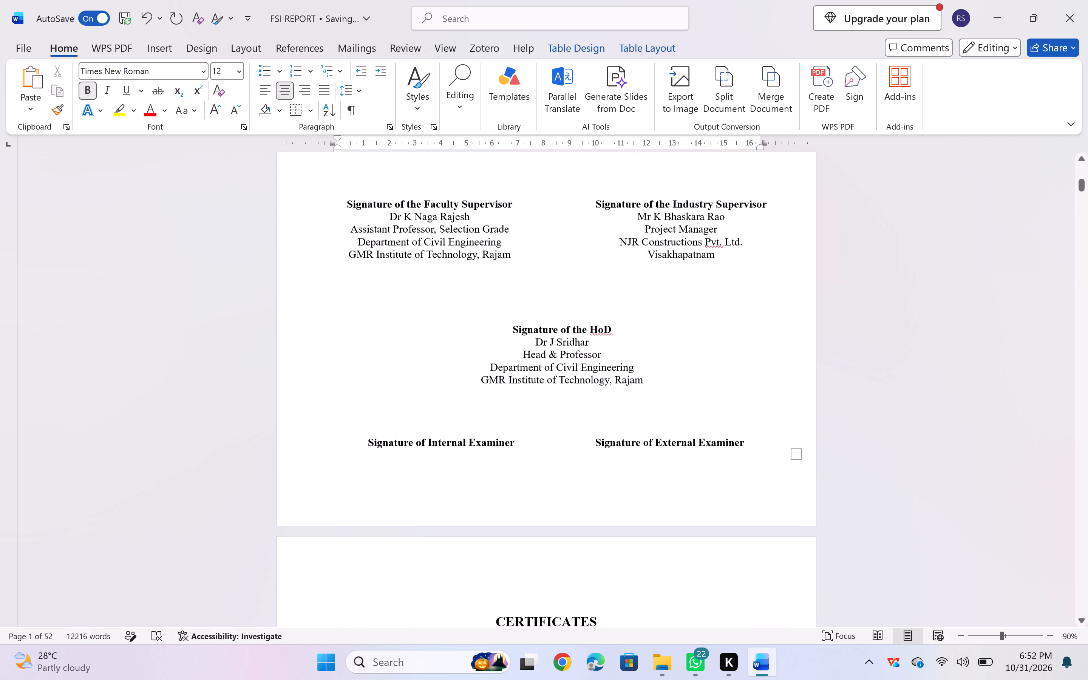
# Open the certificate page's footer for editing and turn on Different First Page for Section 1.
pyautogui.scroll(3, 443, 357)
pyautogui.scroll(-1, 443, 357)
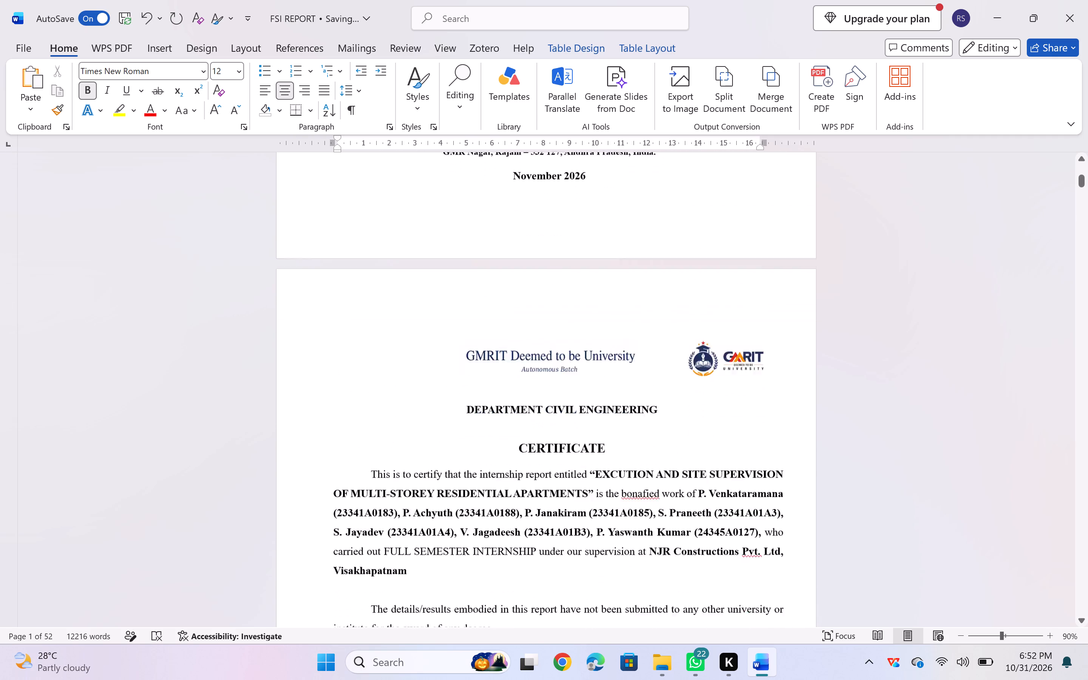
pyautogui.scroll(-3, 443, 357)
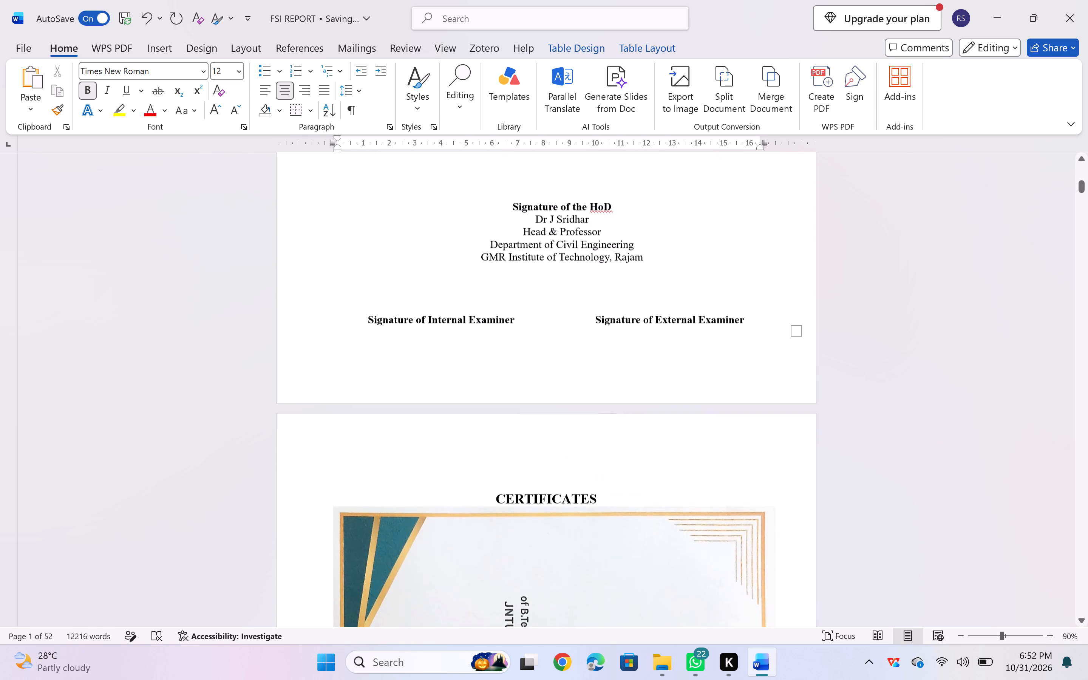
pyautogui.rightClick(440, 386)
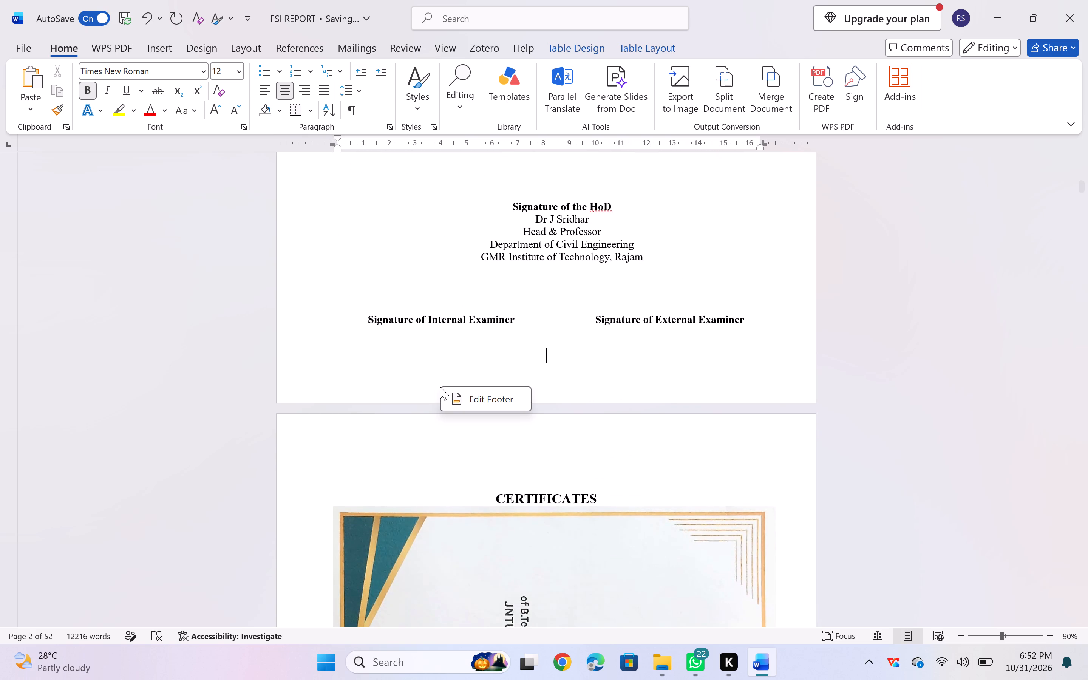
pyautogui.click(413, 385)
pyautogui.doubleClick(413, 385)
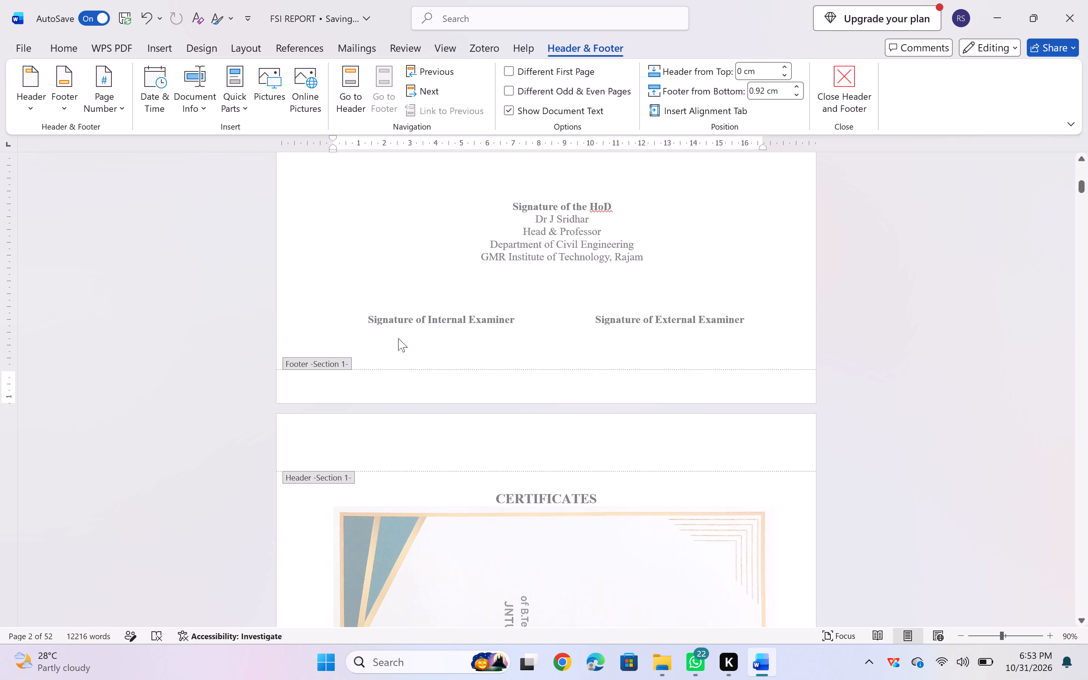
pyautogui.click(505, 70)
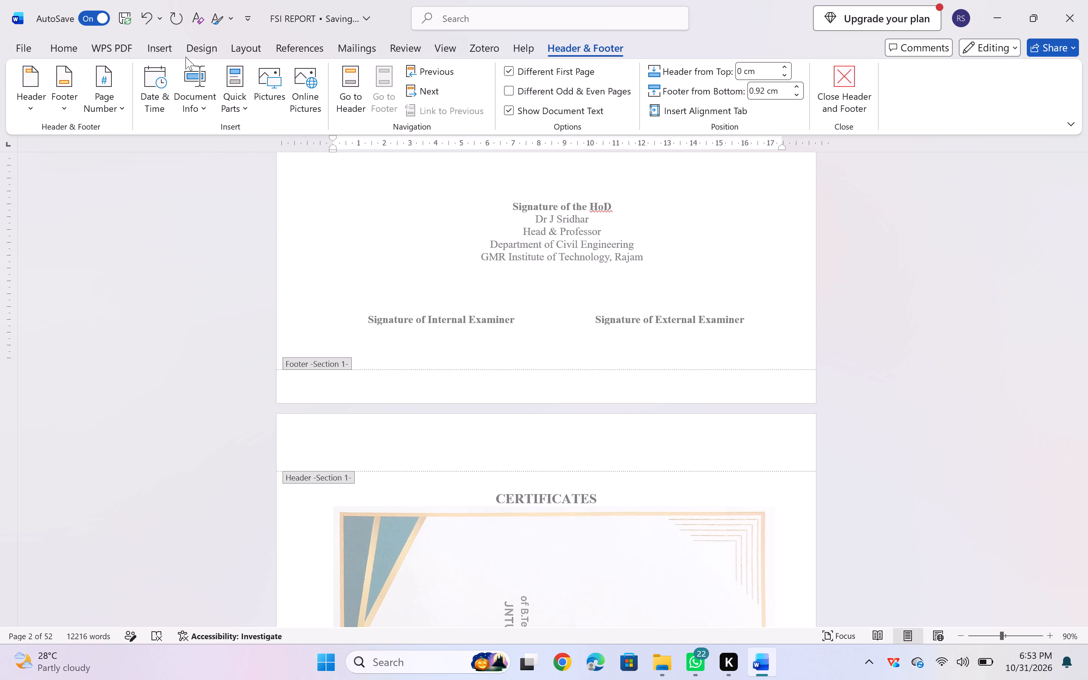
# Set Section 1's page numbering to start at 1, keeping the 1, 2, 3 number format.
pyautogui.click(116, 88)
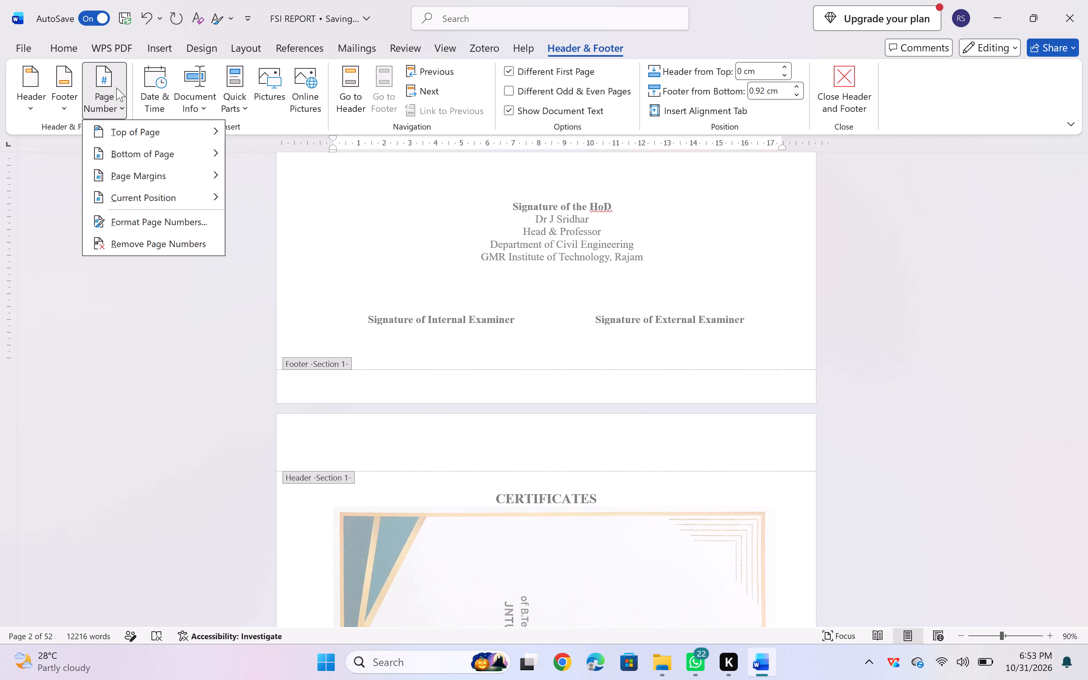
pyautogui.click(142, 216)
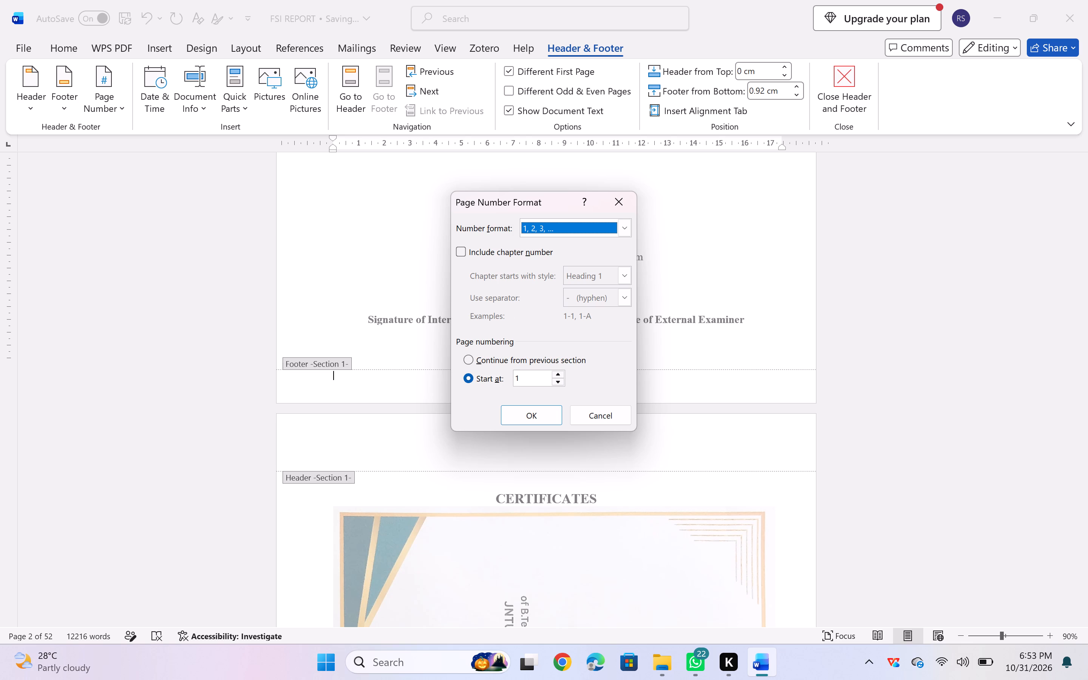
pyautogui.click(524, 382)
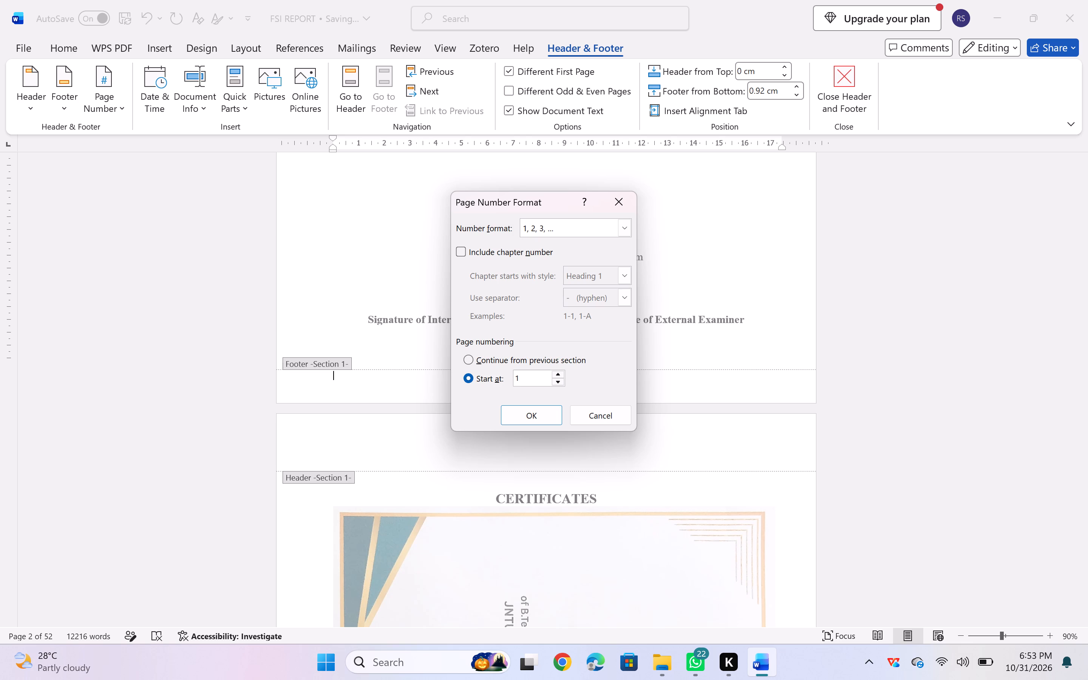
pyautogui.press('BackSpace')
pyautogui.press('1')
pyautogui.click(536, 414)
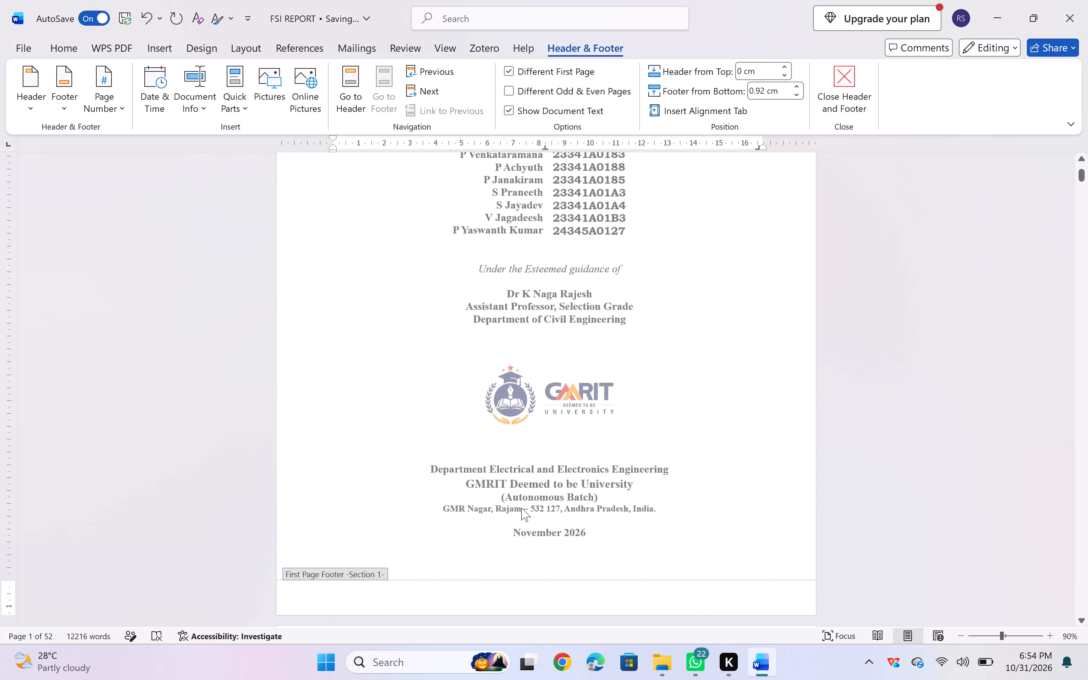
# Leave footer editing and check the footers and layout of the certificate and cover pages.
pyautogui.scroll(-5, 521, 508)
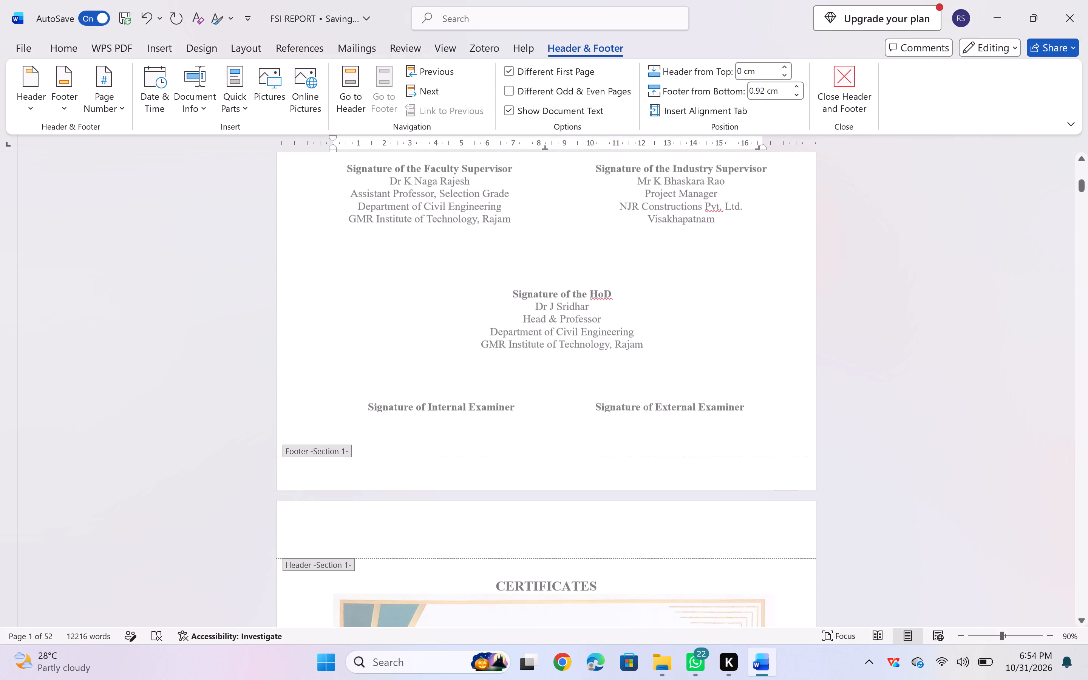
pyautogui.scroll(-1, 521, 508)
pyautogui.tripleClick(376, 264)
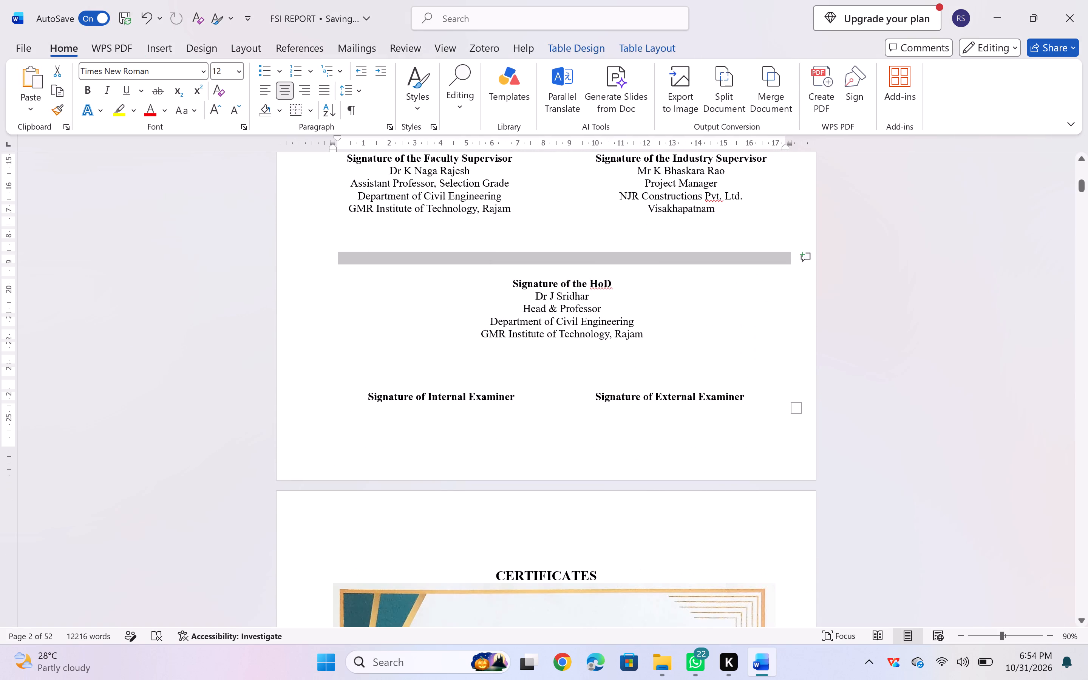
pyautogui.click(409, 264)
pyautogui.click(404, 257)
pyautogui.scroll(4, 404, 257)
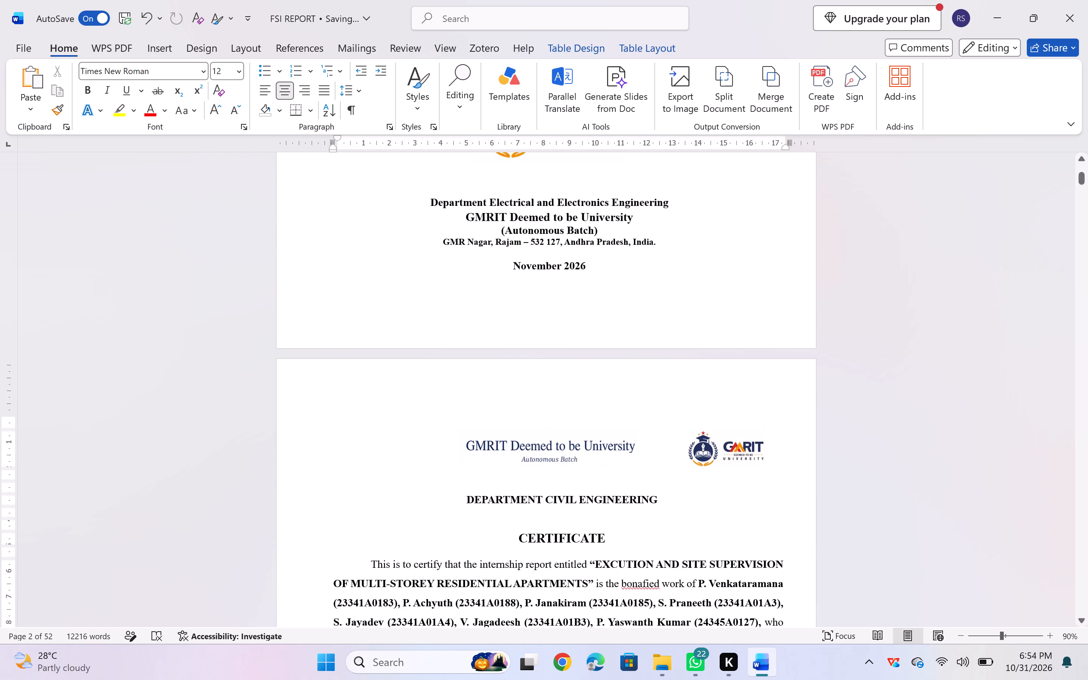
pyautogui.scroll(4, 404, 257)
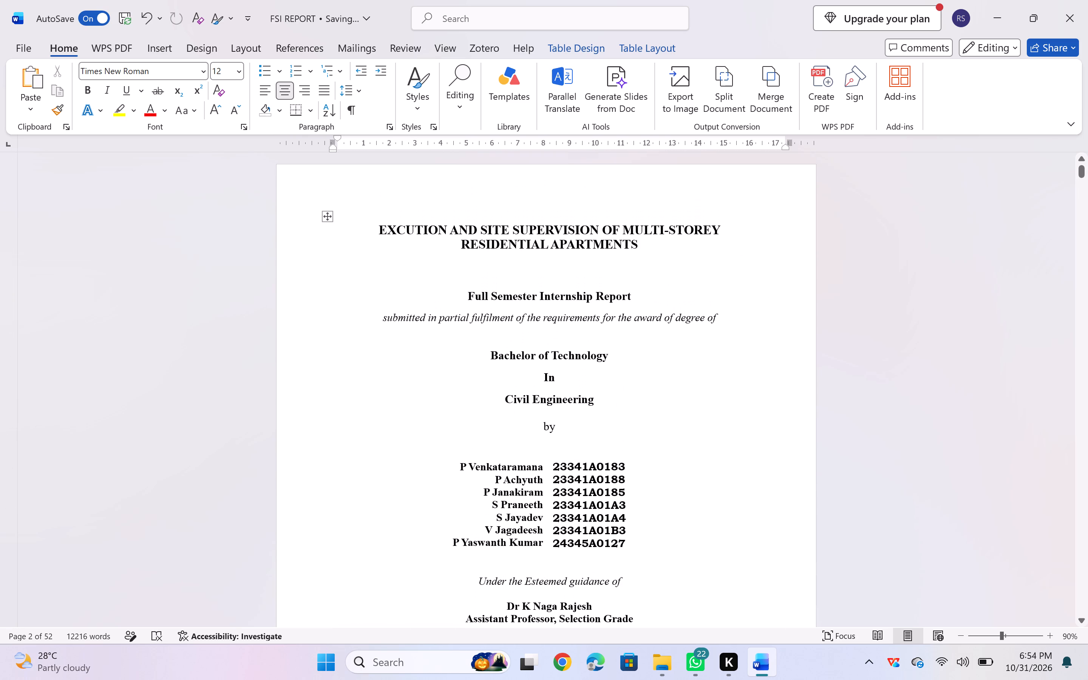
# Review the footer page numbering from the internship certificates through the acknowledgement and contents pages to Chapter 1.
pyautogui.scroll(-7, 404, 257)
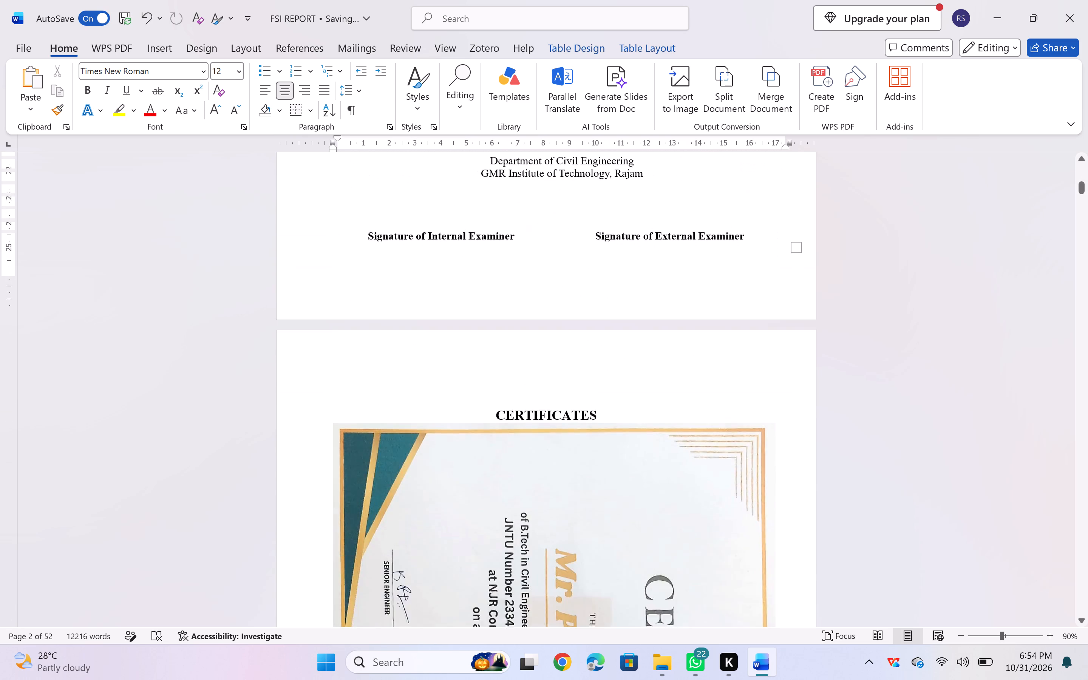
pyautogui.scroll(-9, 404, 257)
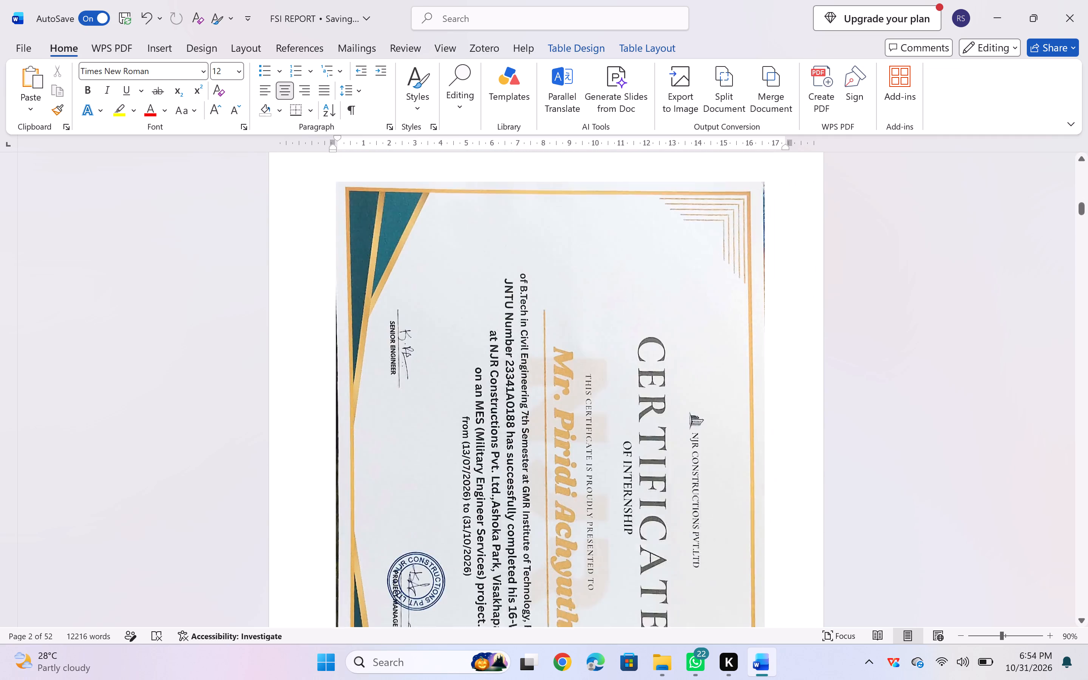
pyautogui.scroll(-12, 404, 257)
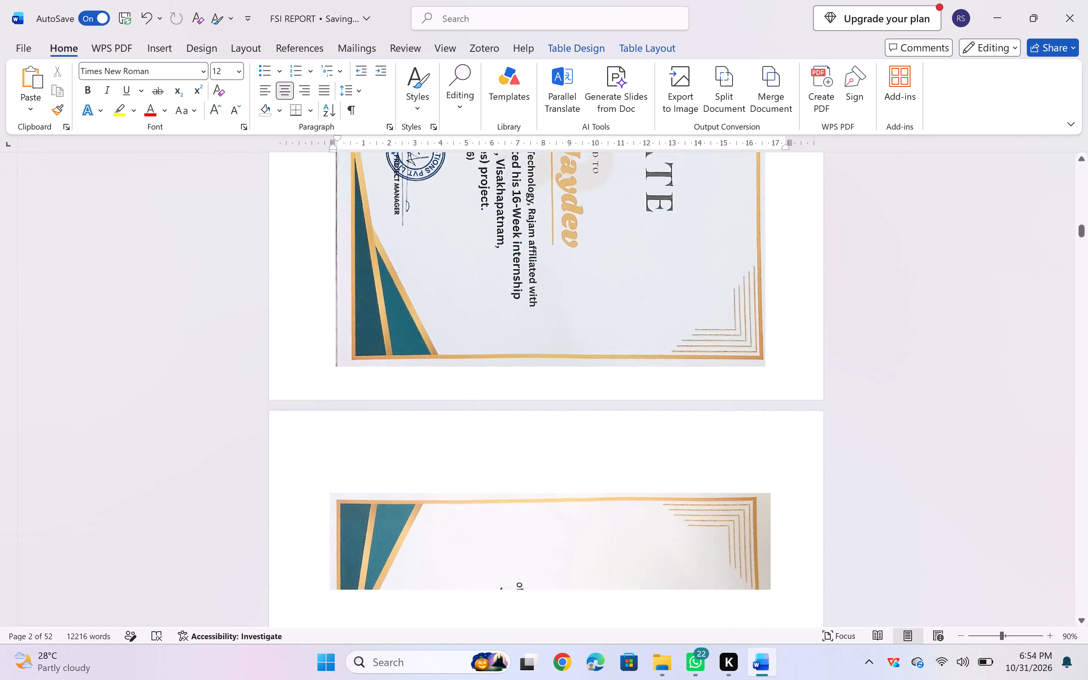
pyautogui.scroll(-10, 404, 257)
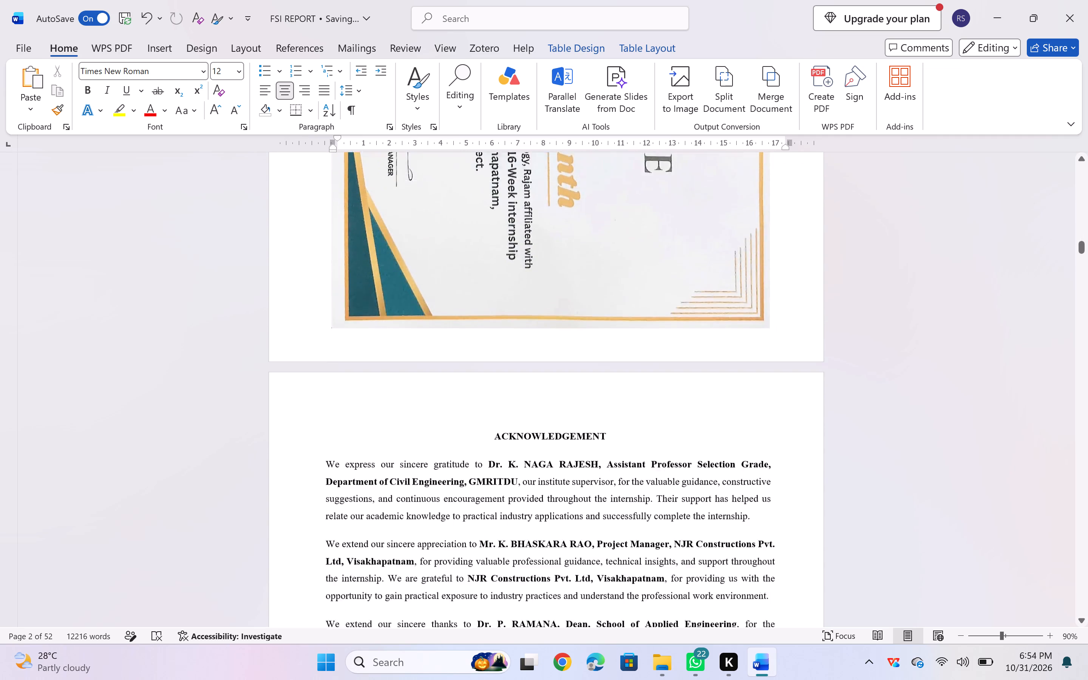
pyautogui.scroll(-4, 404, 257)
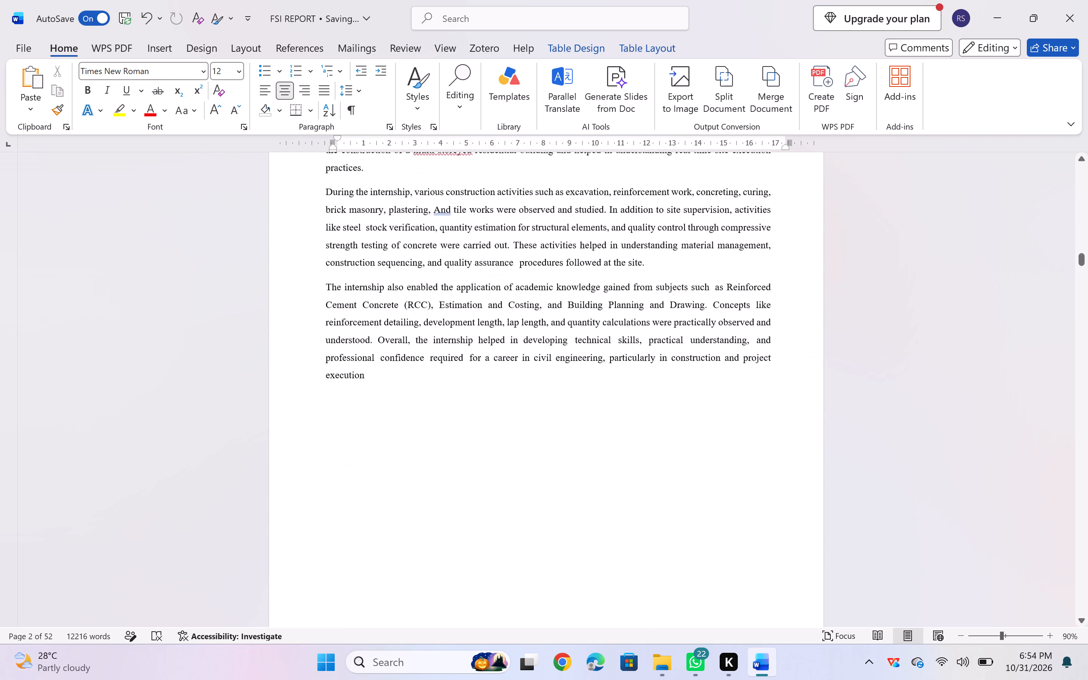
pyautogui.scroll(-5, 404, 257)
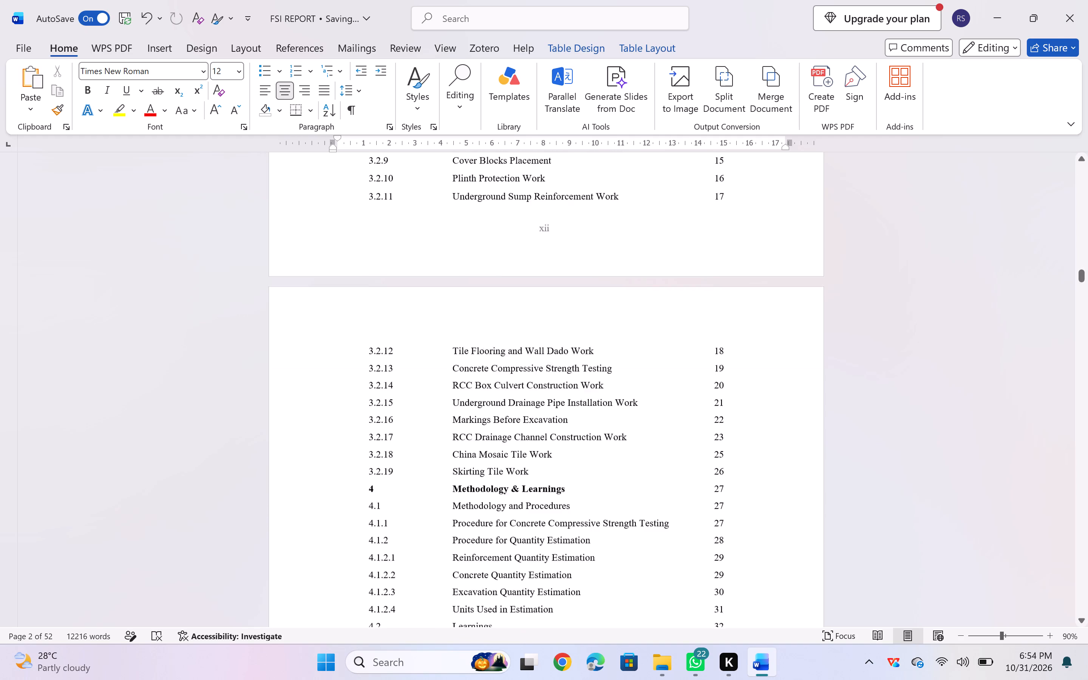
pyautogui.scroll(-3, 404, 257)
pyautogui.scroll(3, 404, 257)
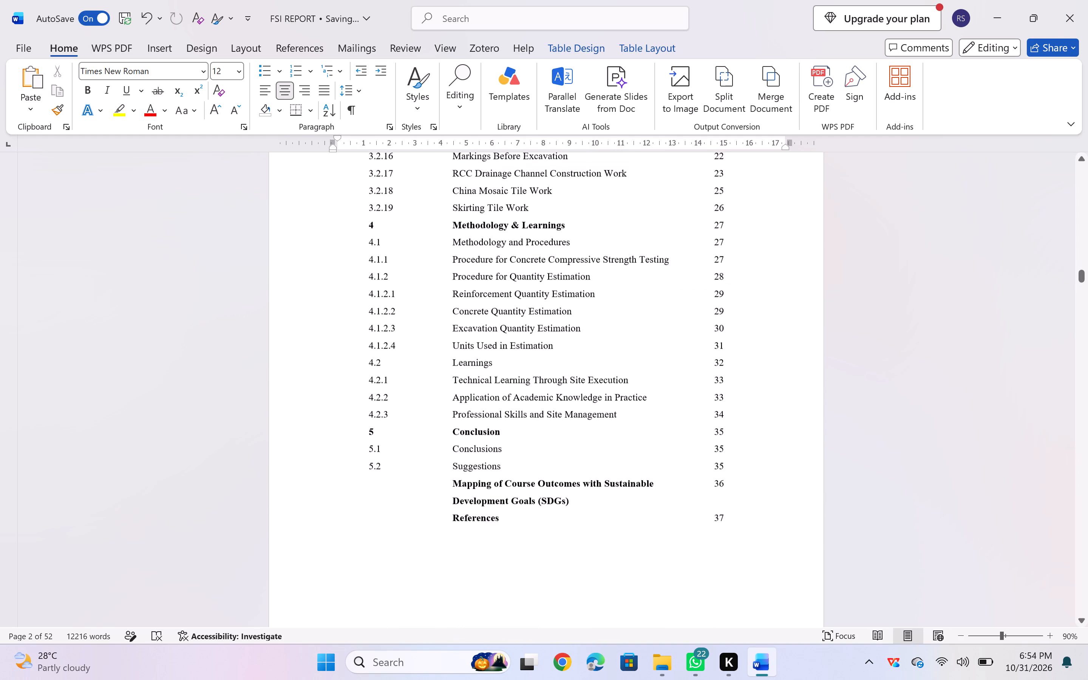
pyautogui.scroll(-12, 404, 257)
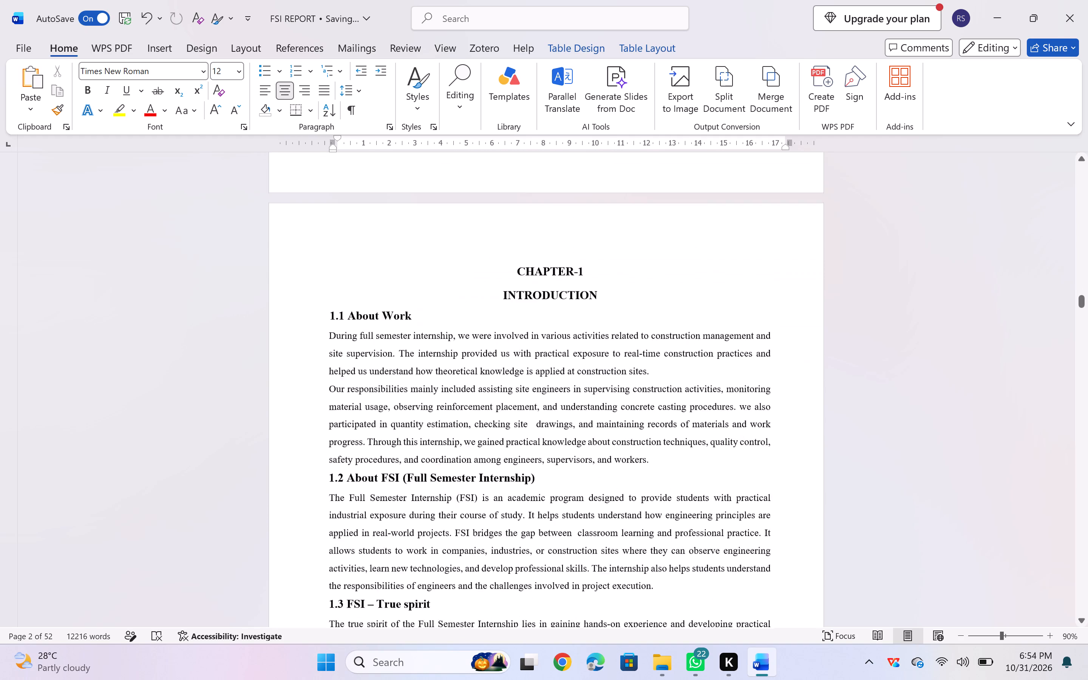
pyautogui.scroll(-3, 404, 257)
# From the cover page's first-page footer, set Section 1's page numbering to start at 0.
pyautogui.scroll(17, 404, 257)
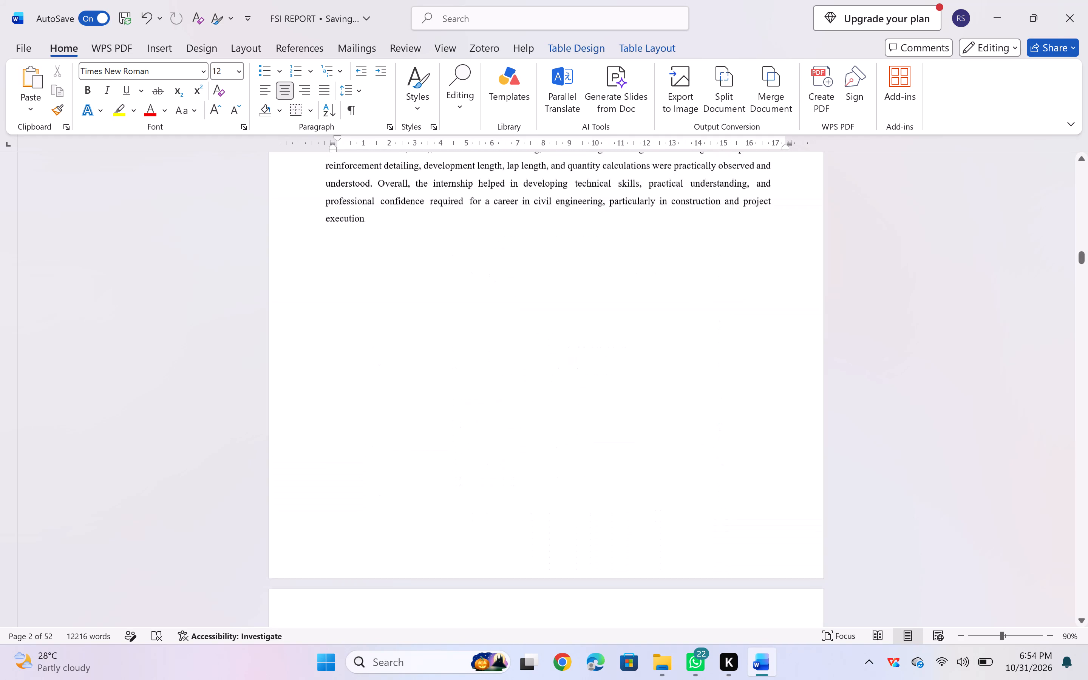
pyautogui.scroll(10, 404, 257)
pyautogui.scroll(12, 404, 257)
pyautogui.scroll(-2, 404, 257)
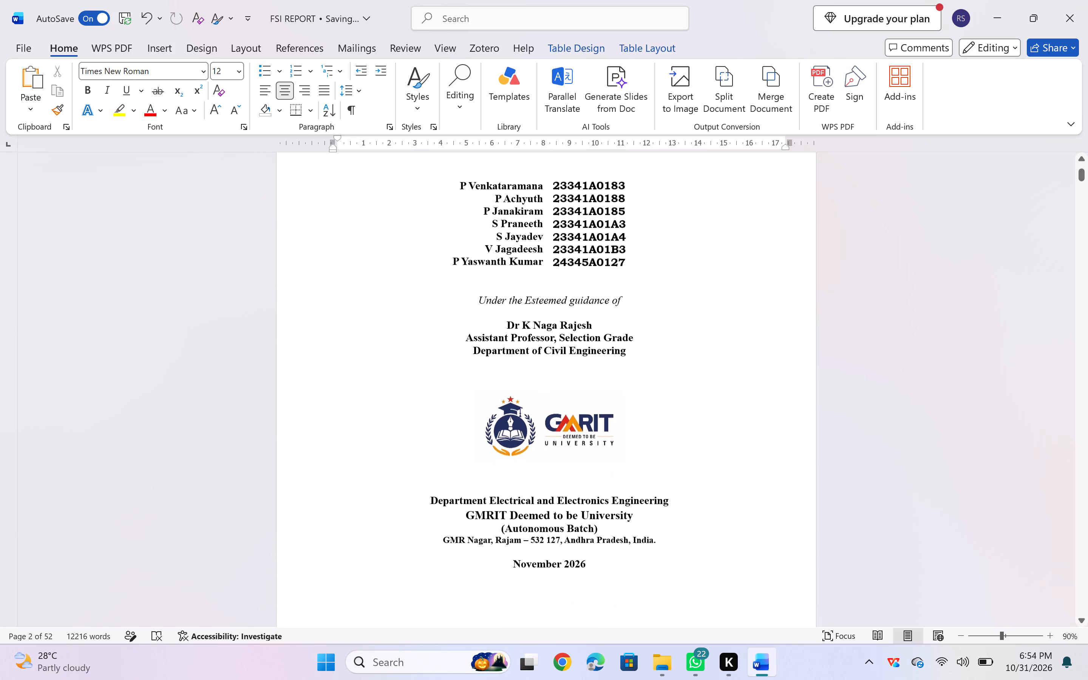
pyautogui.scroll(-1, 404, 257)
pyautogui.tripleClick(449, 333)
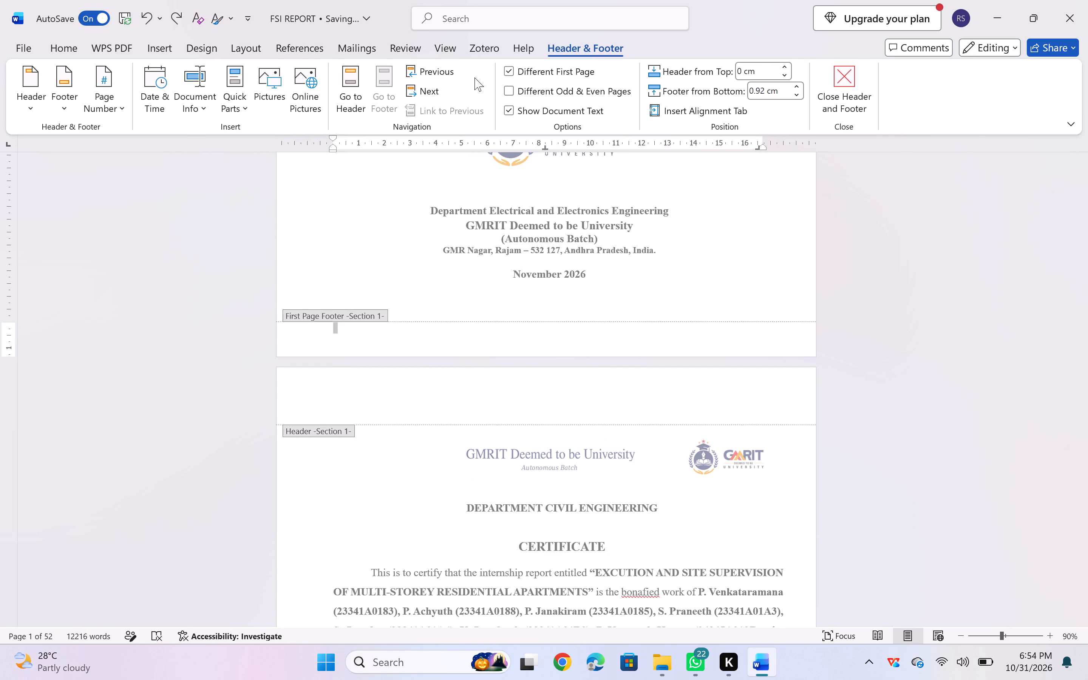
pyautogui.click(106, 86)
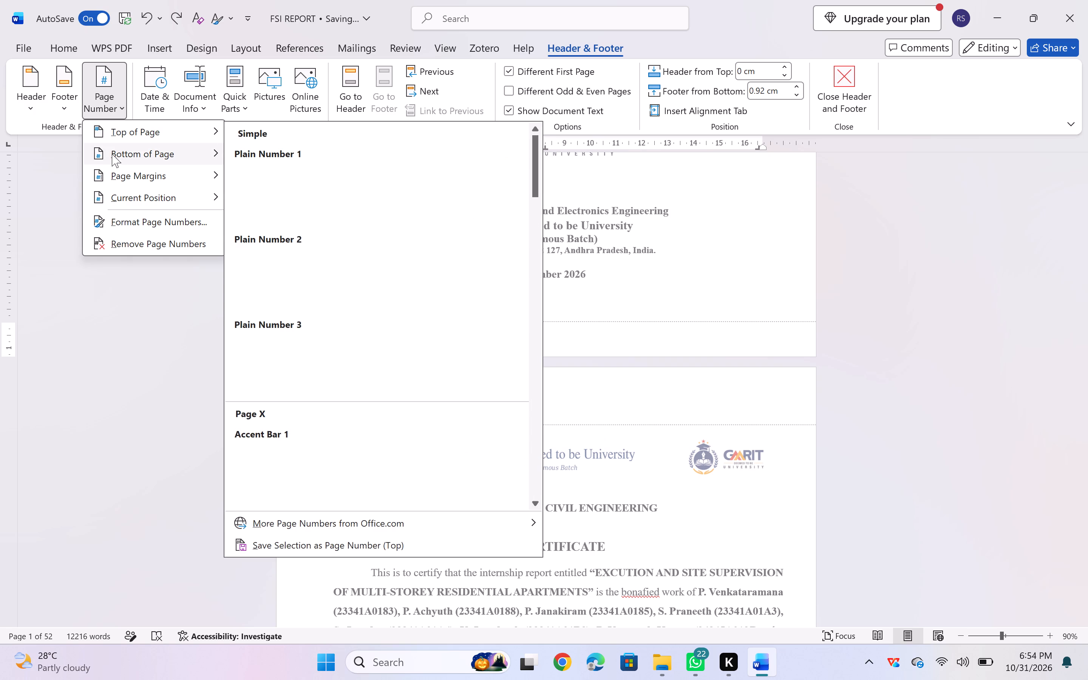
pyautogui.click(127, 221)
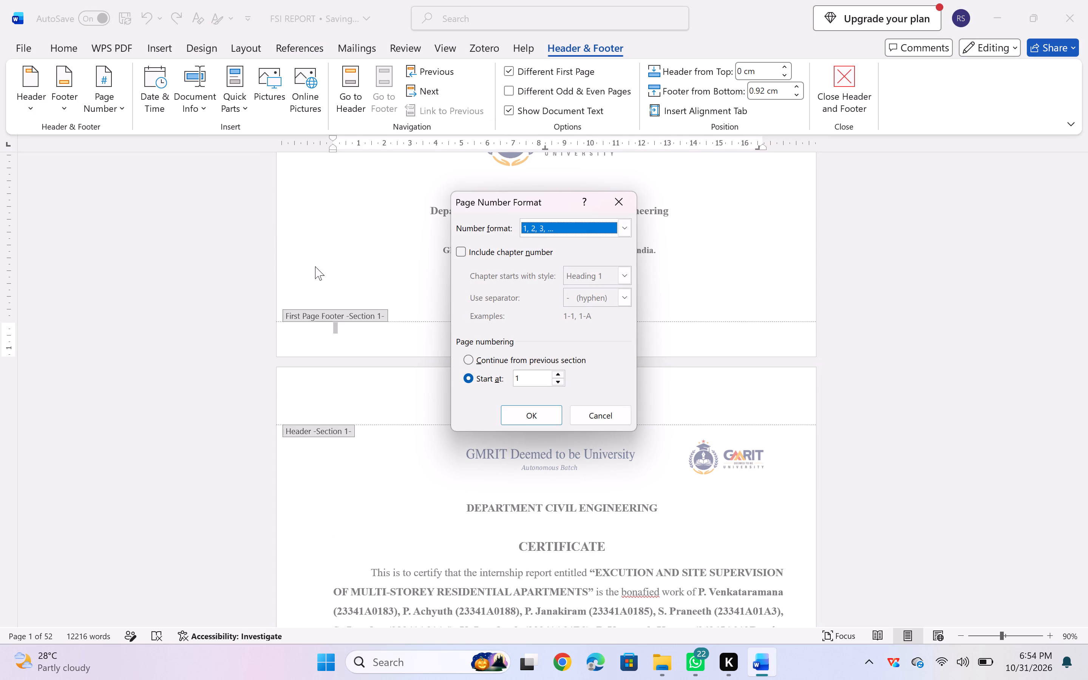
pyautogui.click(532, 376)
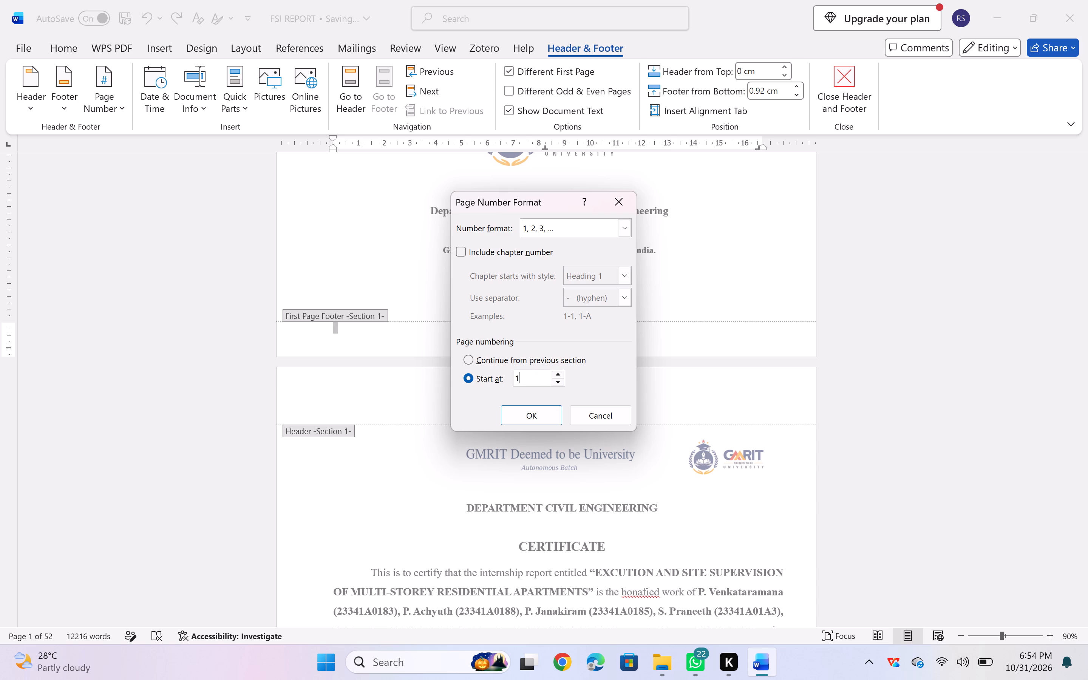
pyautogui.press('BackSpace')
pyautogui.press('0')
pyautogui.click(536, 411)
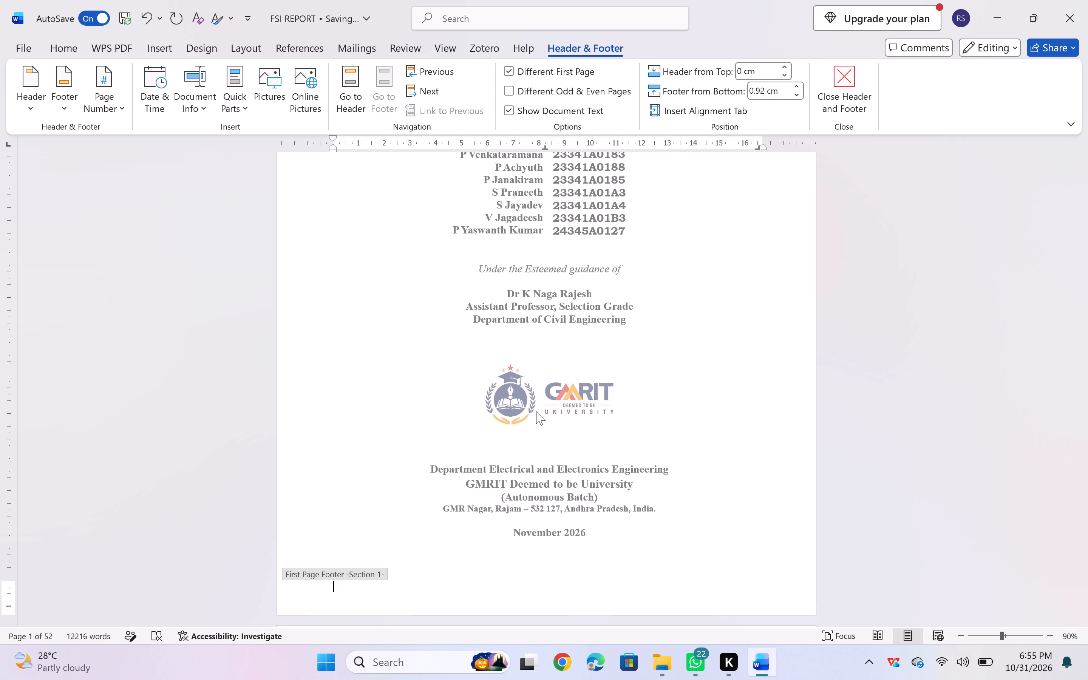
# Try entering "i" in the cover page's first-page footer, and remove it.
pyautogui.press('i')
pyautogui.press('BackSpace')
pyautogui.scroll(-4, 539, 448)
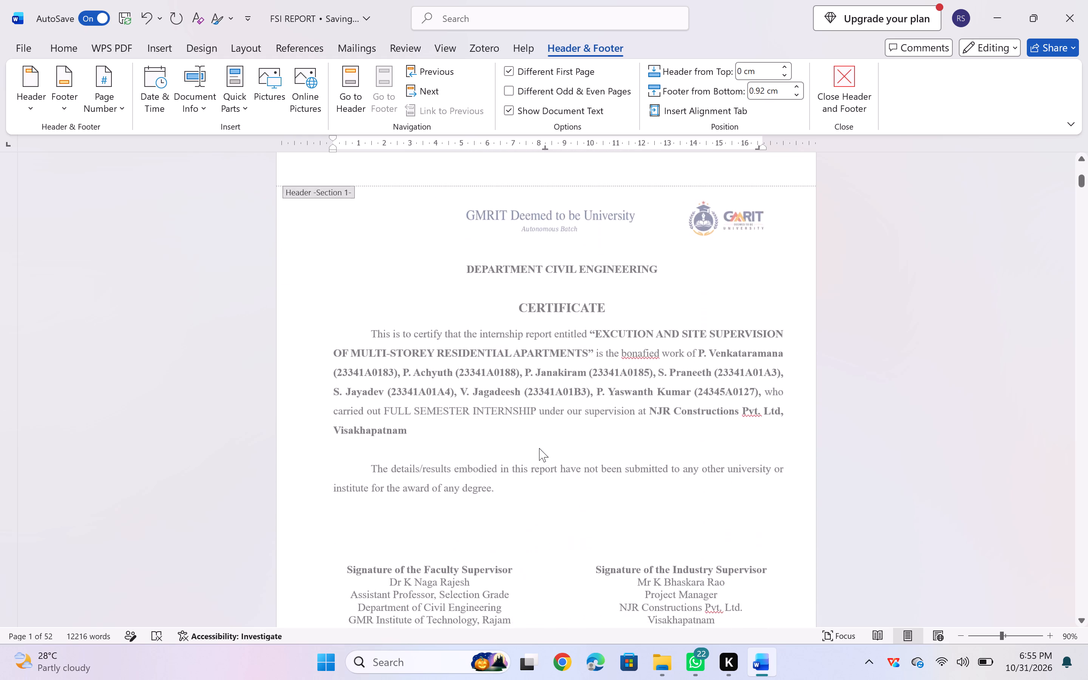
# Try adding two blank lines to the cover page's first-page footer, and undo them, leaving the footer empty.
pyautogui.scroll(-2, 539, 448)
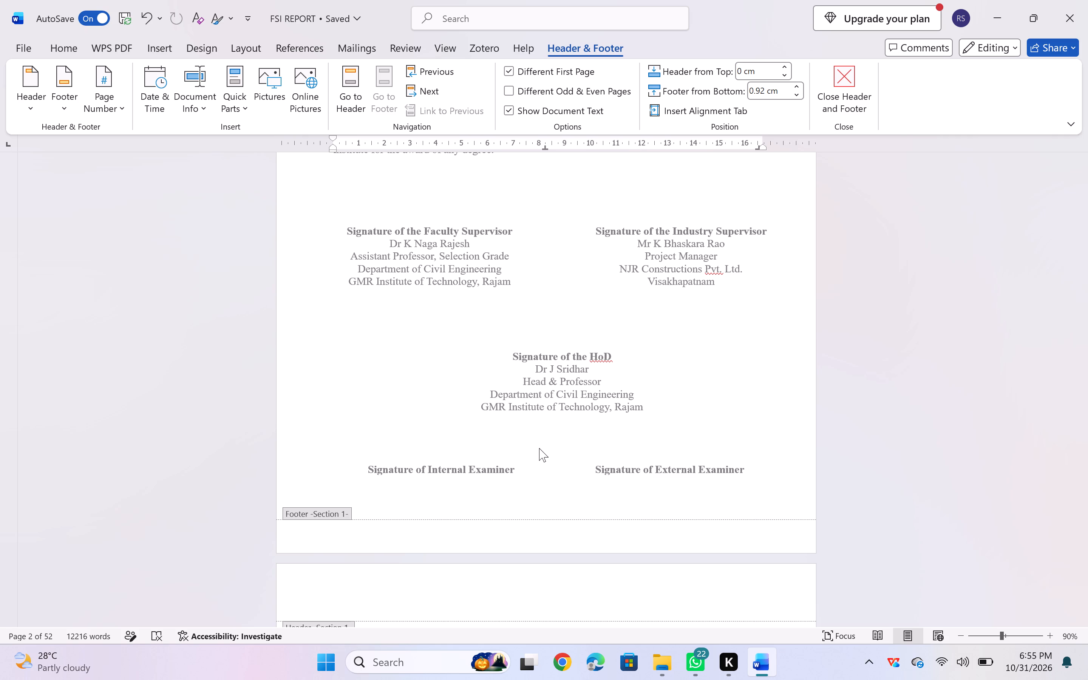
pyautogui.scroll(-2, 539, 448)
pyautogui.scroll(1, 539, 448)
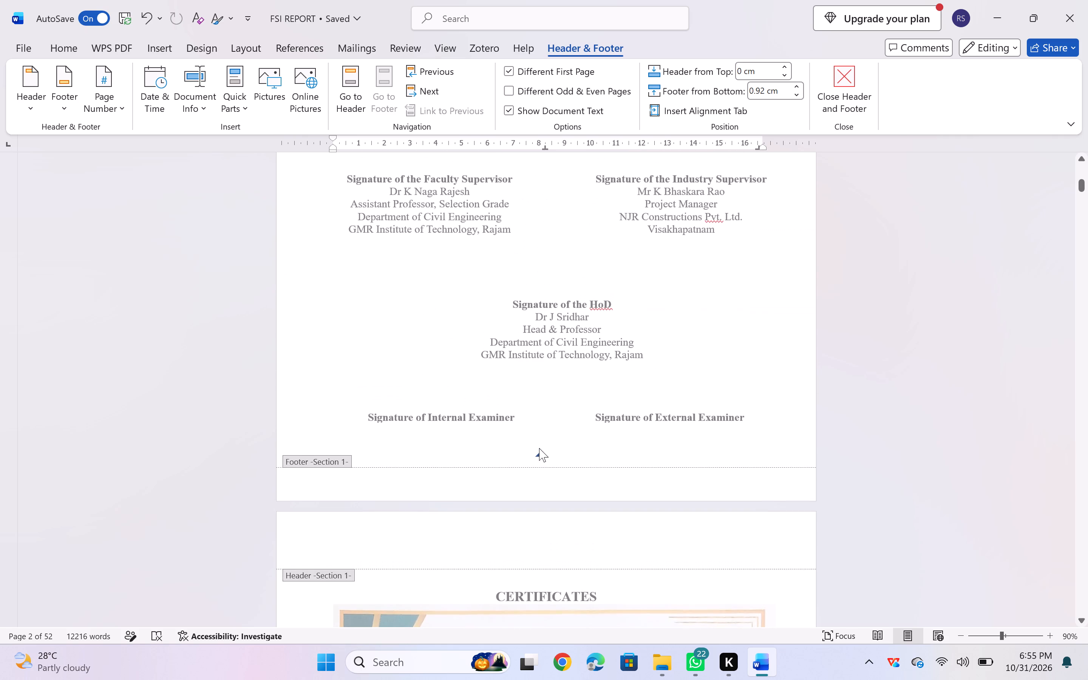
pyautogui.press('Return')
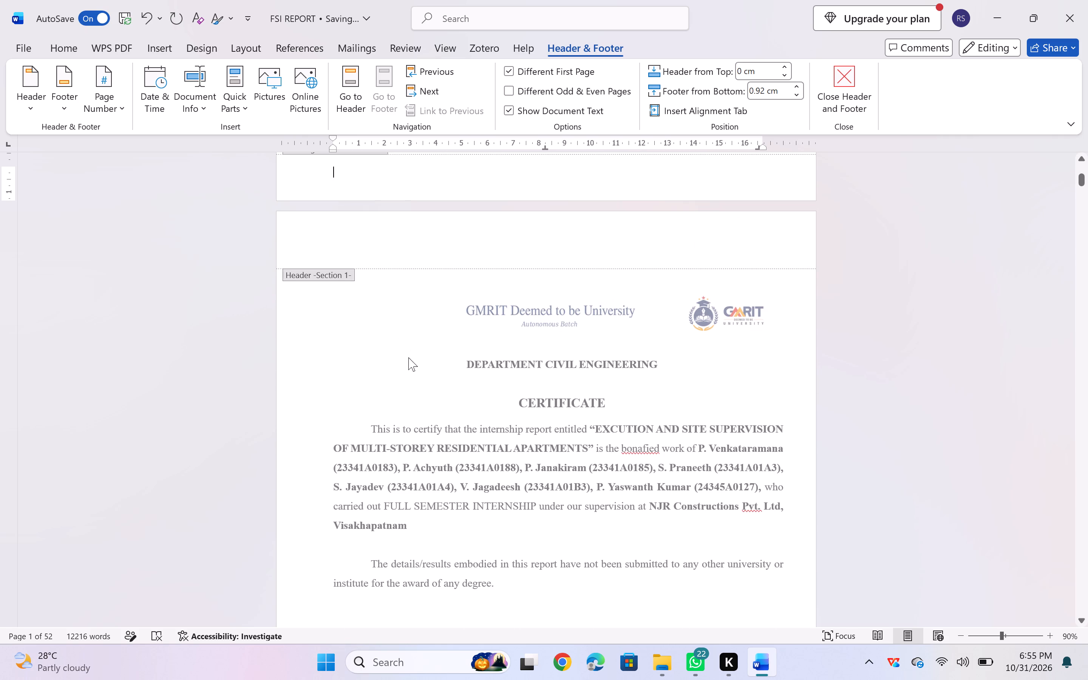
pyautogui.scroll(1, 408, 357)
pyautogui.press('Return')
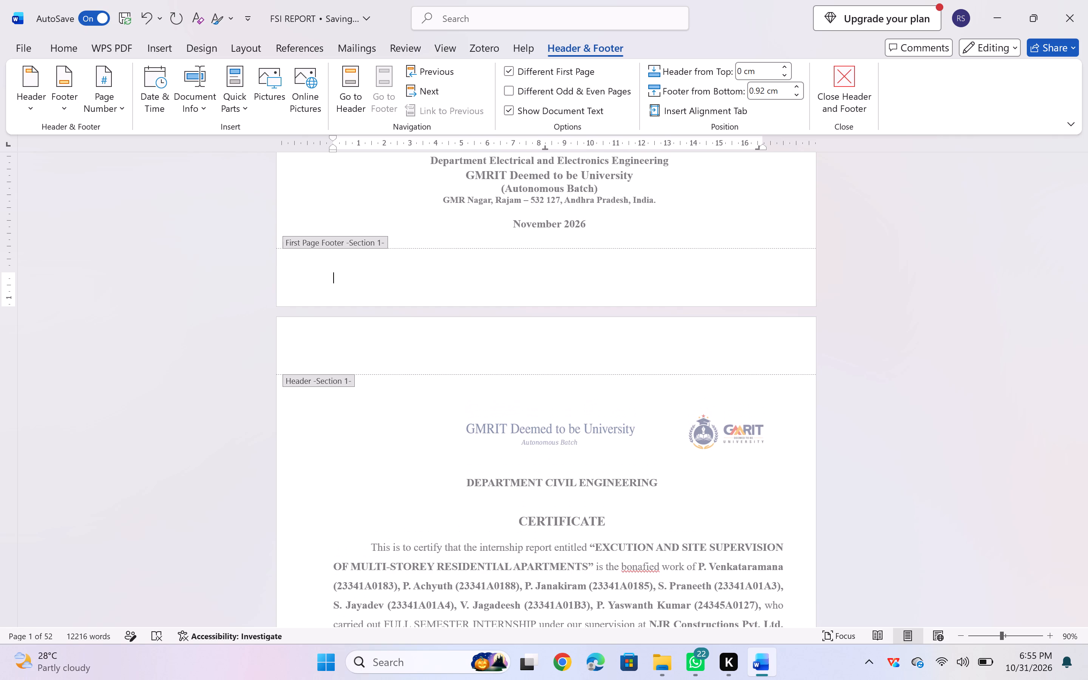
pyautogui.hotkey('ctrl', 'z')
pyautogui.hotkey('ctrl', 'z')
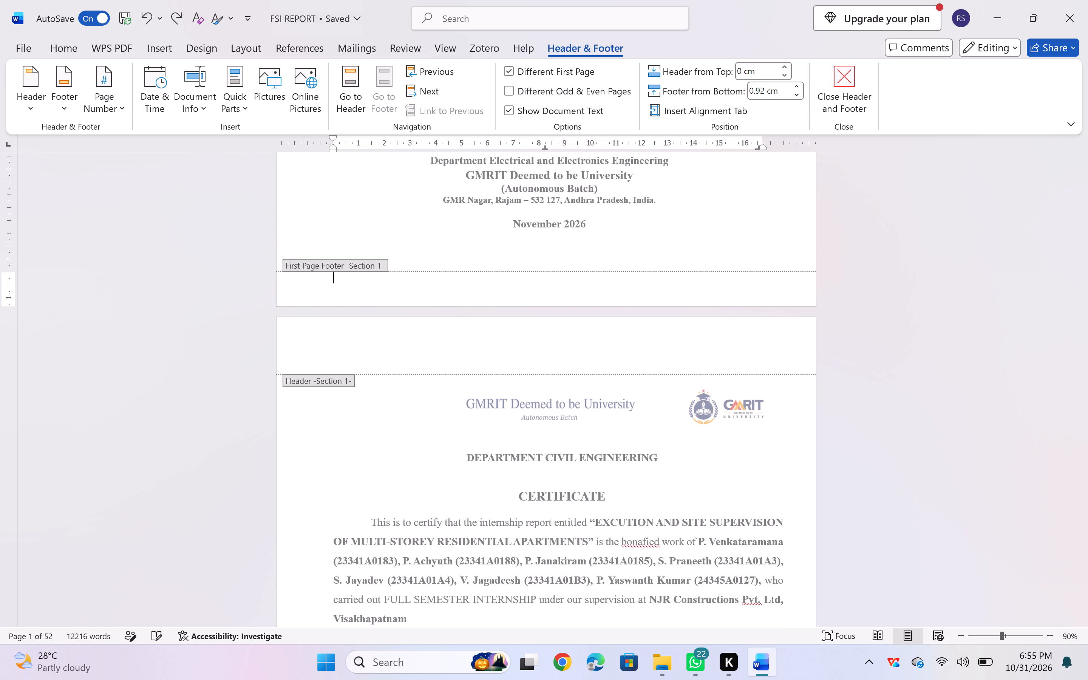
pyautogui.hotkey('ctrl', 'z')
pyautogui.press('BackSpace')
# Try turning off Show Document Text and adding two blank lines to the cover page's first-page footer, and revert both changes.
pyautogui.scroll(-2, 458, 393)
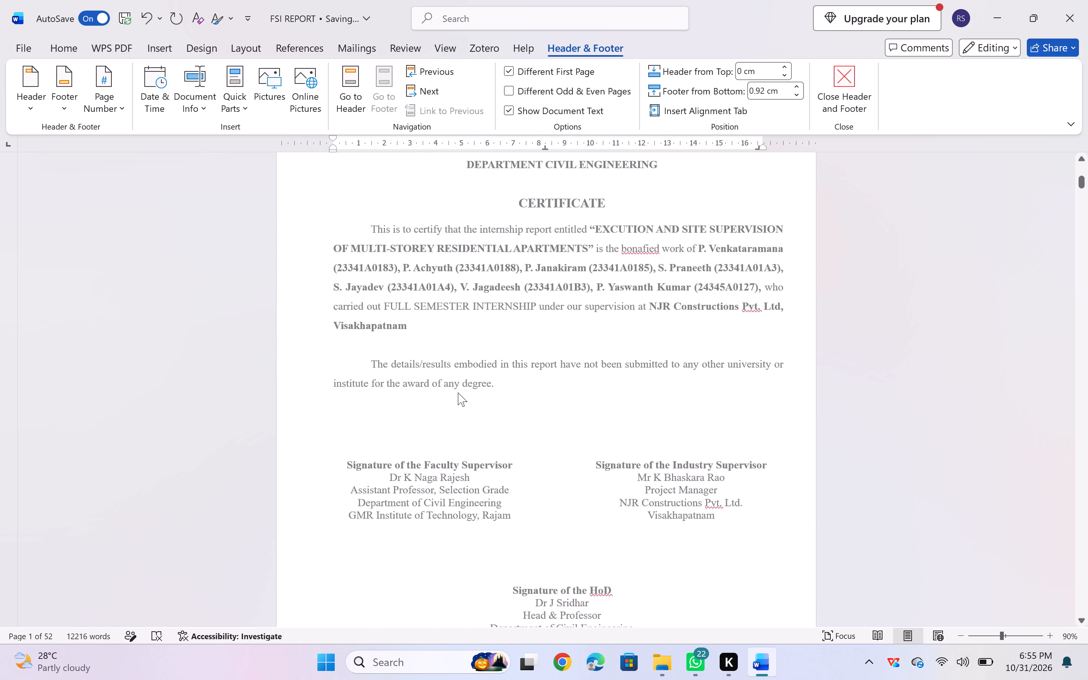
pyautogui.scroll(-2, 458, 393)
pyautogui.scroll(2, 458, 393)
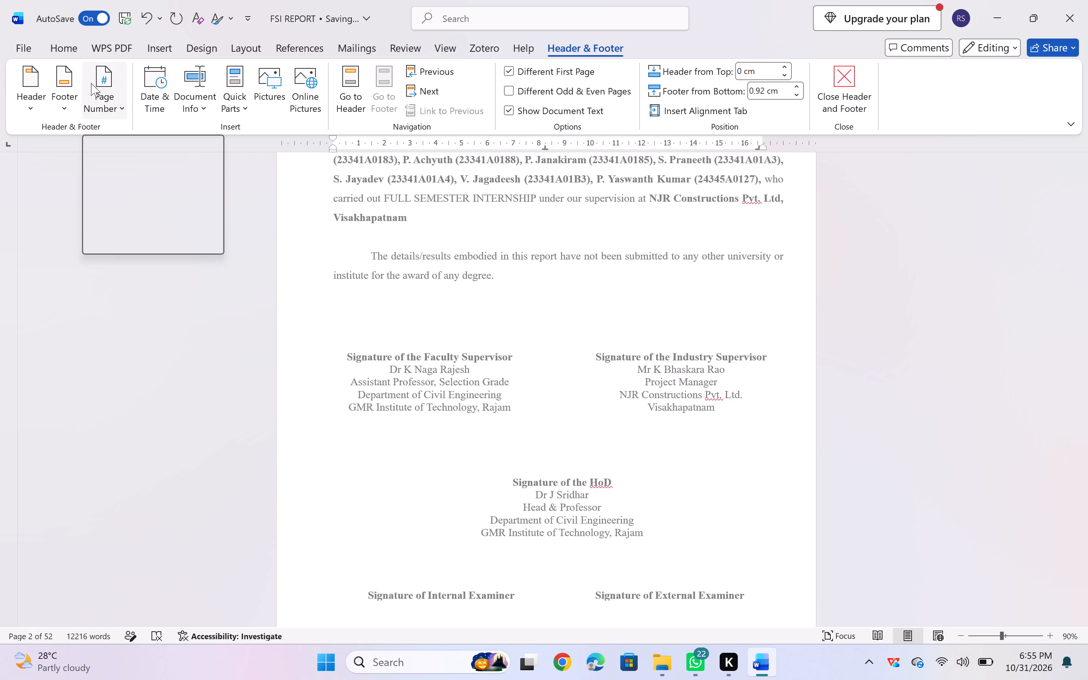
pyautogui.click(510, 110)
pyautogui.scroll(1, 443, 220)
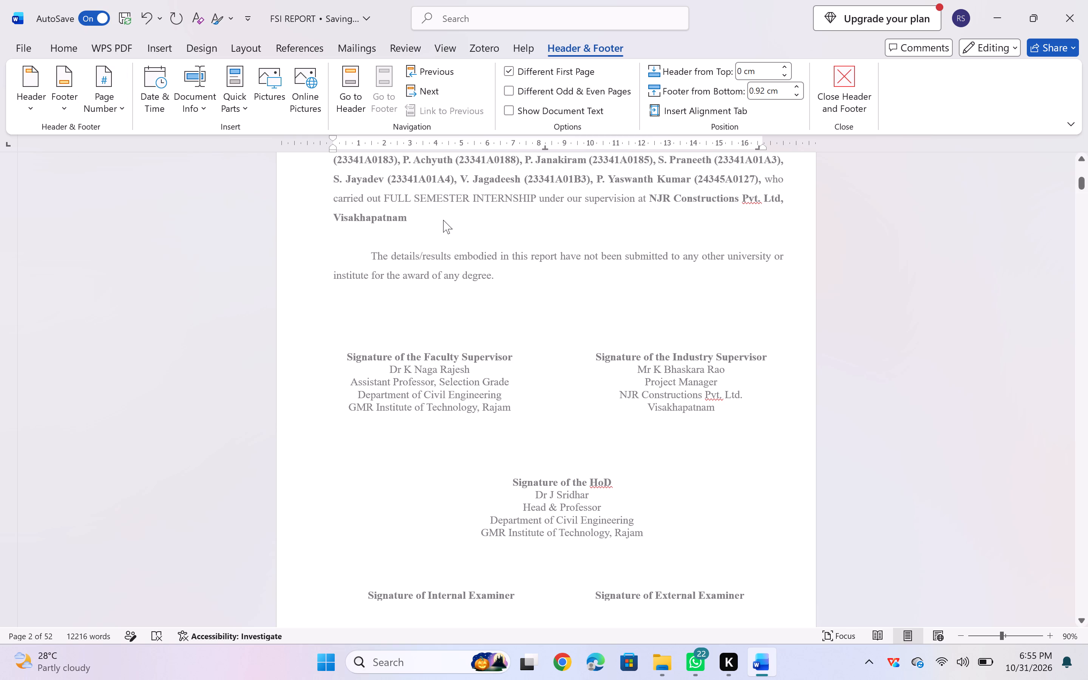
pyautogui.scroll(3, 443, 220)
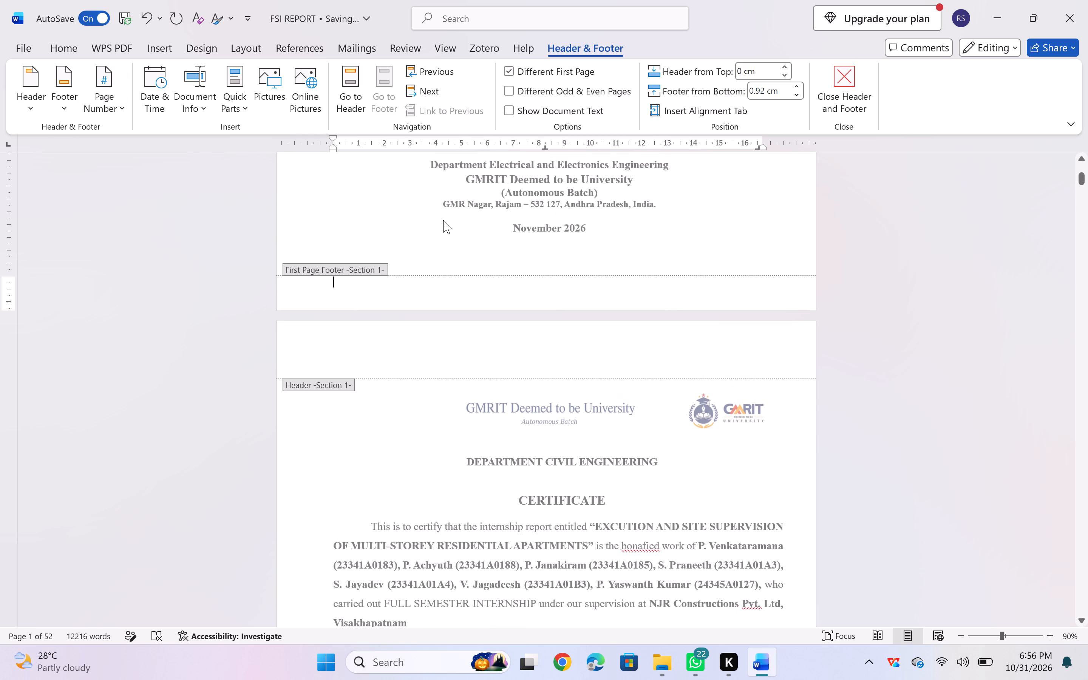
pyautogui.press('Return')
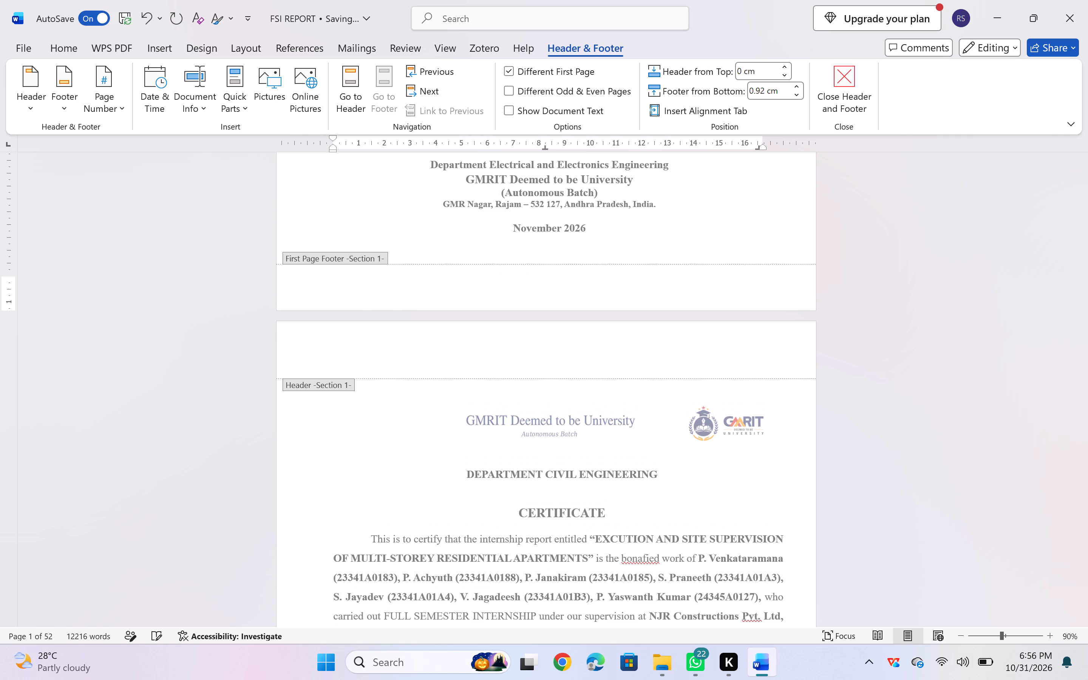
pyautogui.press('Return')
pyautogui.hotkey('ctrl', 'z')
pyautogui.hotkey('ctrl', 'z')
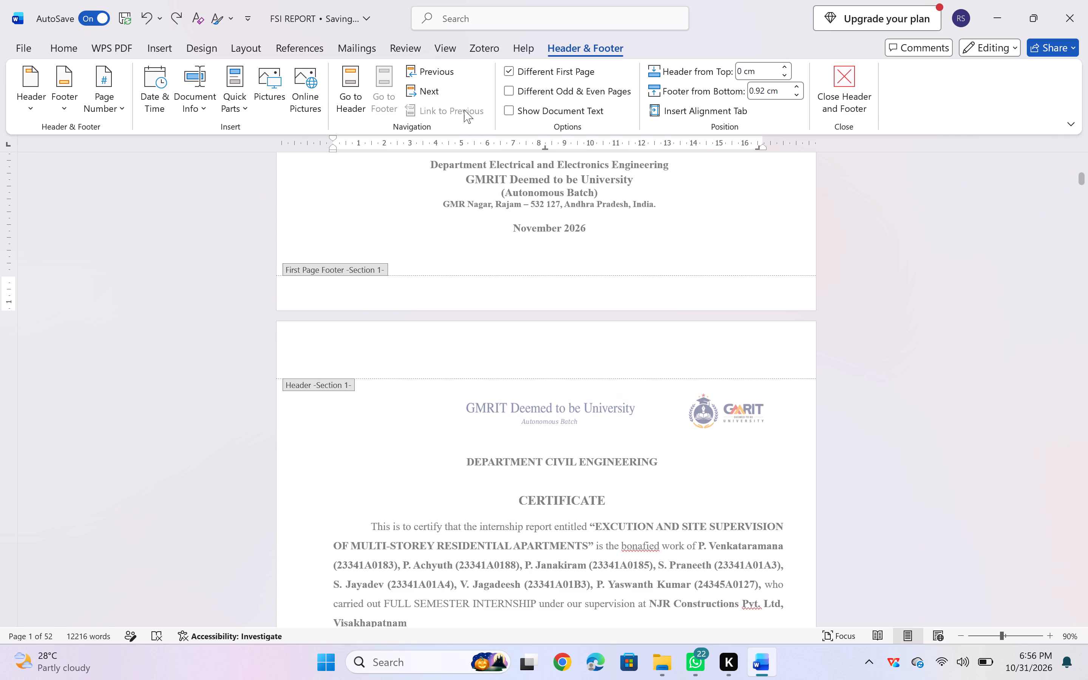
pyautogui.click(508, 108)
# Examine the cover page's layout from its first-page header down to its first-page footer and the certificate page's header.
pyautogui.scroll(3, 448, 236)
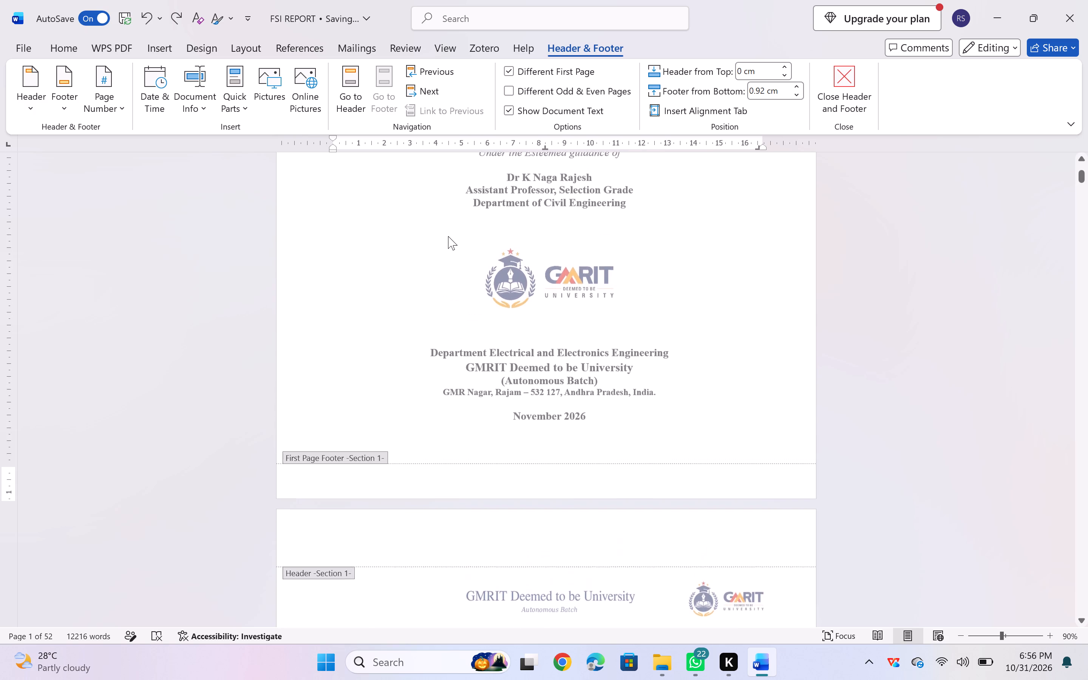
pyautogui.scroll(4, 448, 236)
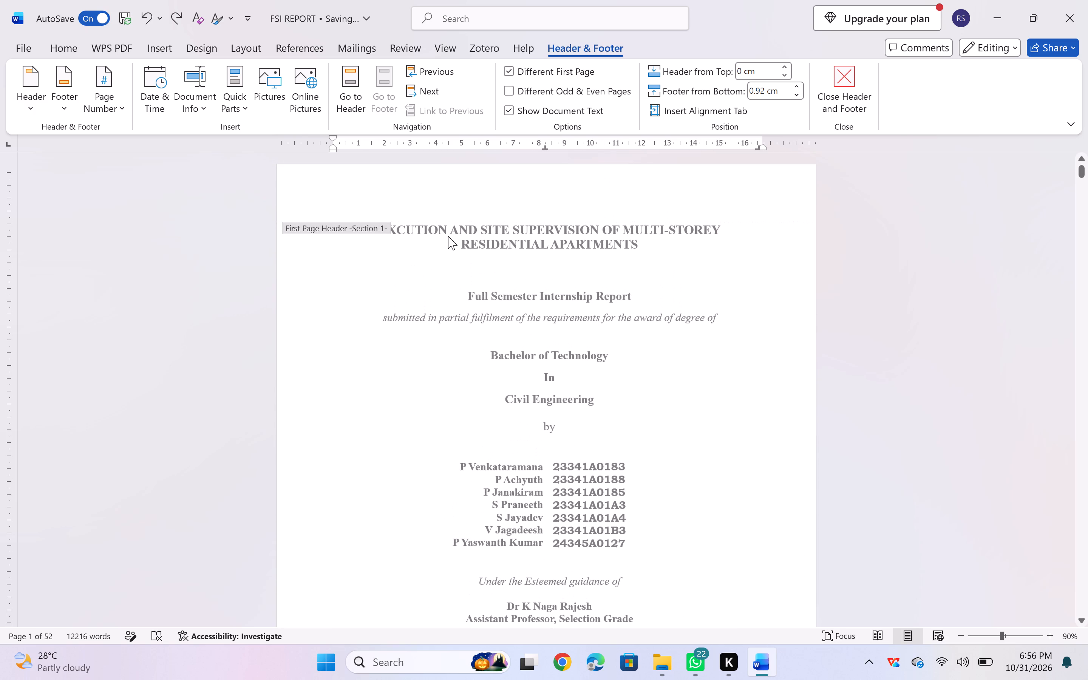
pyautogui.scroll(-1, 448, 236)
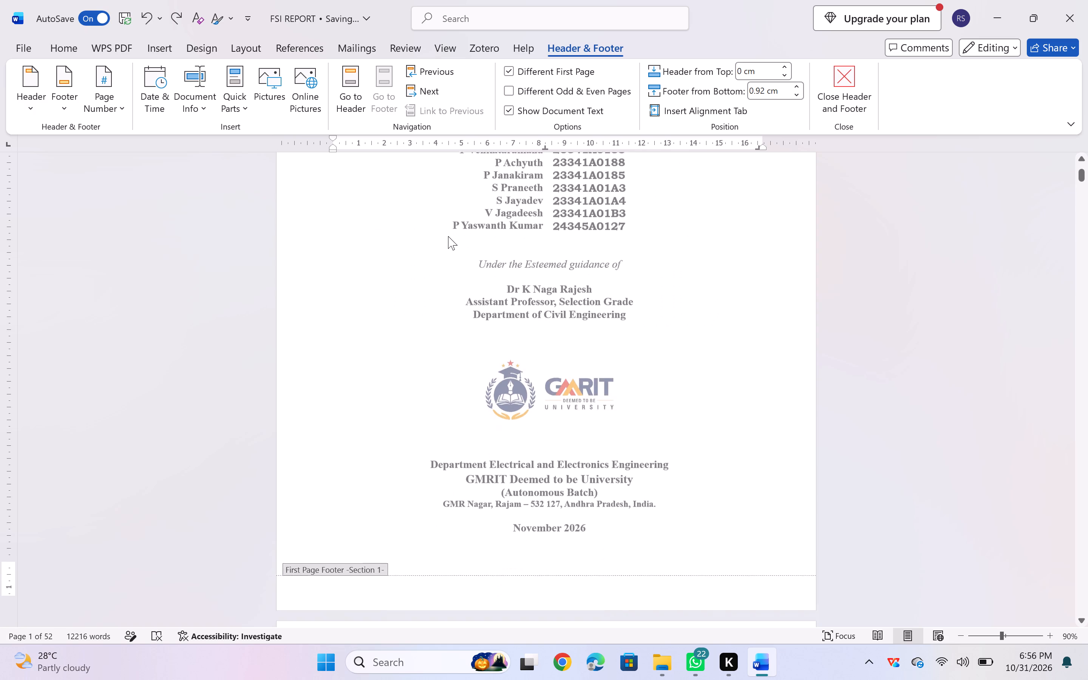
pyautogui.scroll(-1, 448, 230)
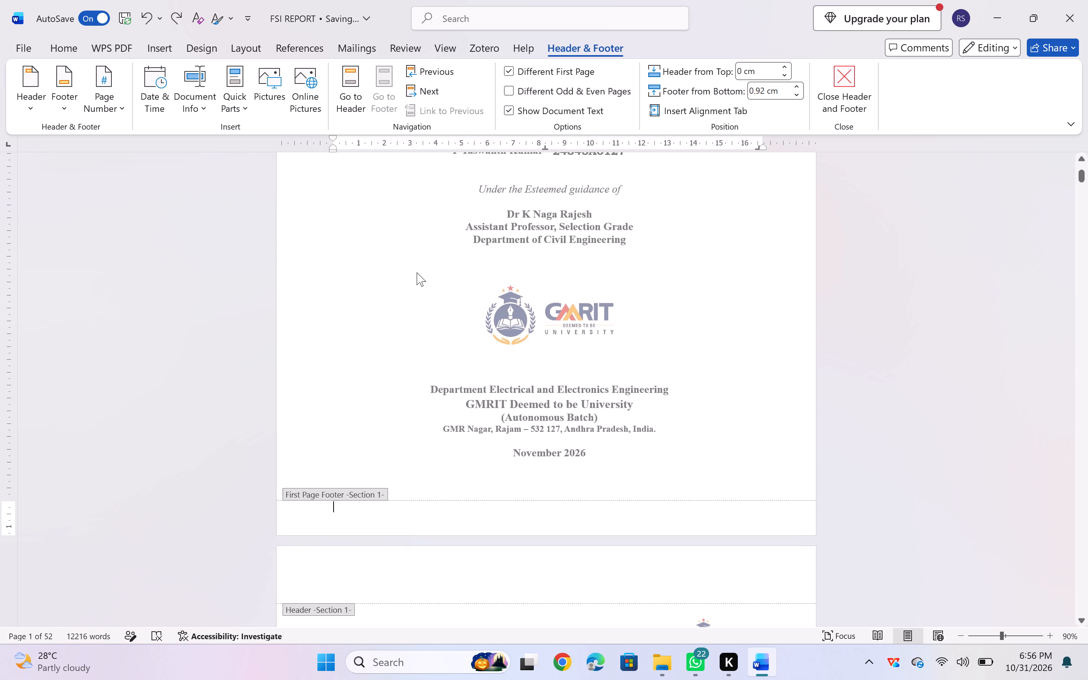
pyautogui.scroll(-1, 417, 272)
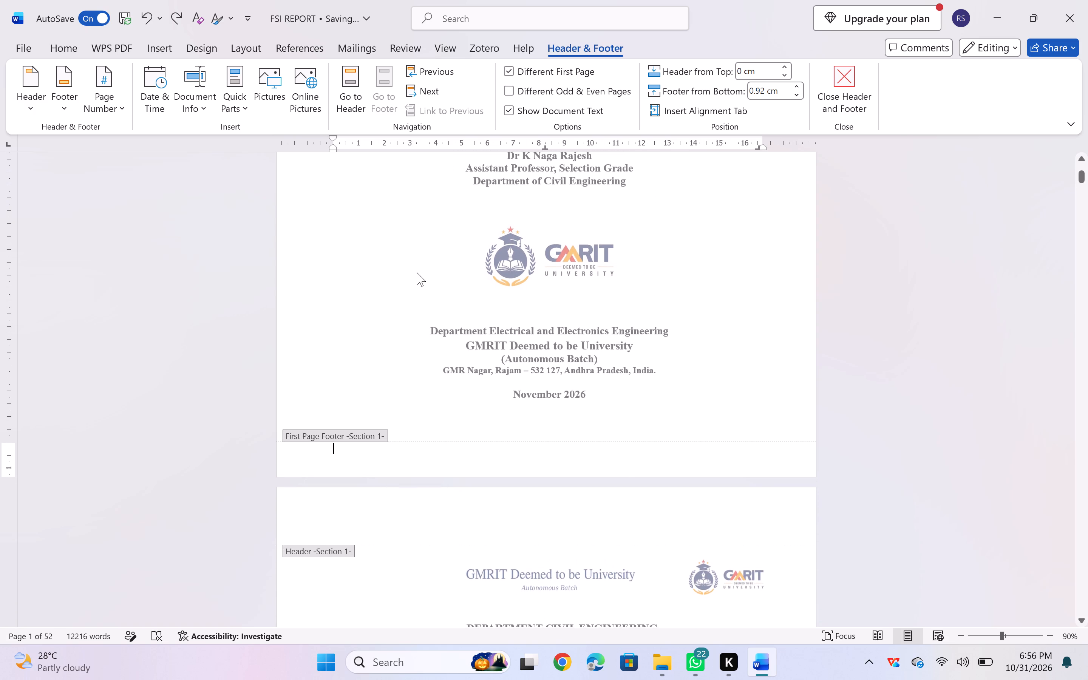
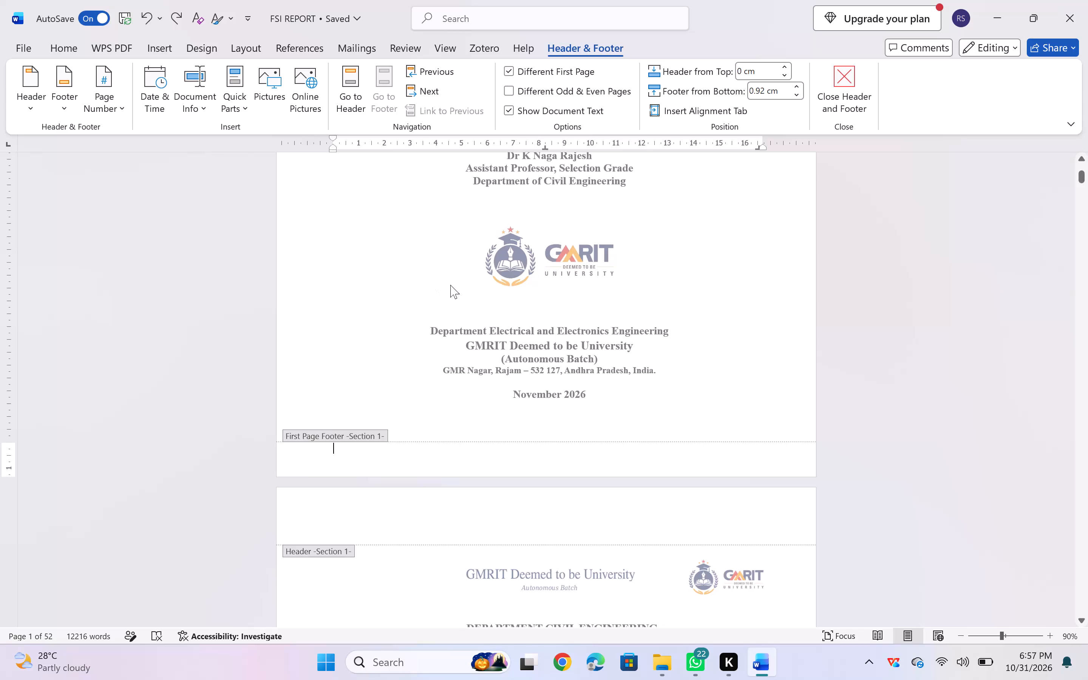
# Leave the cover page's footer and return to editing the document body.
pyautogui.tripleClick(363, 244)
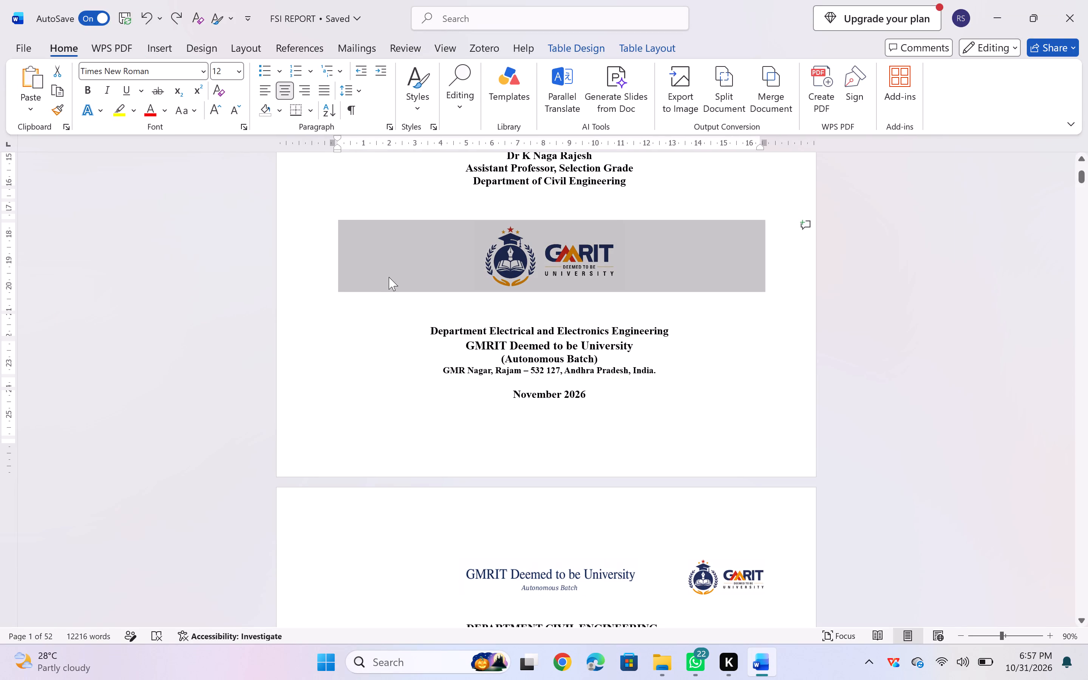
pyautogui.click(389, 277)
# Set Section 1's page number format to i, ii, iii, starting at 1, from the certificate page's footer.
pyautogui.scroll(-3, 409, 394)
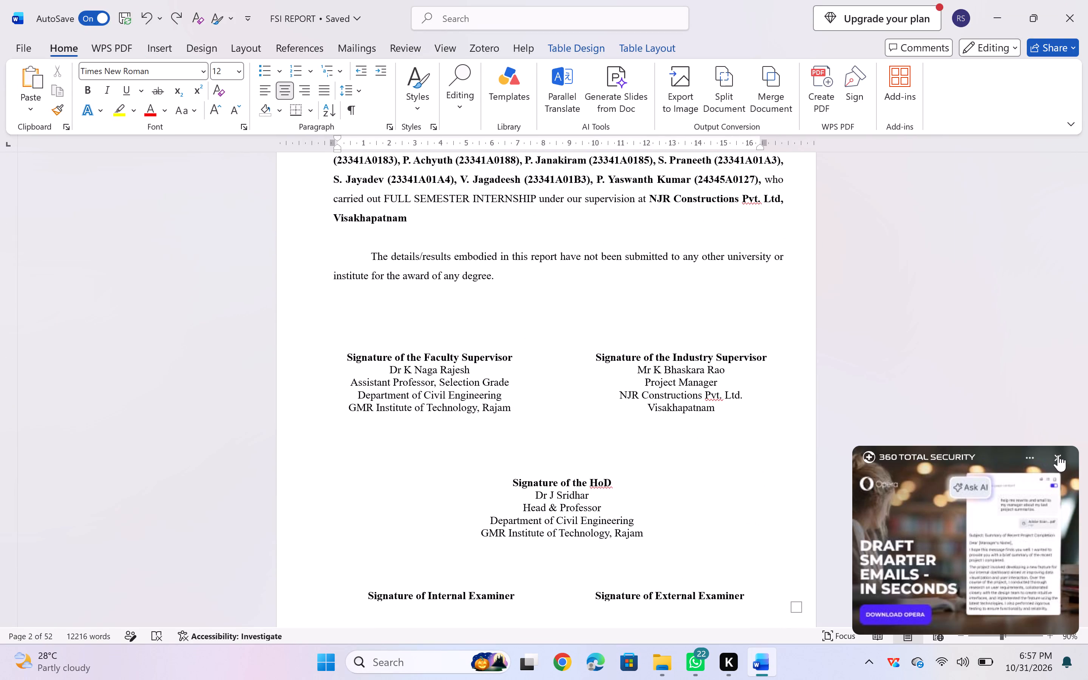
pyautogui.click(1058, 455)
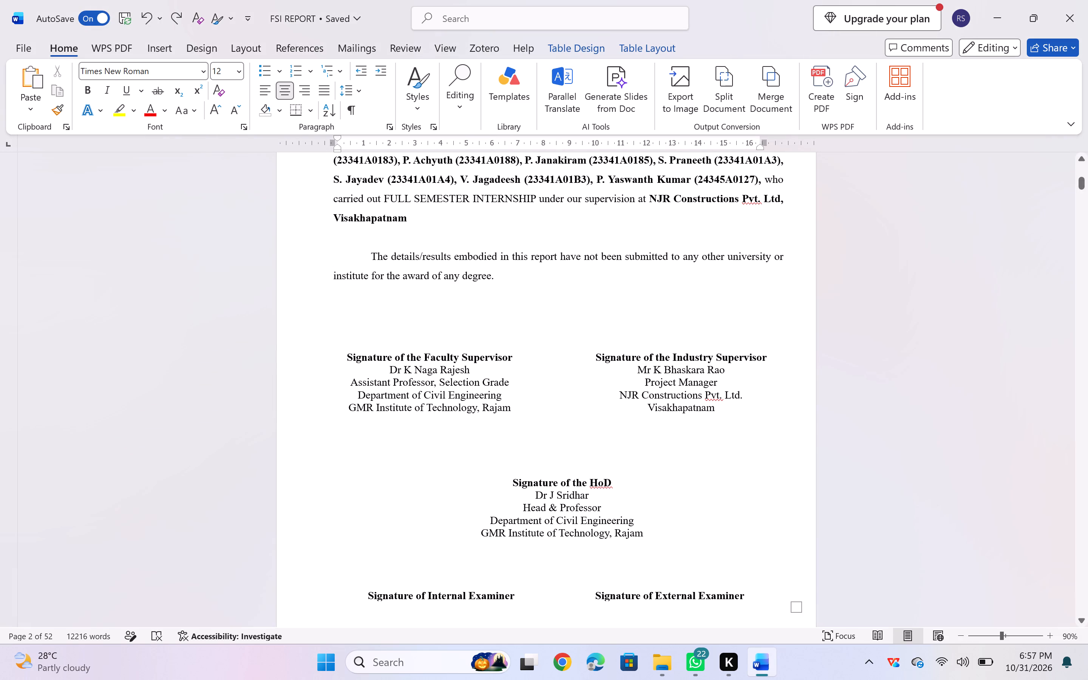
pyautogui.scroll(-2, 636, 493)
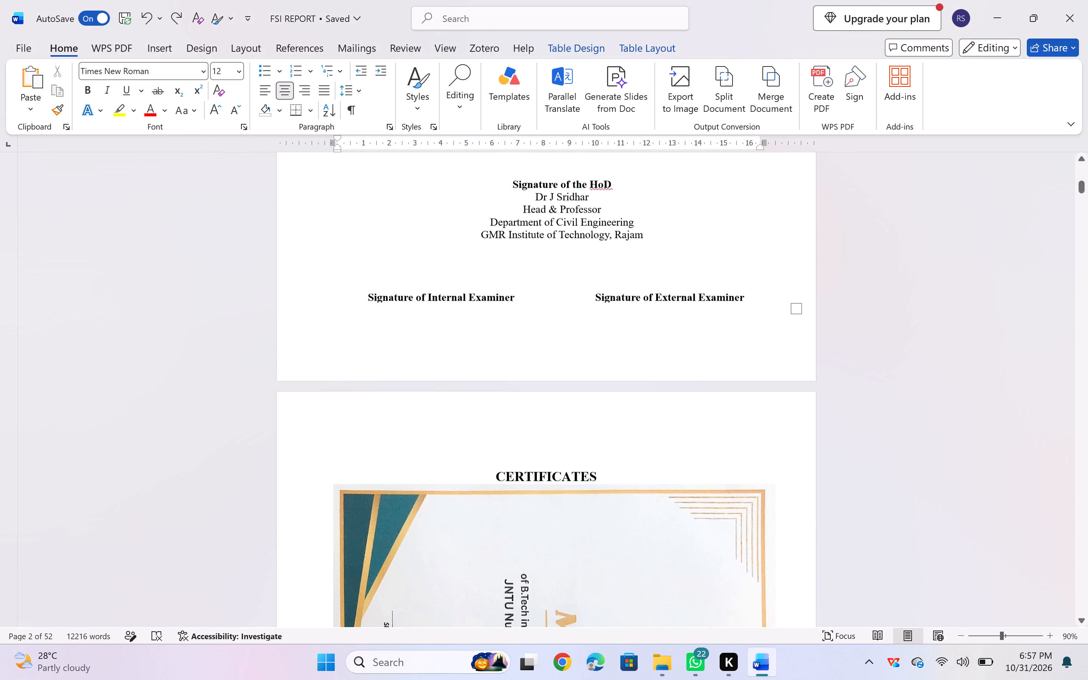
pyautogui.click(523, 359)
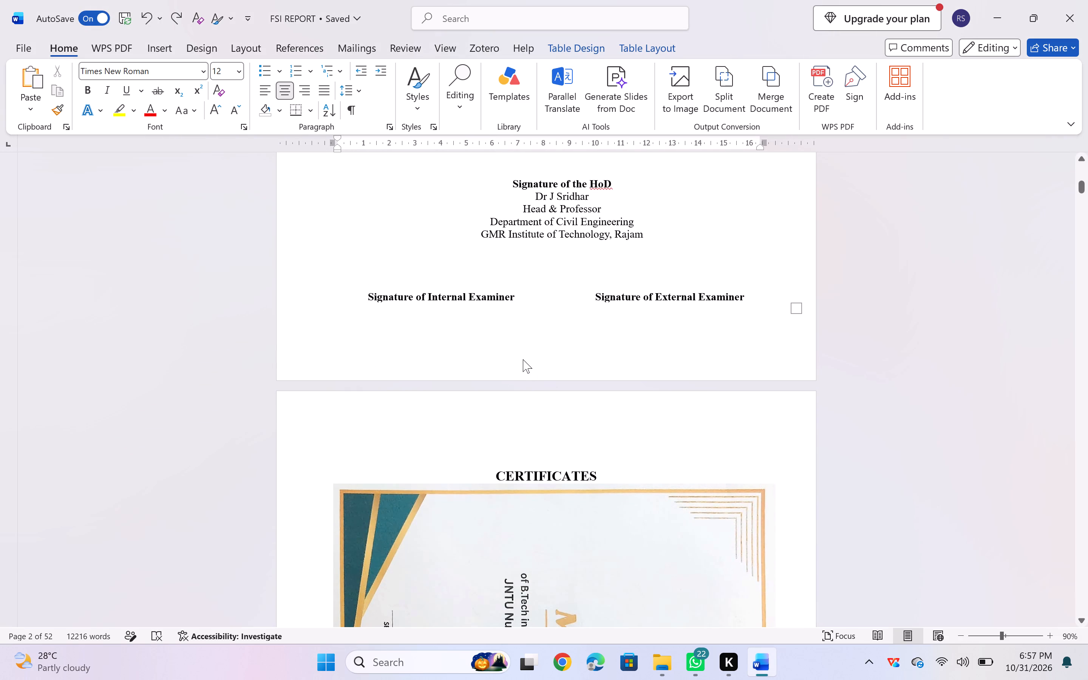
pyautogui.tripleClick(523, 359)
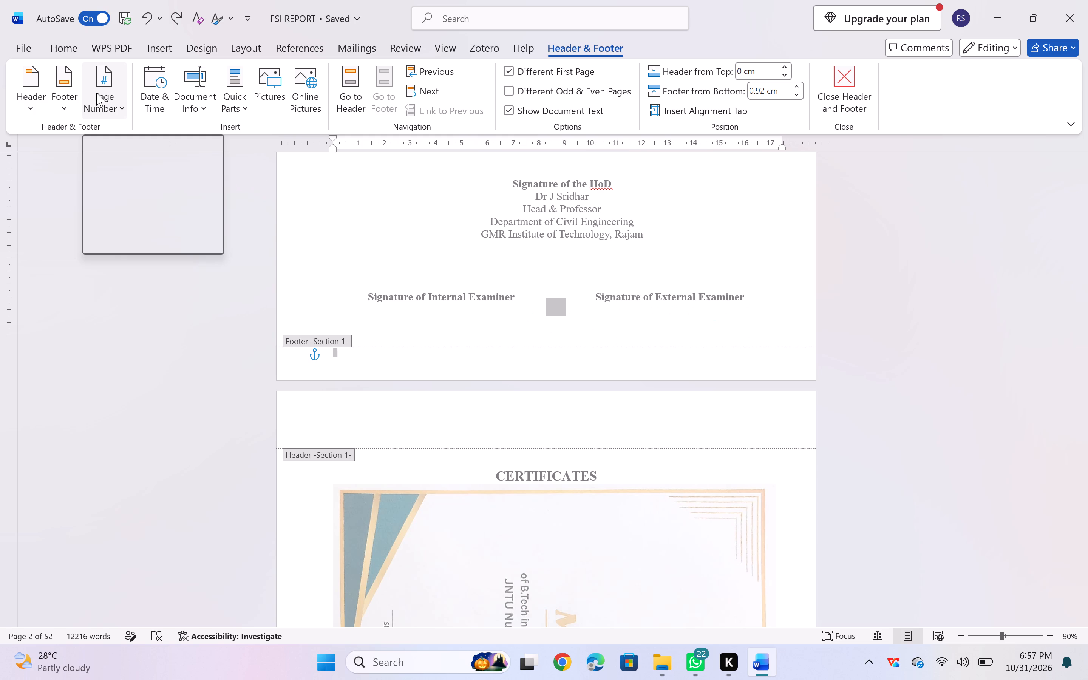
pyautogui.click(111, 80)
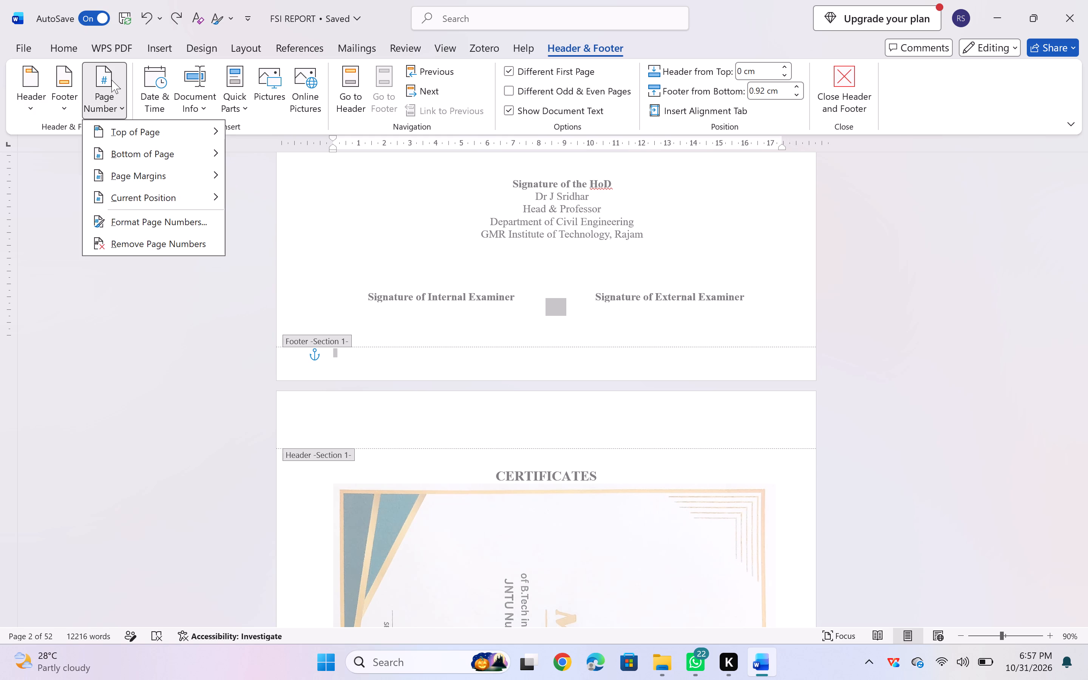
pyautogui.click(149, 214)
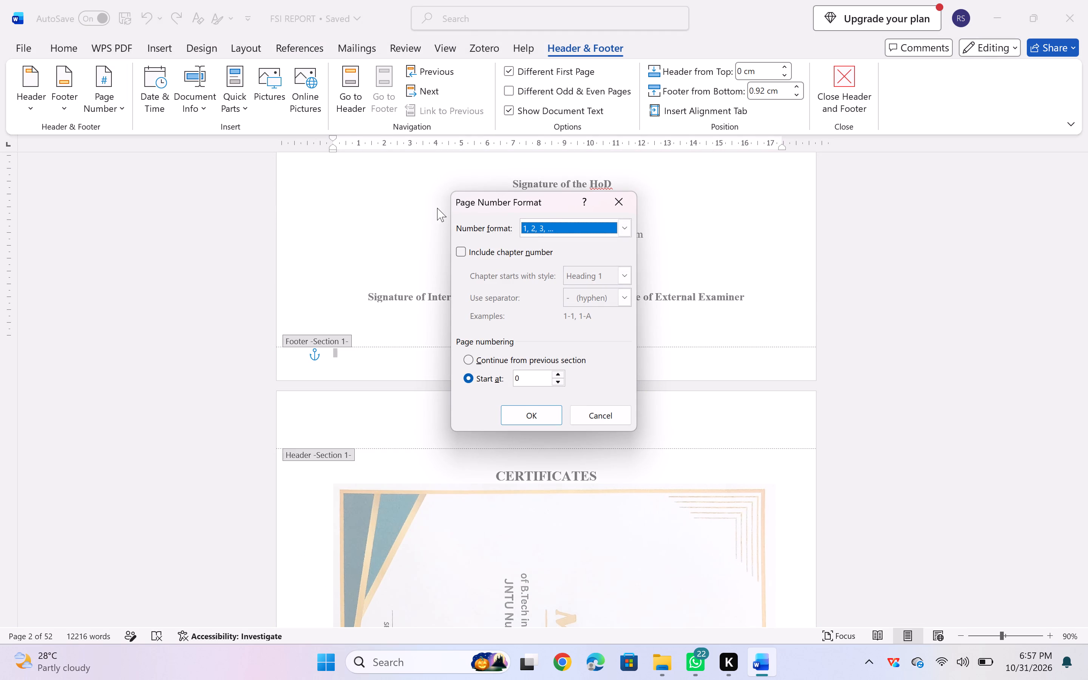
pyautogui.click(626, 227)
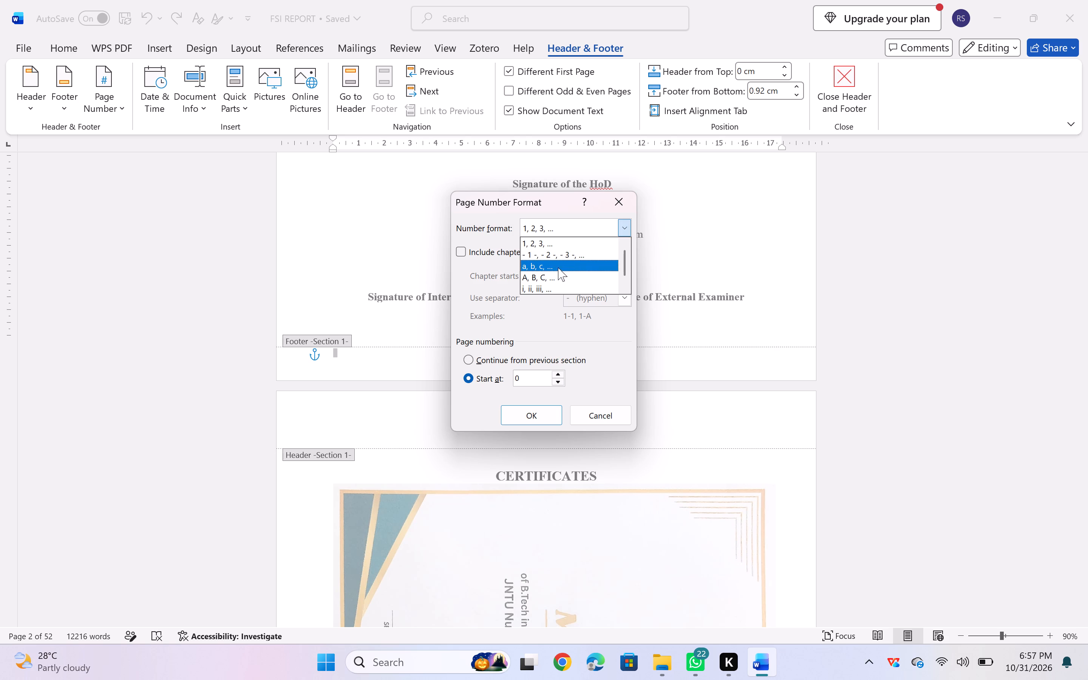
pyautogui.click(538, 285)
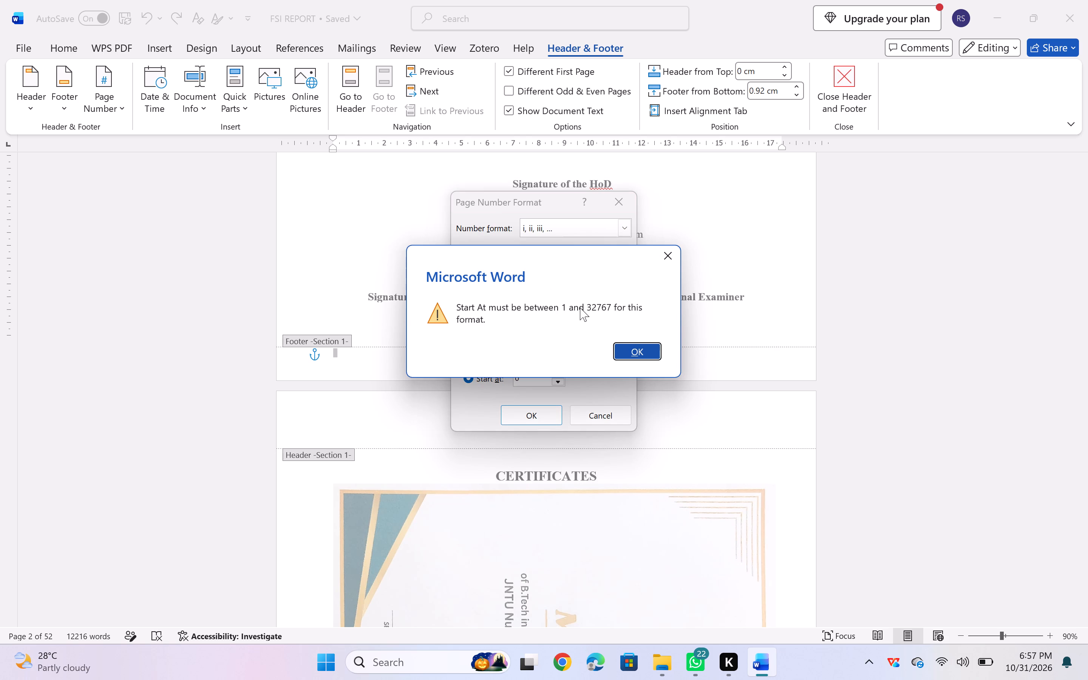
pyautogui.click(638, 347)
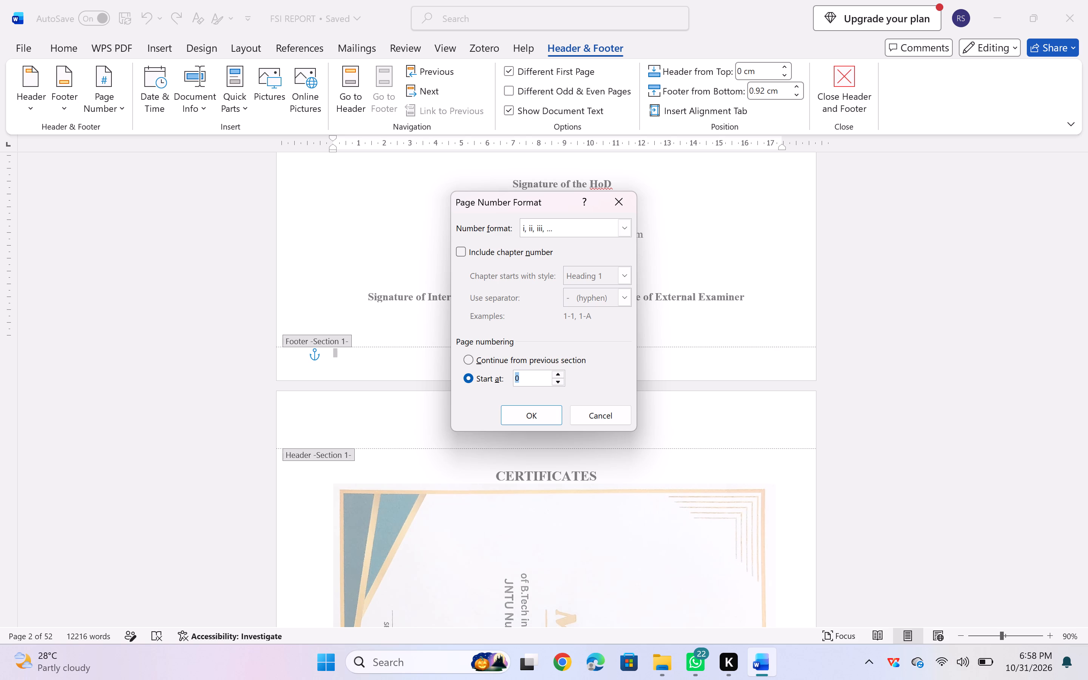
pyautogui.press('1')
pyautogui.click(522, 414)
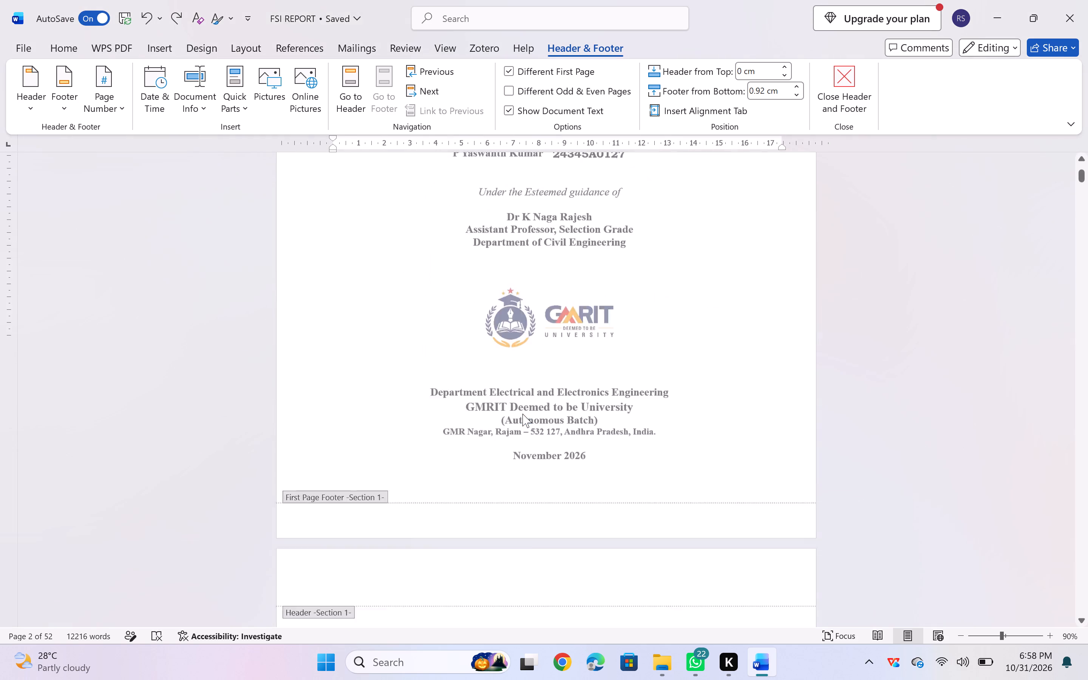
# Reapply Section 1's i, ii, iii page number format, starting at i, from the certificate page's footer.
pyautogui.scroll(-4, 478, 523)
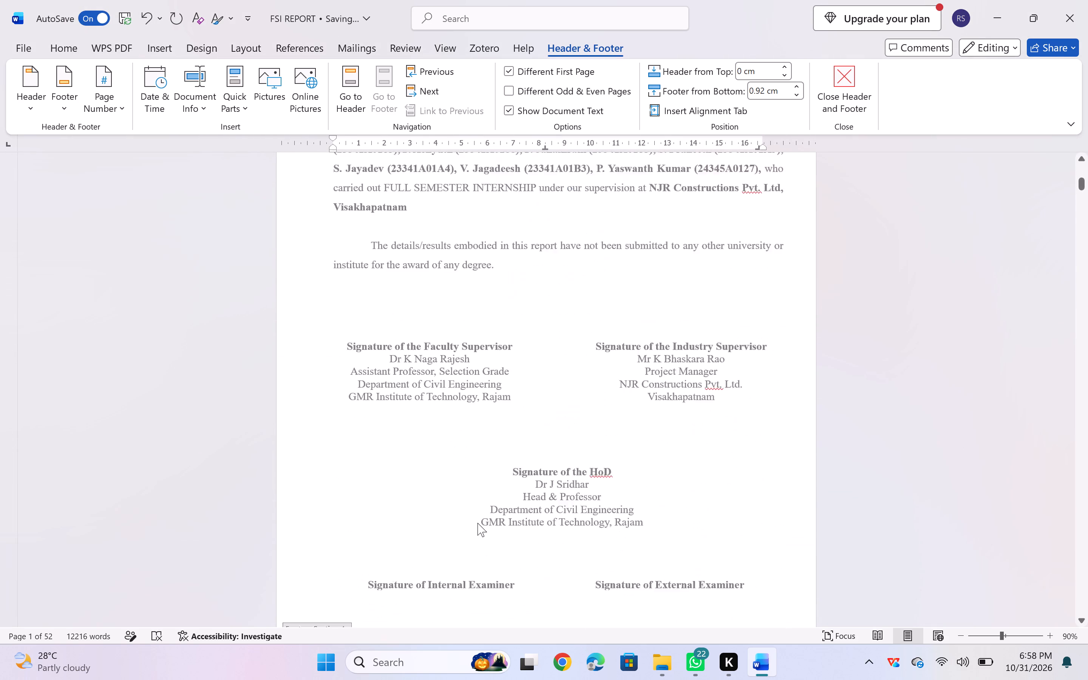
pyautogui.scroll(-1, 478, 523)
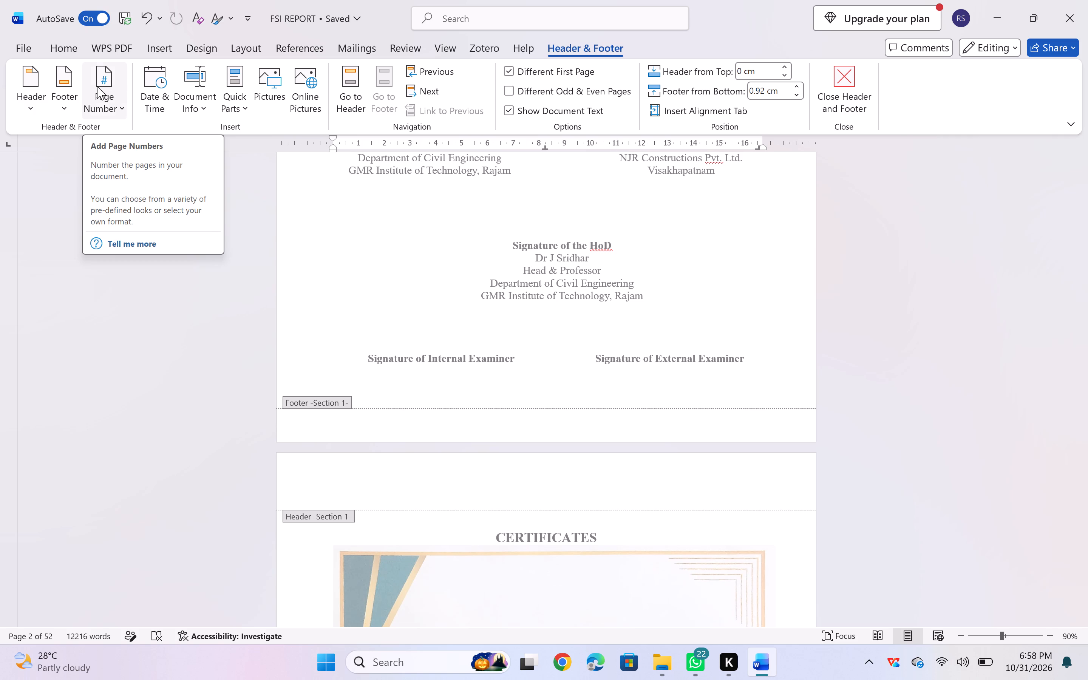
pyautogui.scroll(5, 338, 275)
pyautogui.scroll(-2, 338, 275)
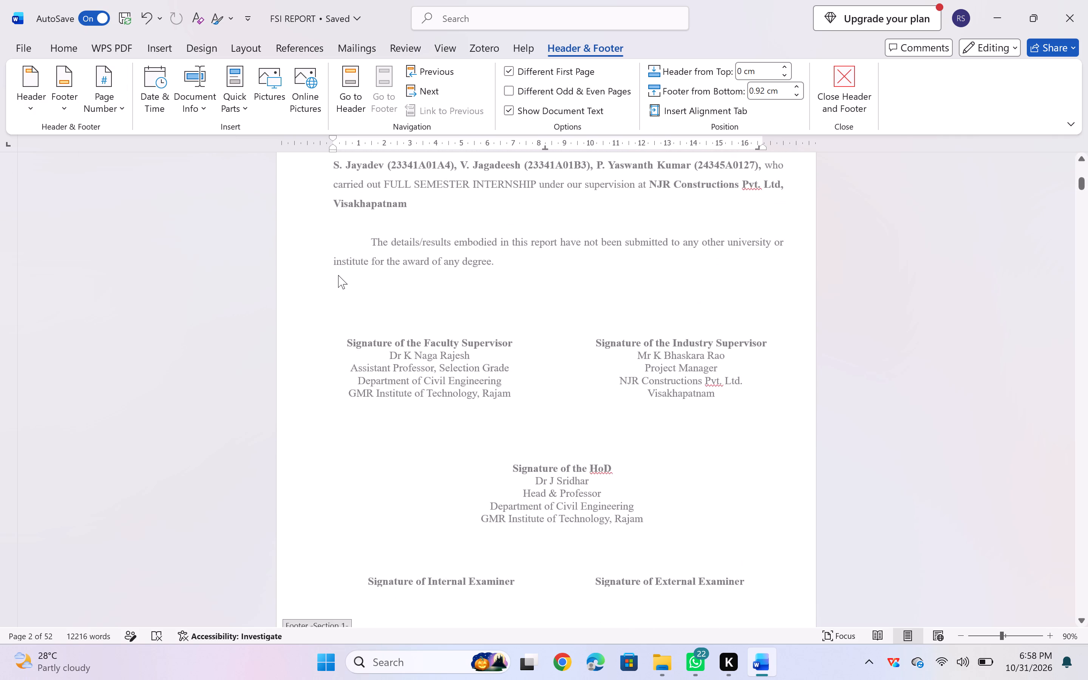
pyautogui.scroll(-1, 338, 275)
pyautogui.tripleClick(533, 400)
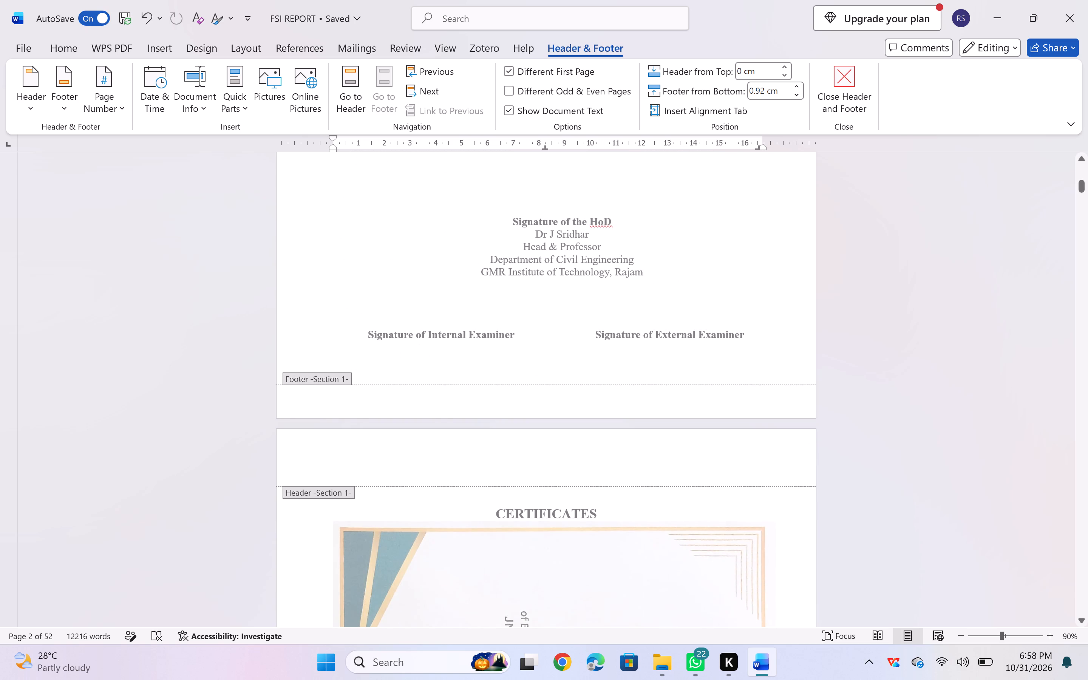
pyautogui.click(533, 400)
pyautogui.click(107, 87)
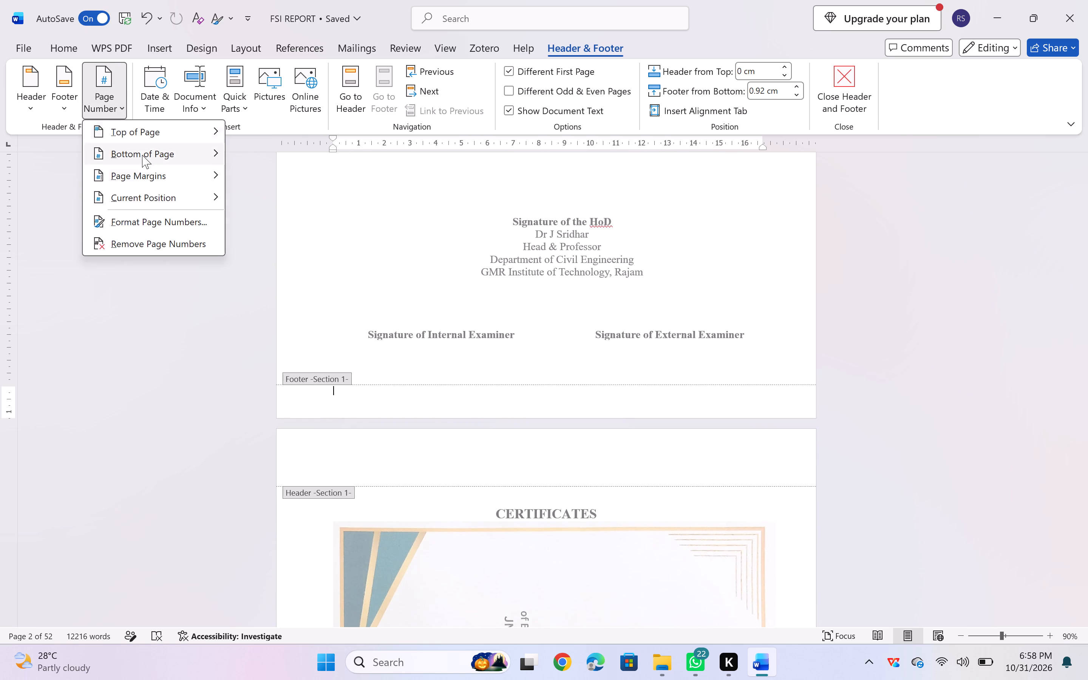
pyautogui.click(136, 227)
pyautogui.click(524, 412)
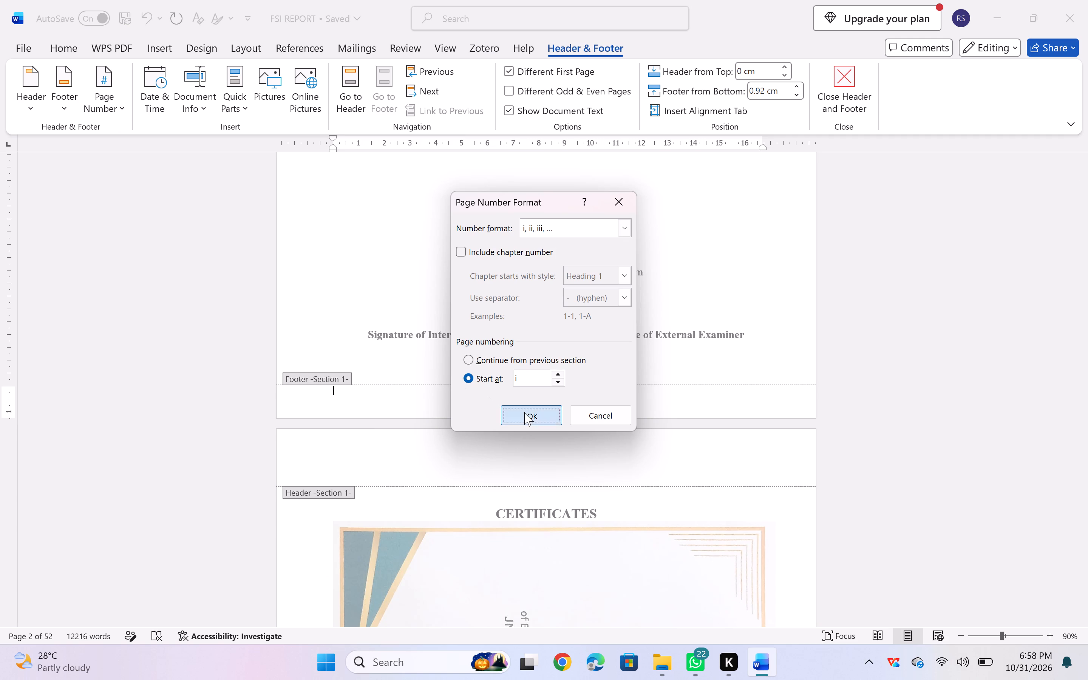
# Examine the footers and headers from the cover page through the certificate pages to the start of Section 2.
pyautogui.scroll(-2, 488, 471)
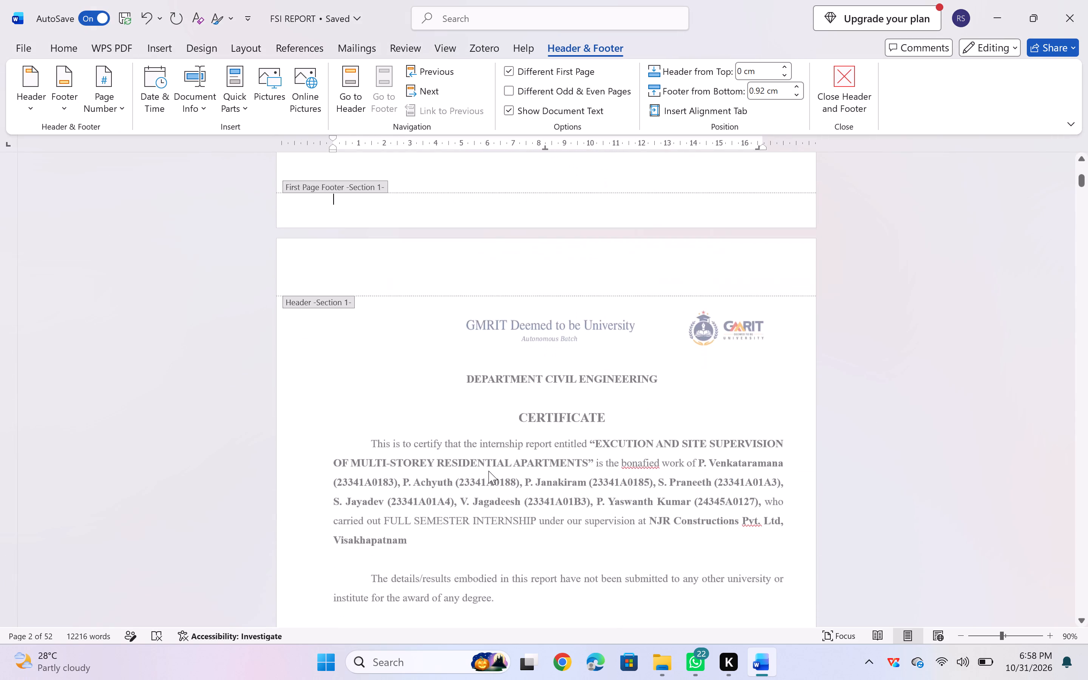
pyautogui.scroll(-4, 488, 471)
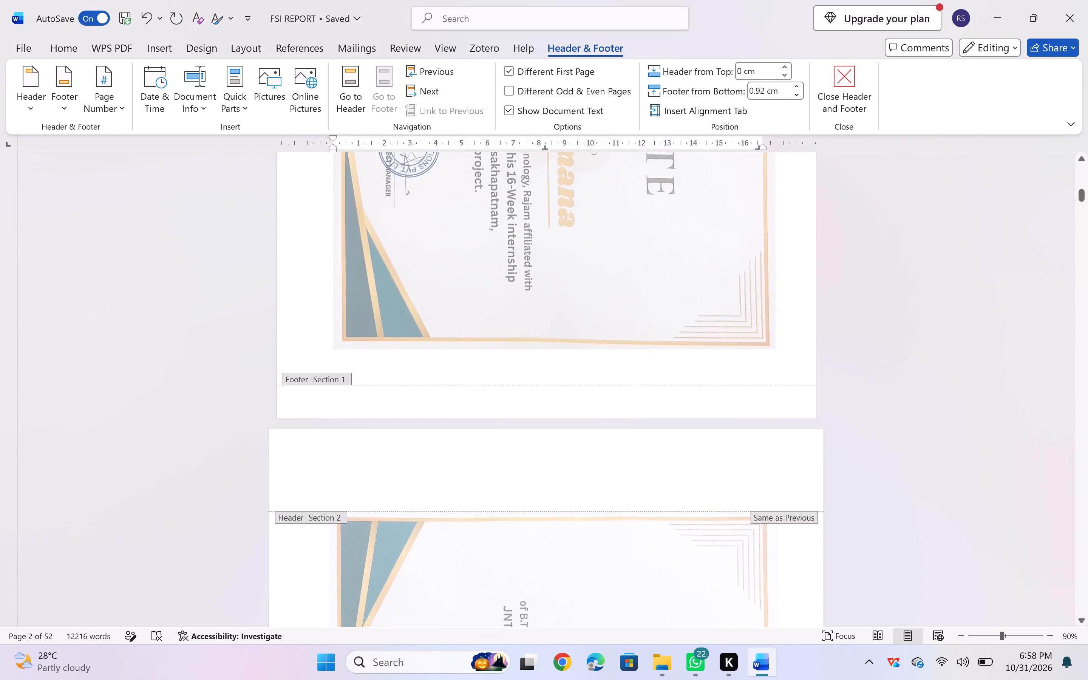
pyautogui.scroll(-2, 488, 471)
pyautogui.scroll(7, 488, 471)
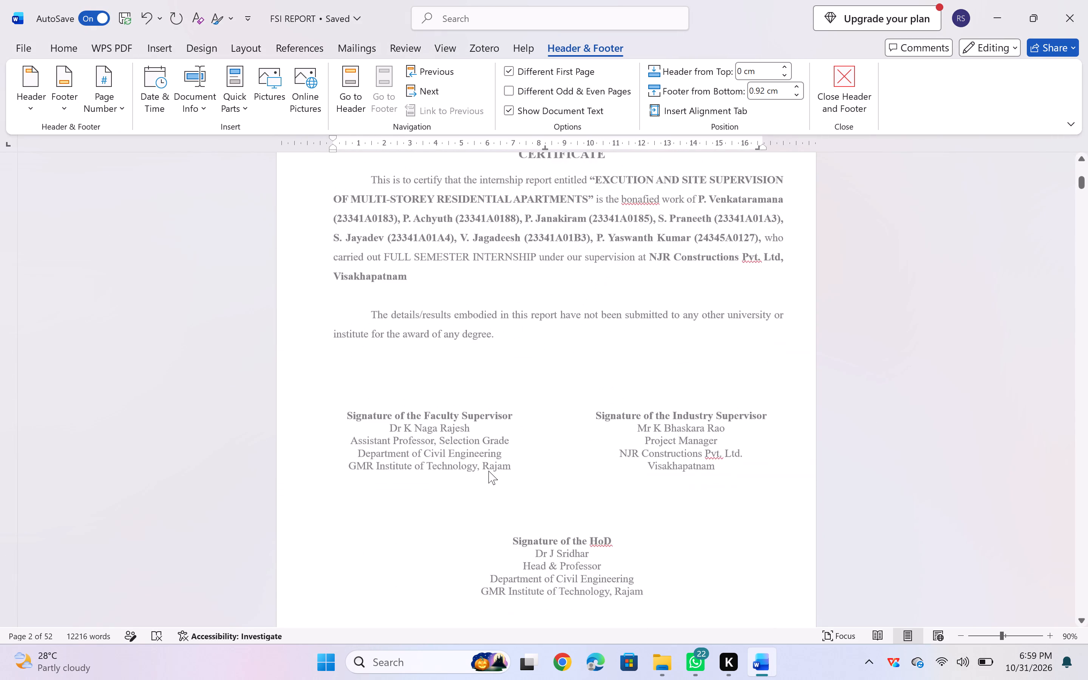
pyautogui.scroll(1, 488, 471)
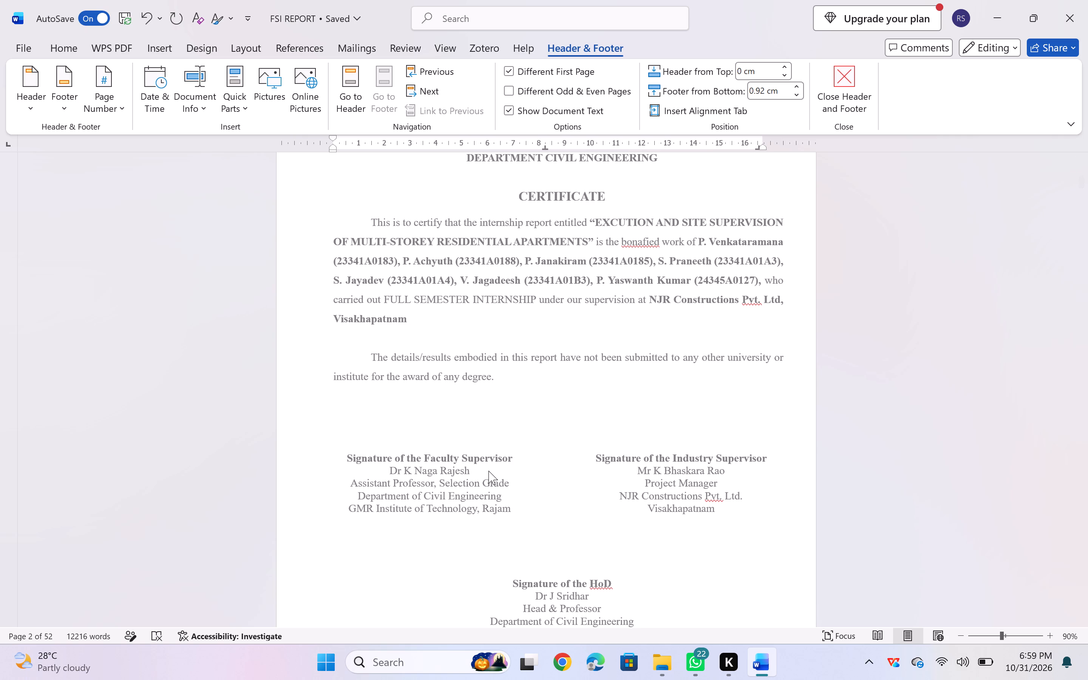
pyautogui.scroll(4, 488, 471)
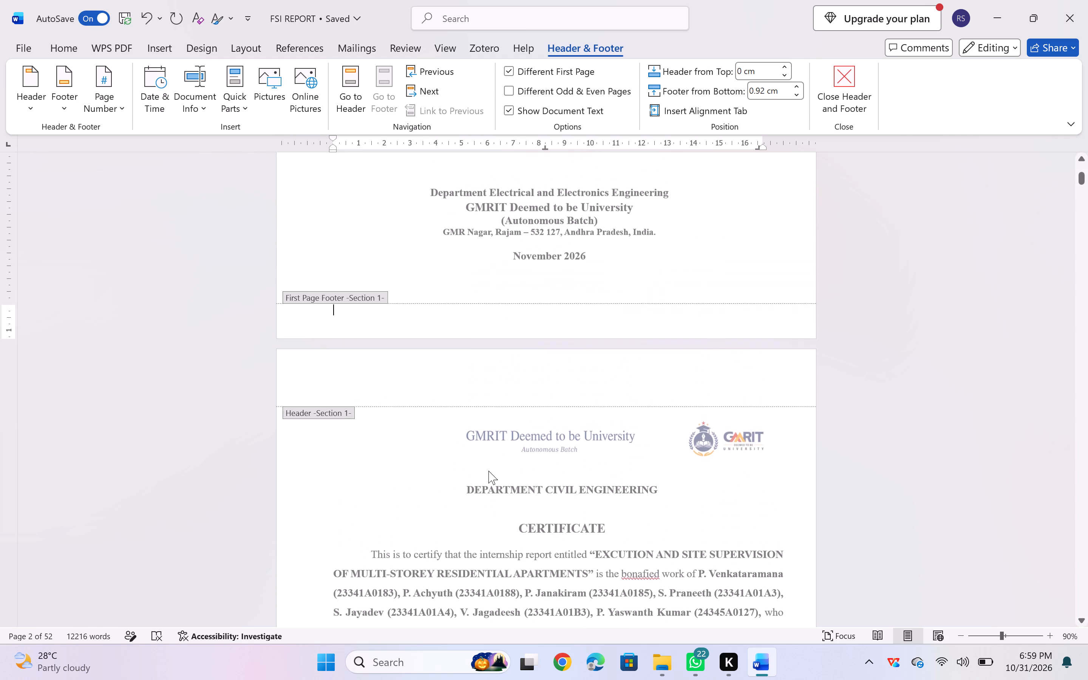
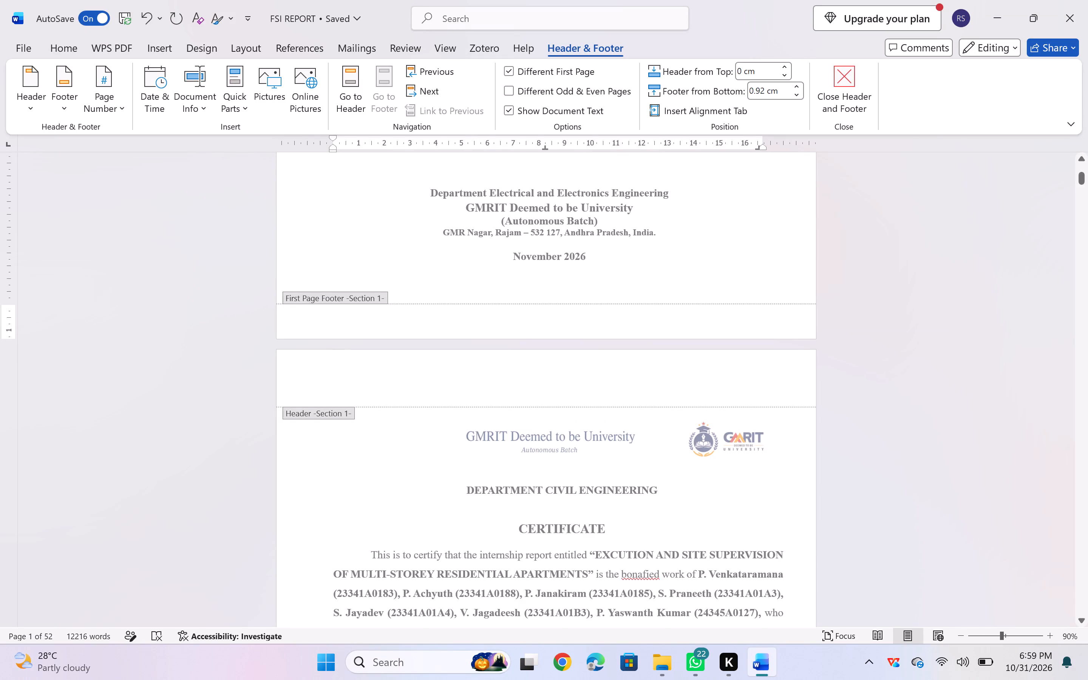
# Place the cursor in the empty Section 1 footer of the certificate page, below the examiner signatures.
pyautogui.scroll(-5, 319, 389)
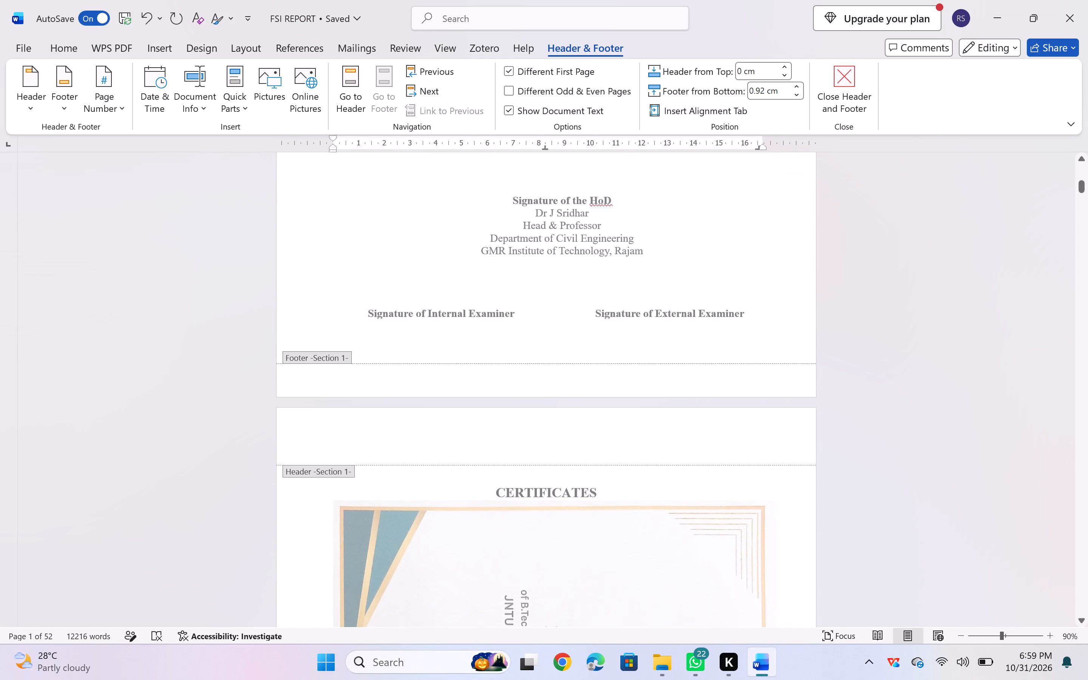
pyautogui.scroll(1, 319, 389)
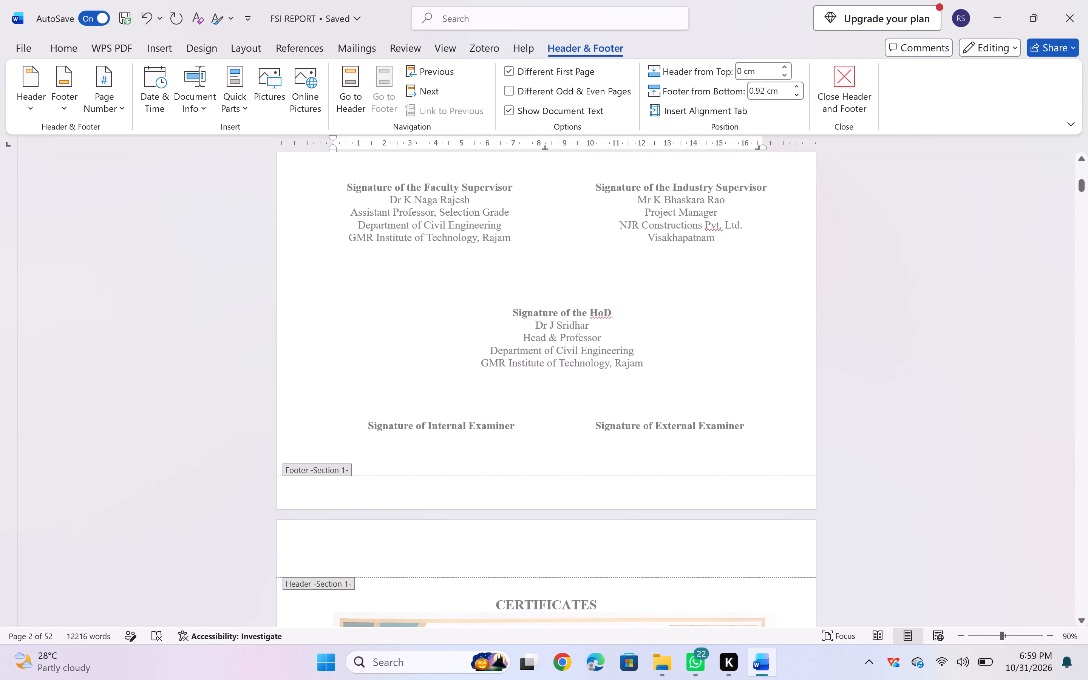
pyautogui.click(522, 484)
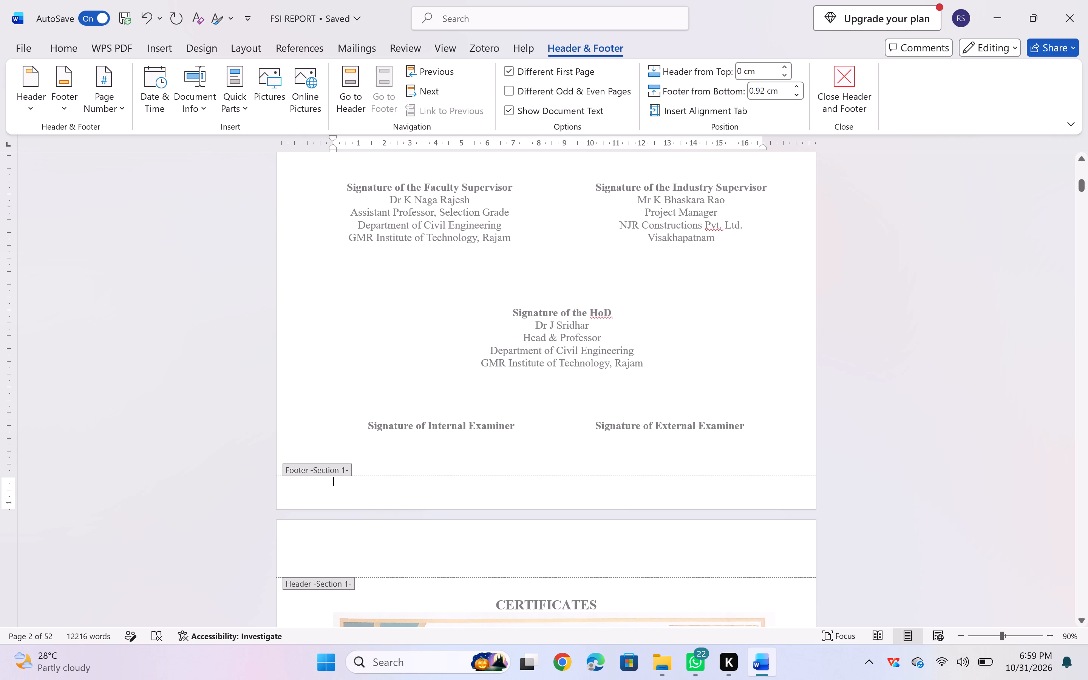
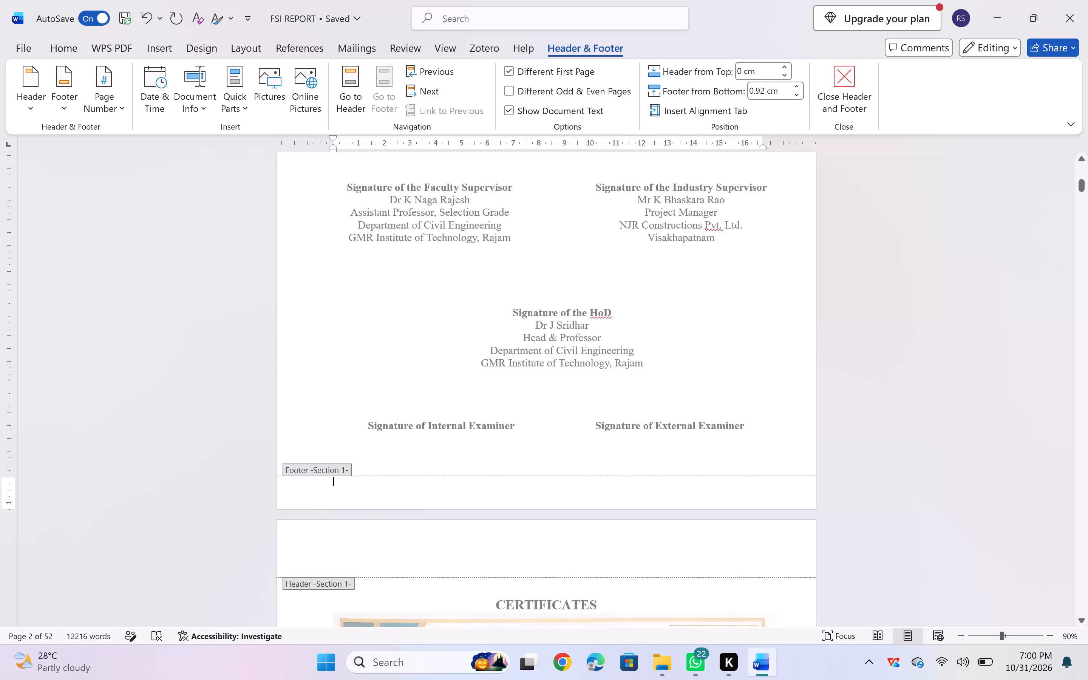
# Insert a centred Plain Number 2 page number at the bottom of the page in the certificate page's Section 1 footer.
pyautogui.click(544, 483)
pyautogui.doubleClick(544, 483)
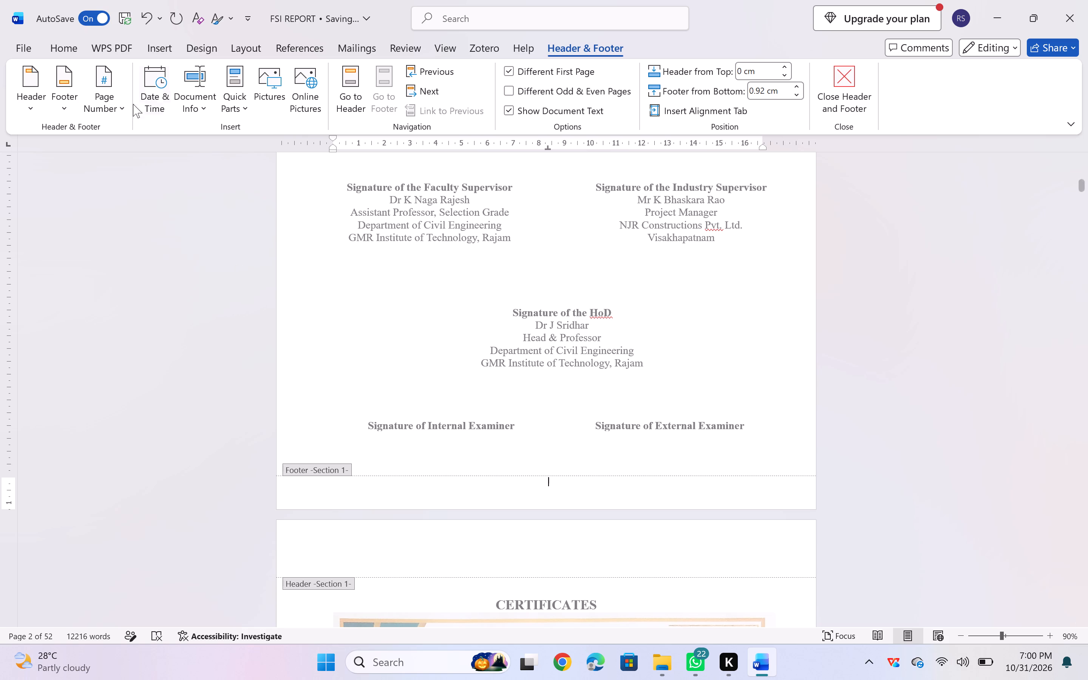
pyautogui.click(165, 44)
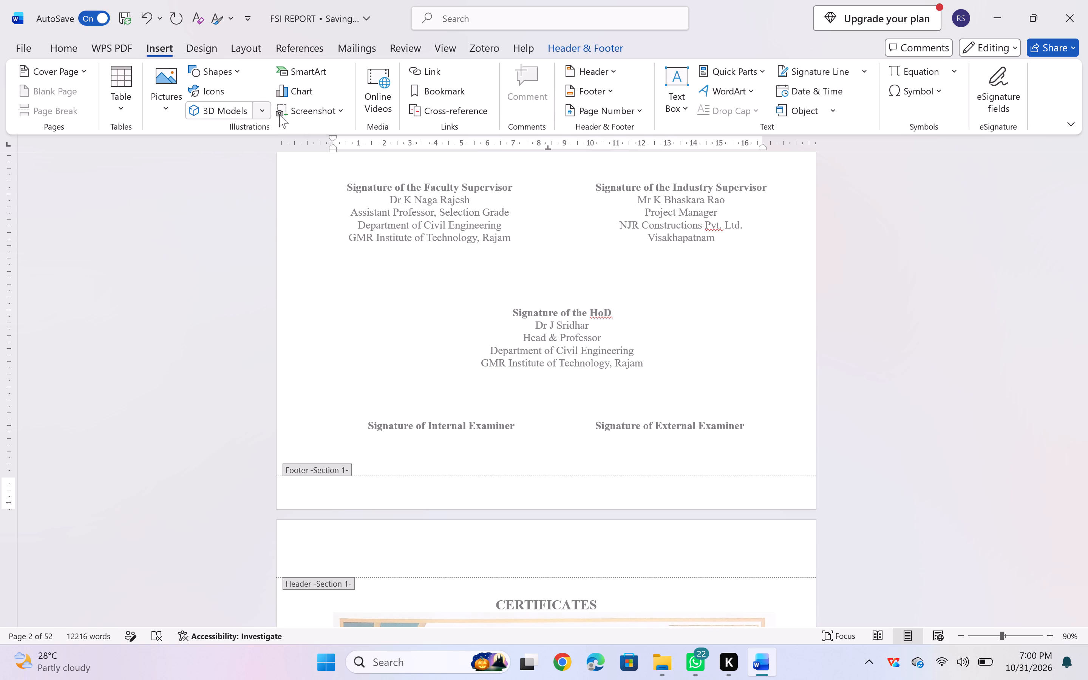
pyautogui.click(611, 108)
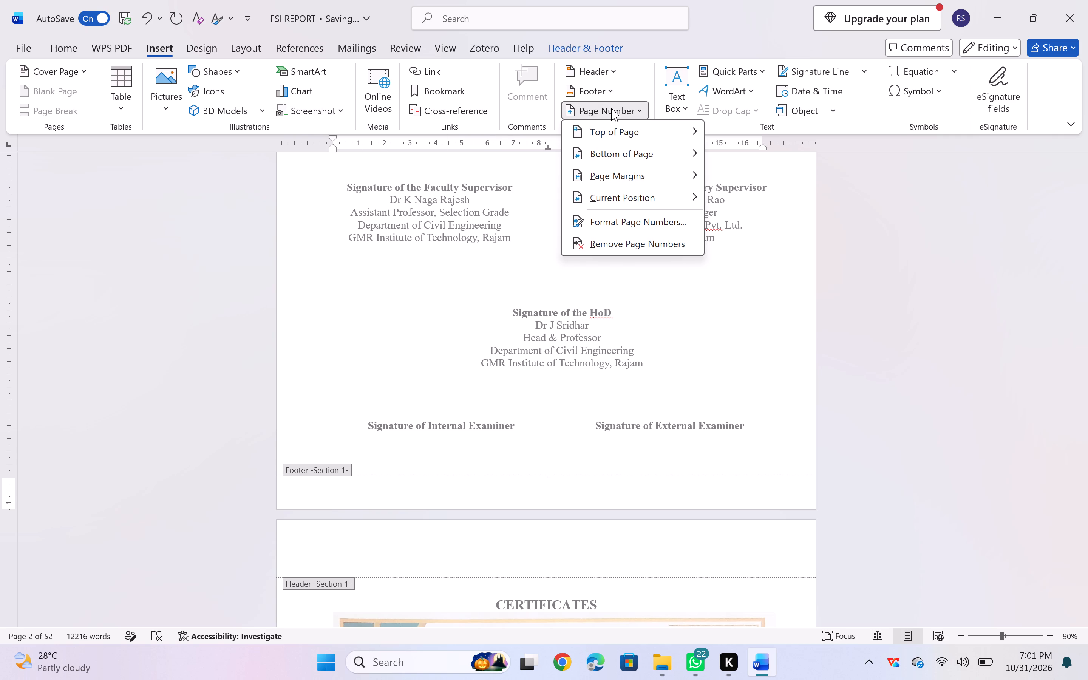
pyautogui.click(601, 151)
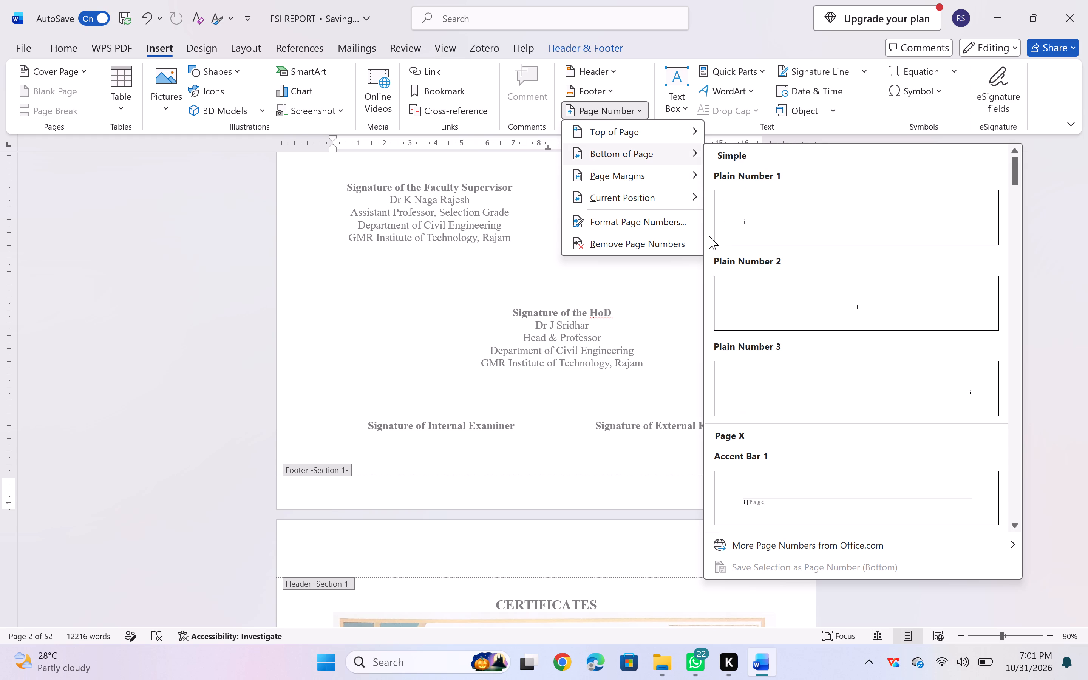
pyautogui.click(741, 292)
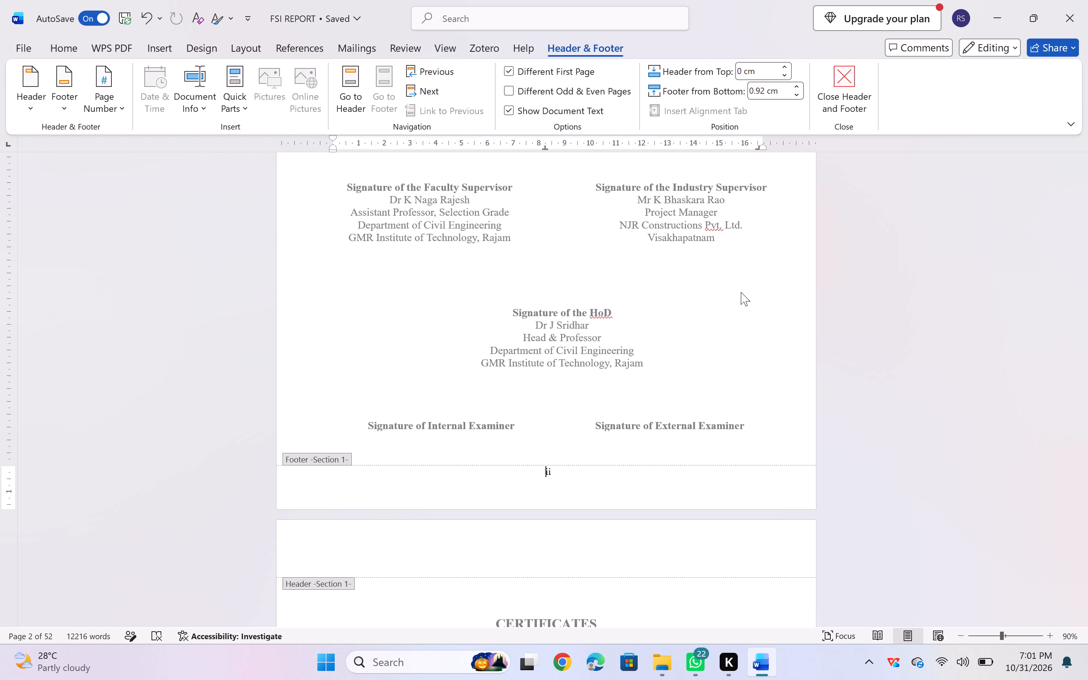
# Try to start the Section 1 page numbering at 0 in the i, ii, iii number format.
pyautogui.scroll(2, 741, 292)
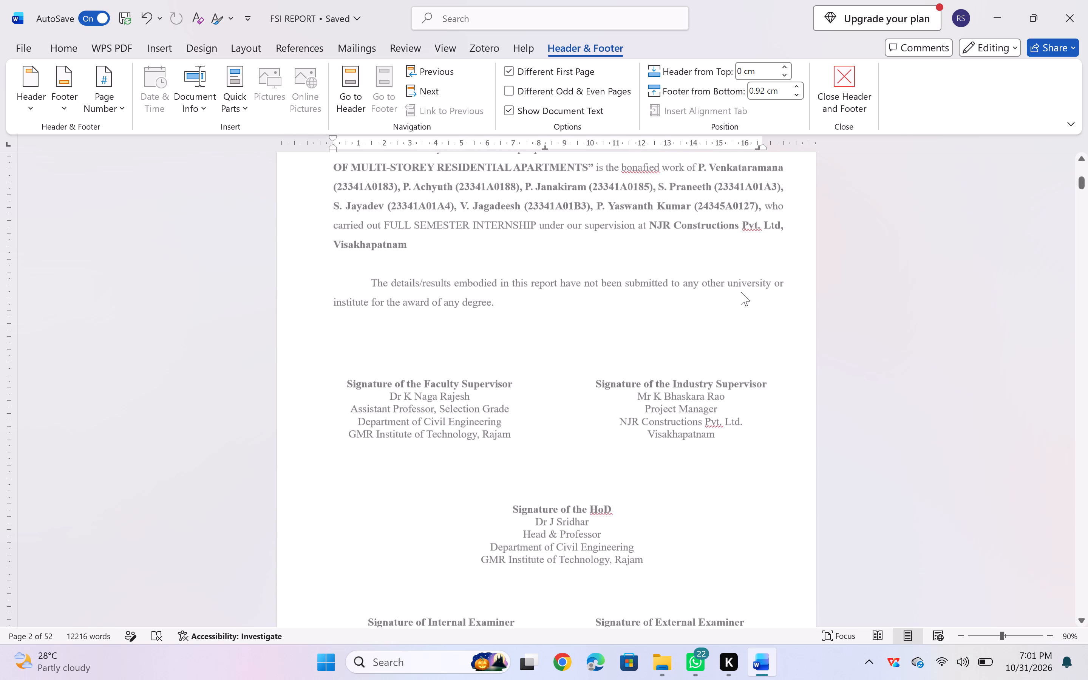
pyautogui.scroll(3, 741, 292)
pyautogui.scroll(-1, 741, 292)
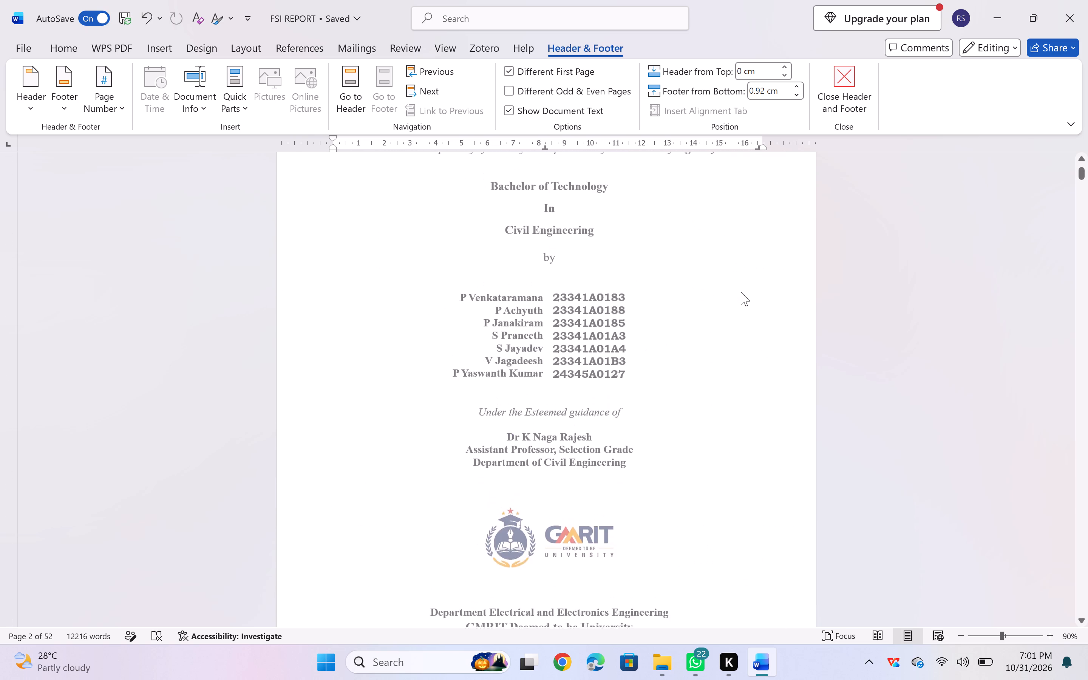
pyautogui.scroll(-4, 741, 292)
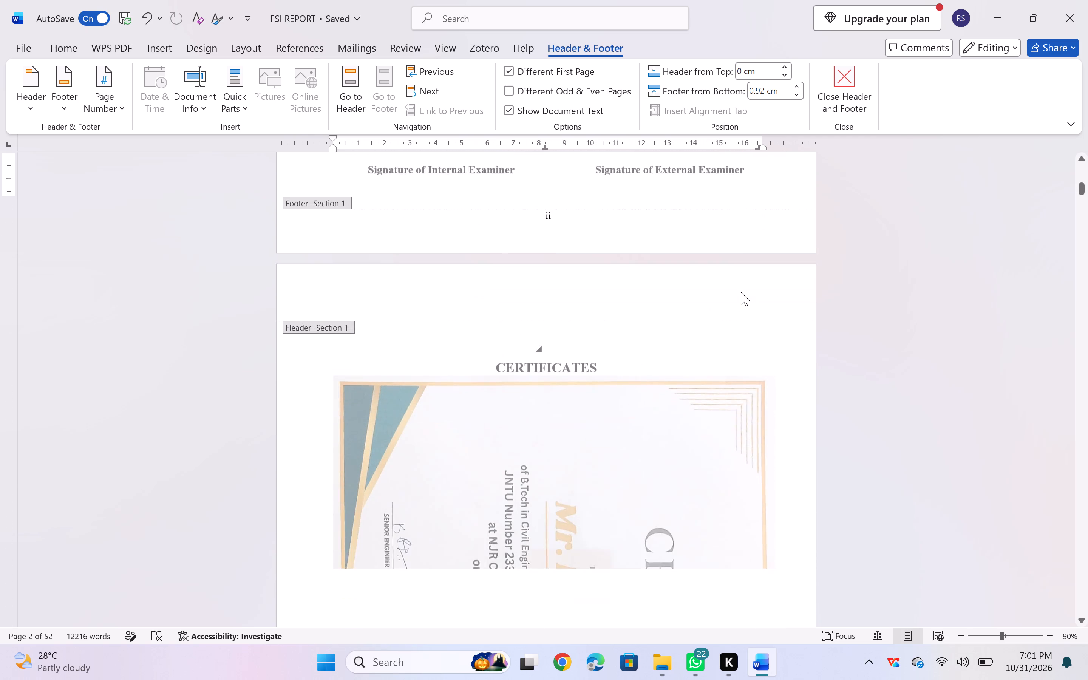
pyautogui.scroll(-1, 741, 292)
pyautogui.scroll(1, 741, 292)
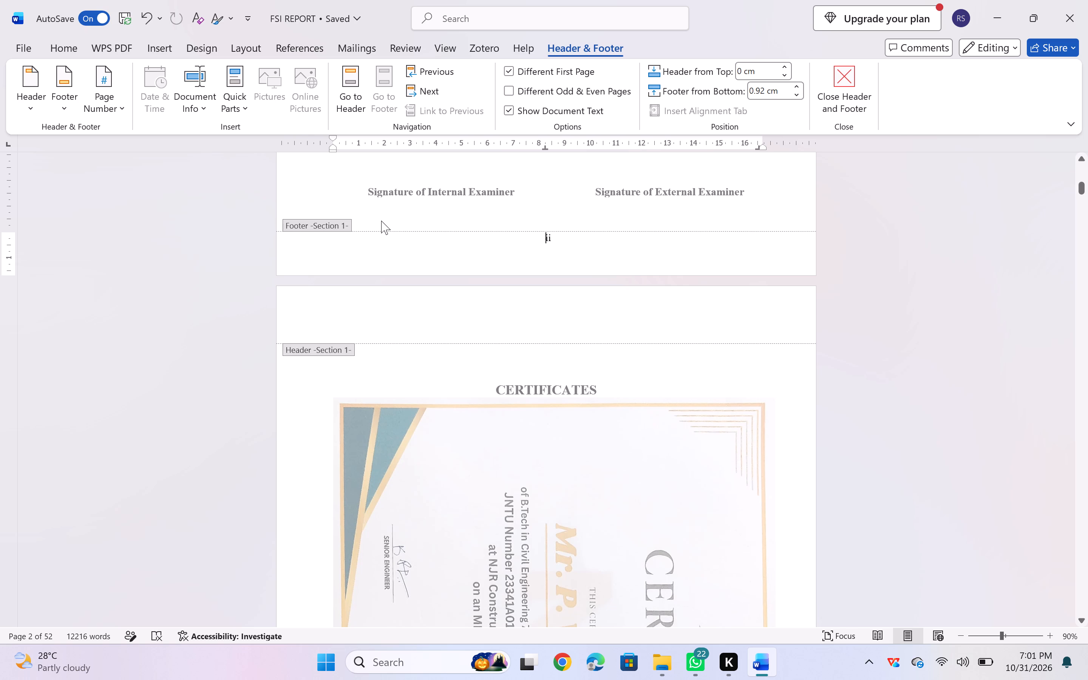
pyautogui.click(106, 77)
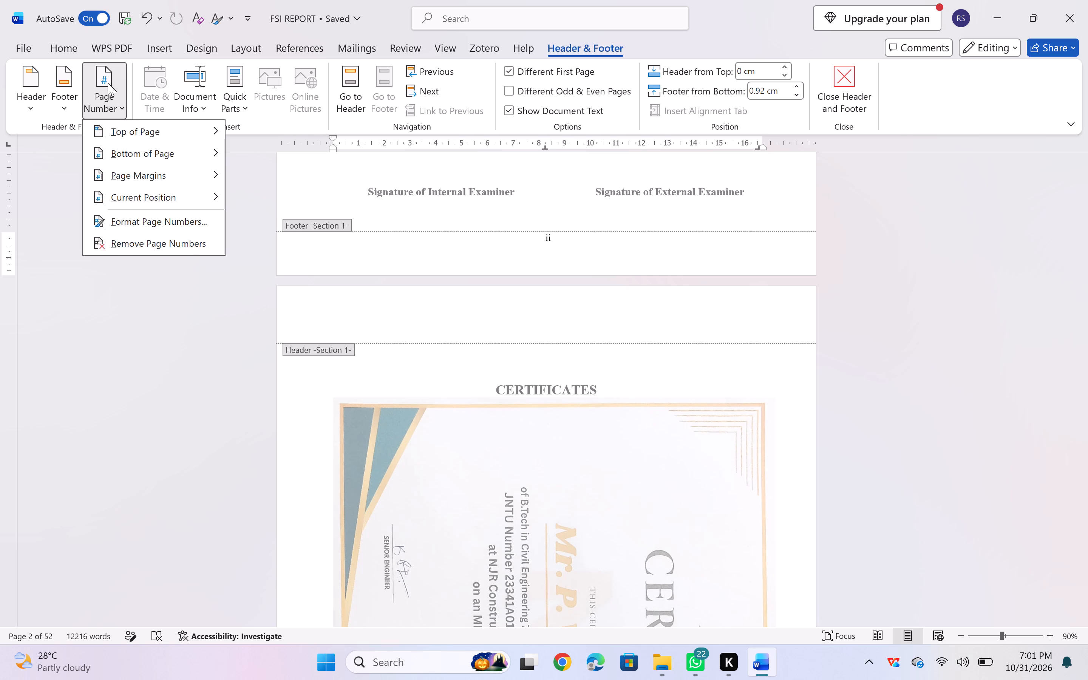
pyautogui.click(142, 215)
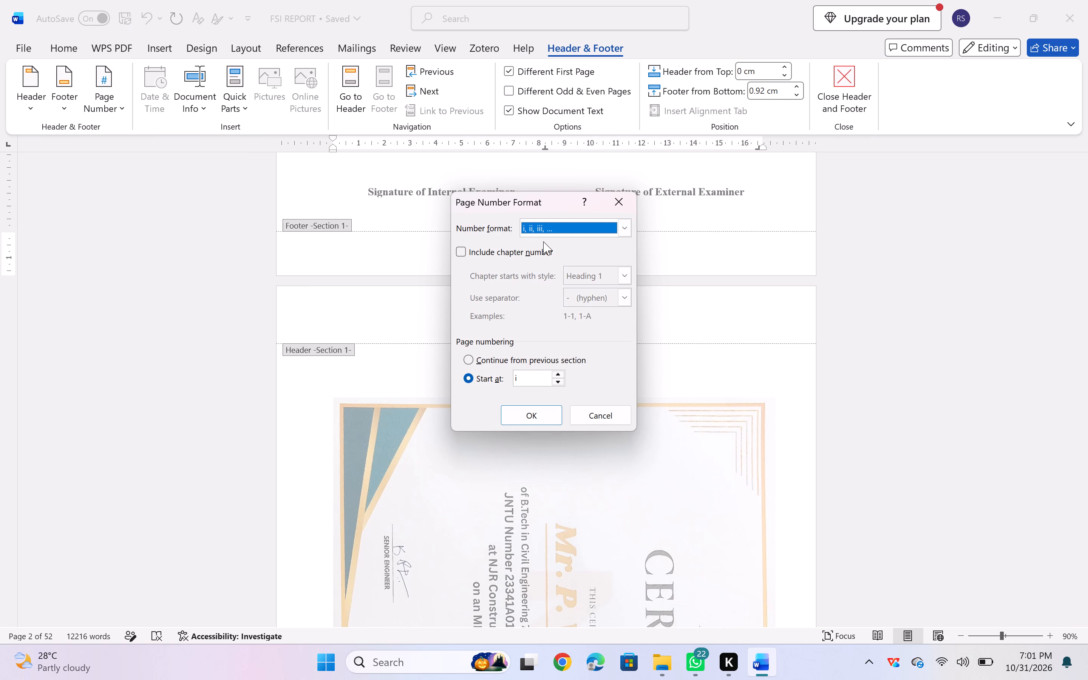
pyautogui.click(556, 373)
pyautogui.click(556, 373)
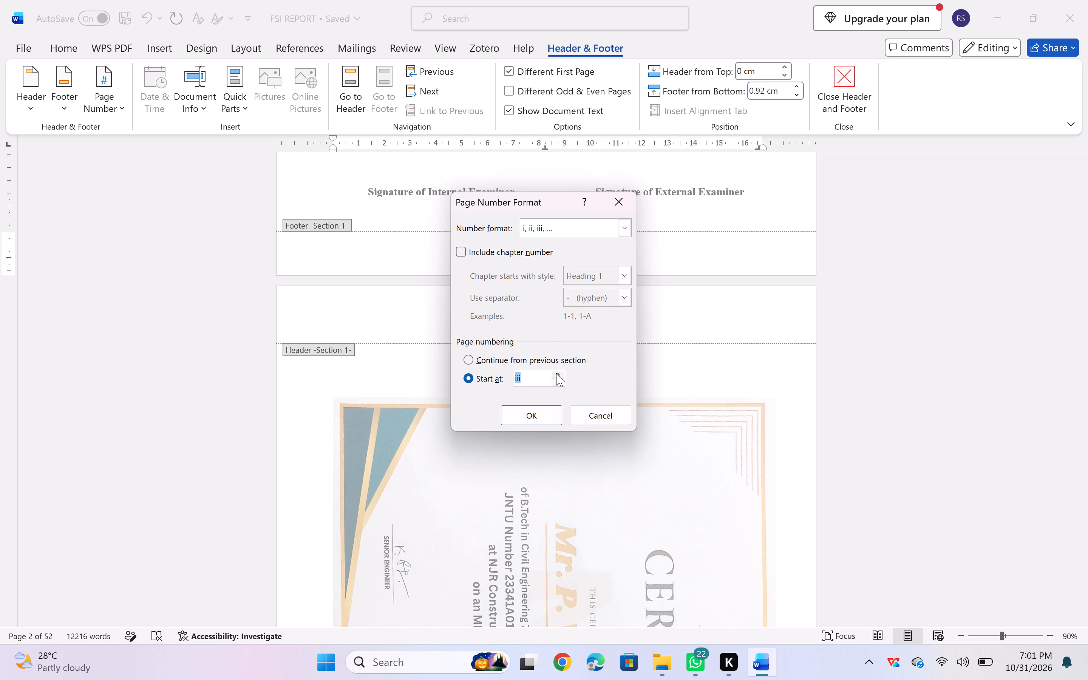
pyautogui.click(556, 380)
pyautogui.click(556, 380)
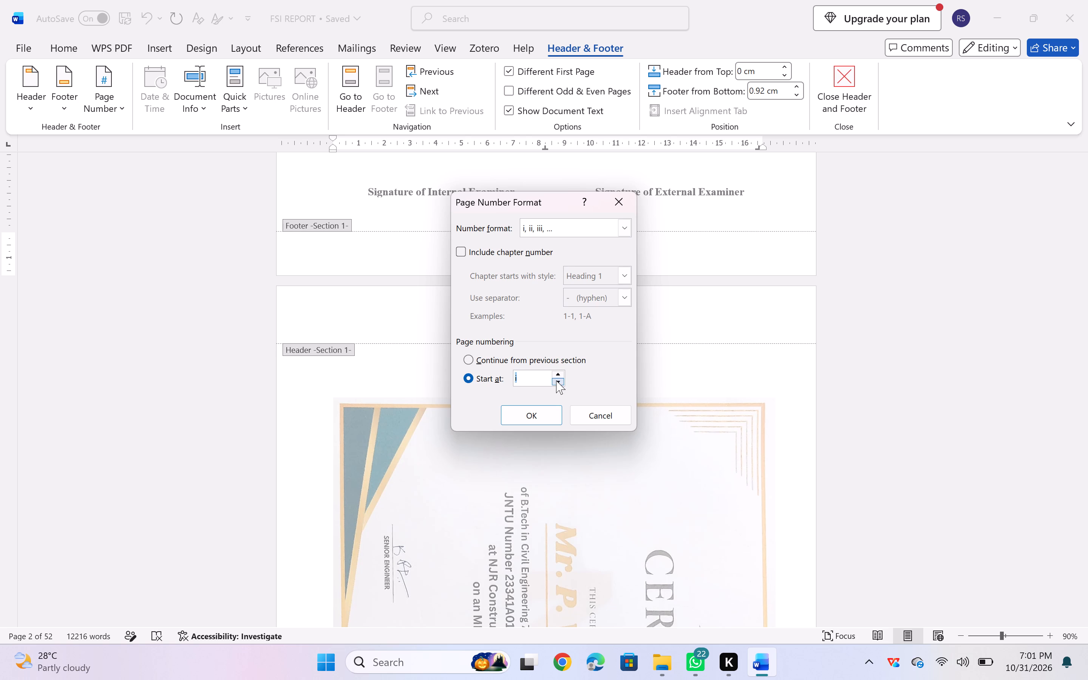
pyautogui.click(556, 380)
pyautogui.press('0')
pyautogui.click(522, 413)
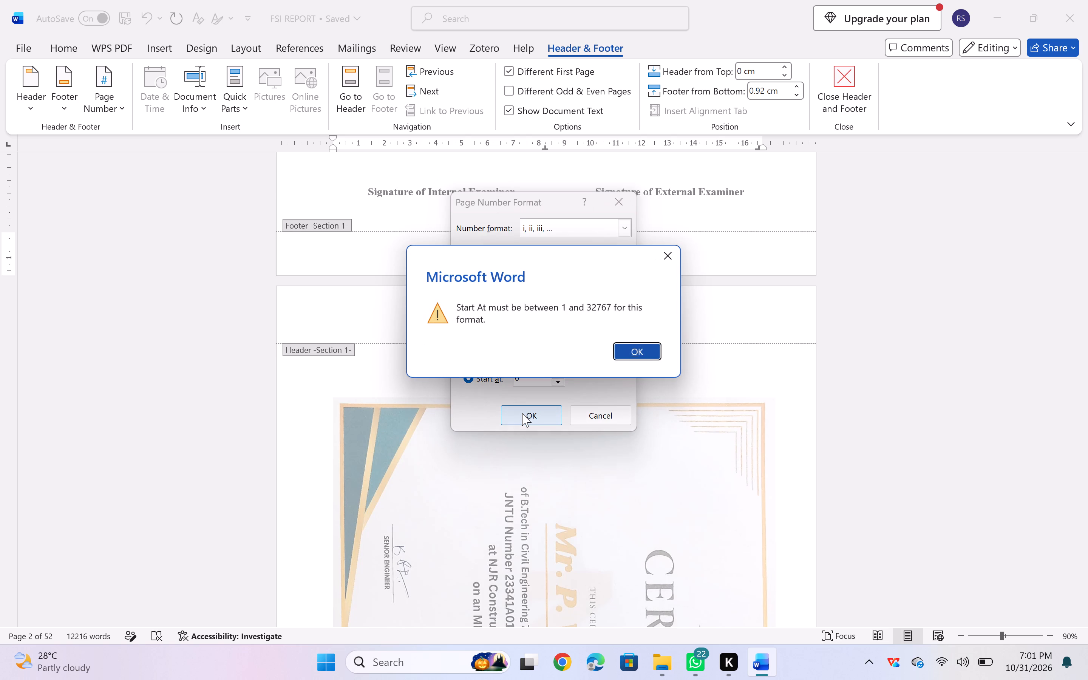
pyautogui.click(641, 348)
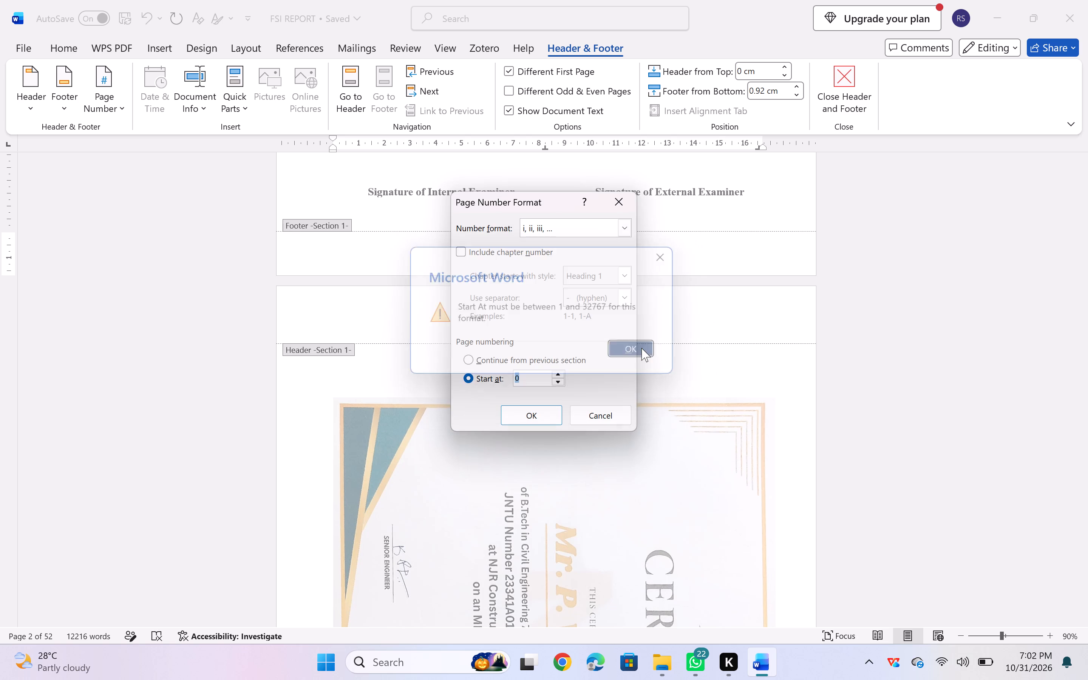
# Set the Section 1 page numbering to start at 1 and check the certificate page's footer number.
pyautogui.press('1')
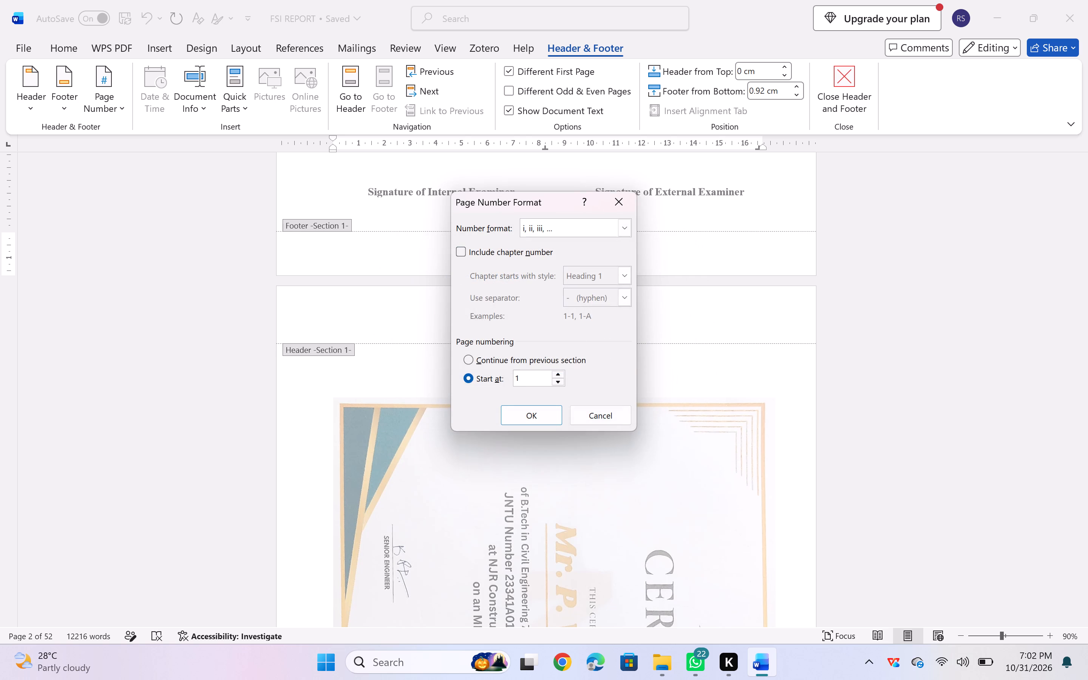
pyautogui.click(527, 414)
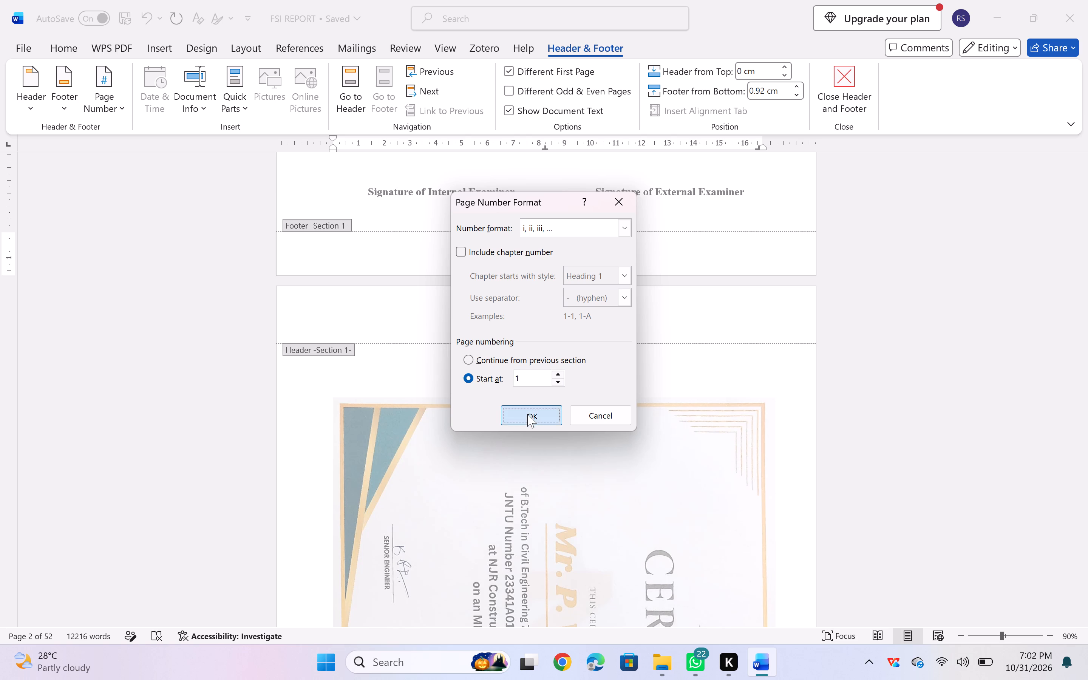
pyautogui.scroll(-2, 504, 484)
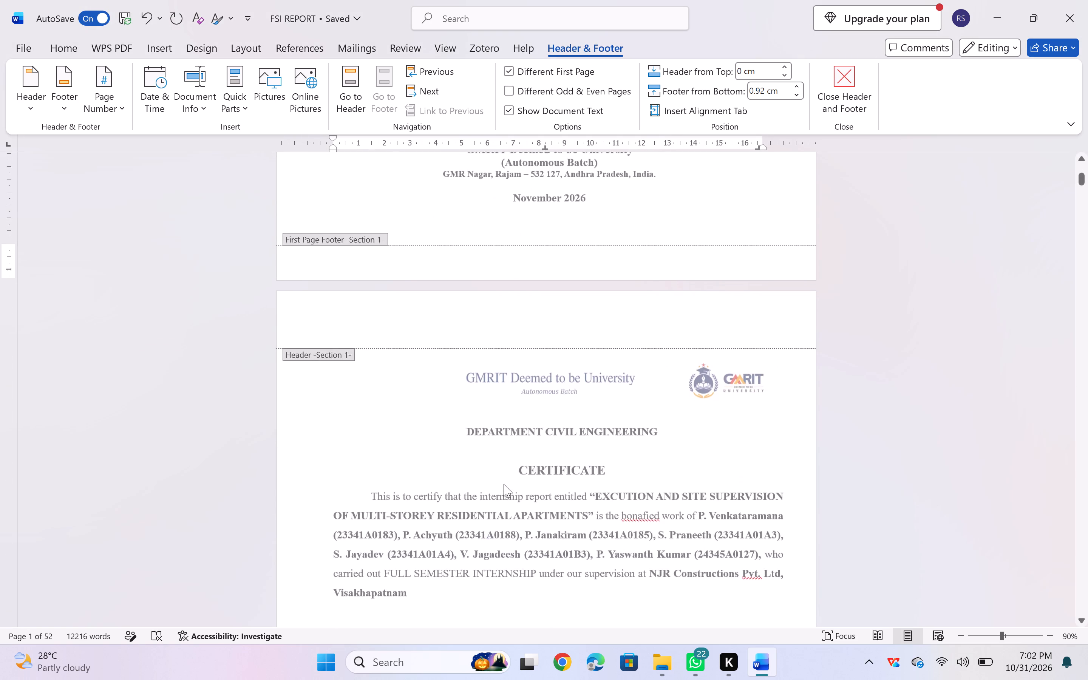
pyautogui.scroll(-2, 504, 484)
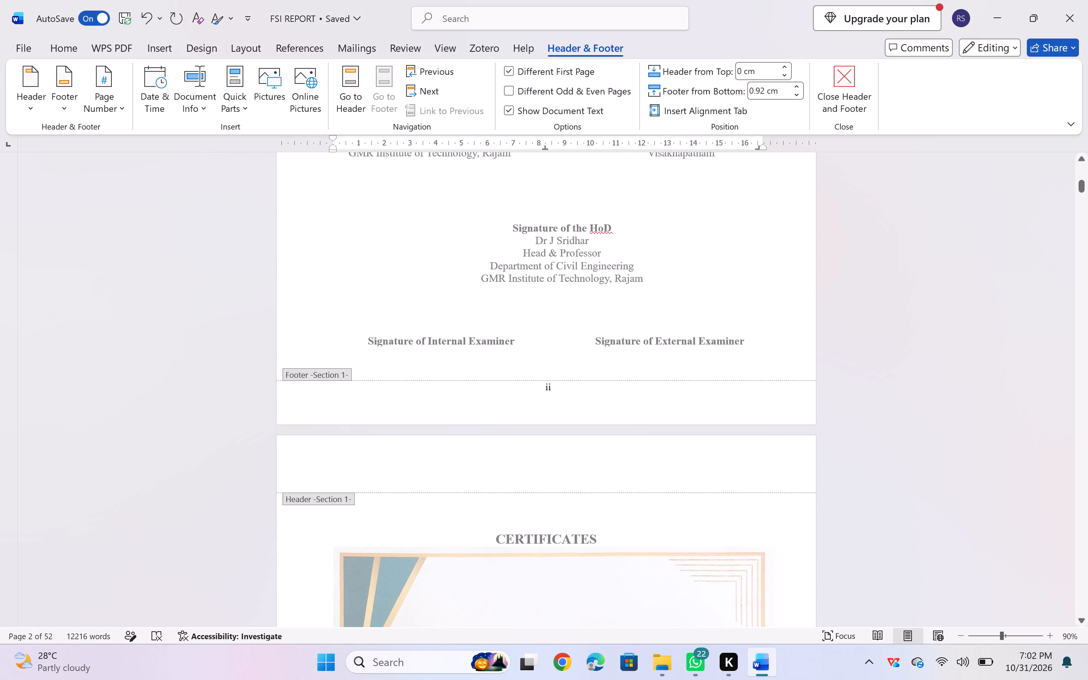
pyautogui.scroll(1, 504, 484)
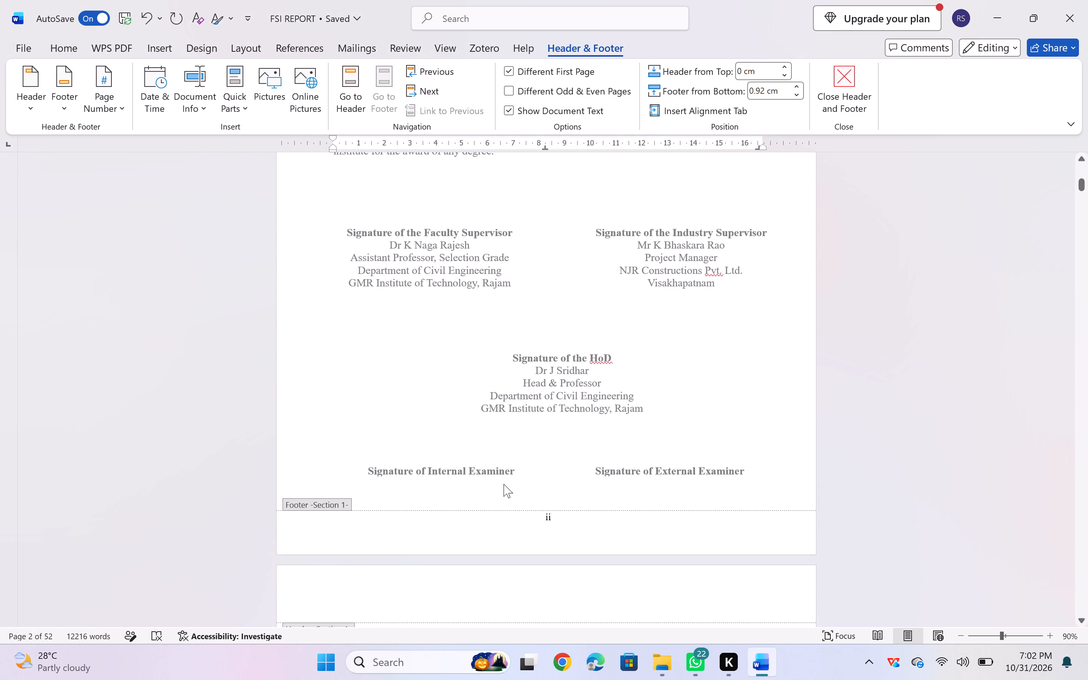
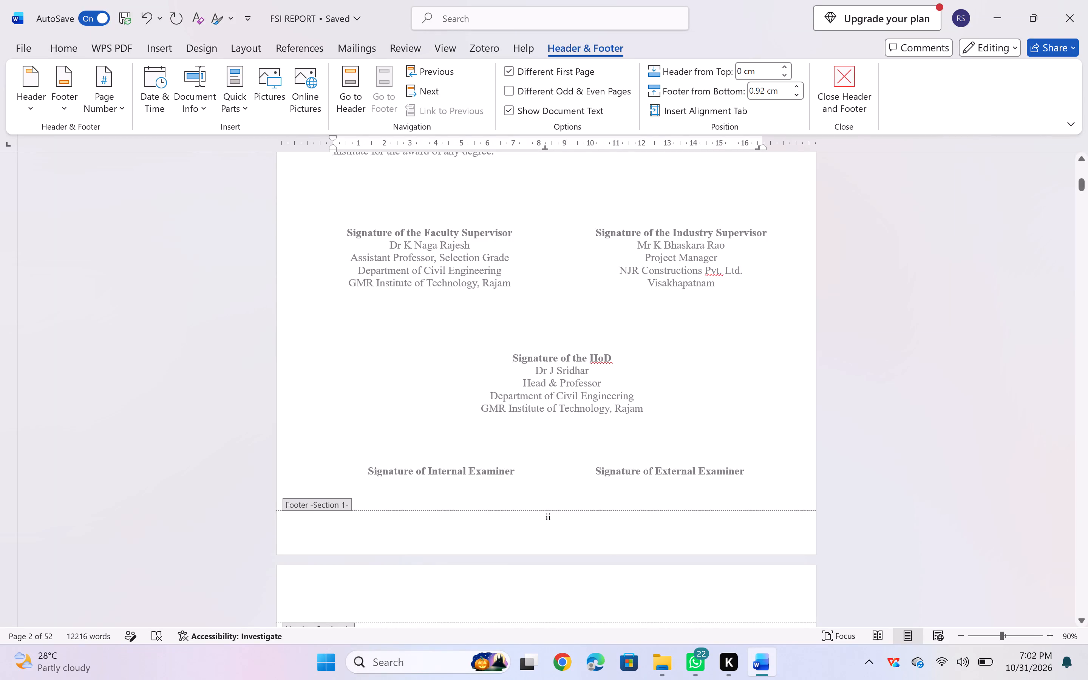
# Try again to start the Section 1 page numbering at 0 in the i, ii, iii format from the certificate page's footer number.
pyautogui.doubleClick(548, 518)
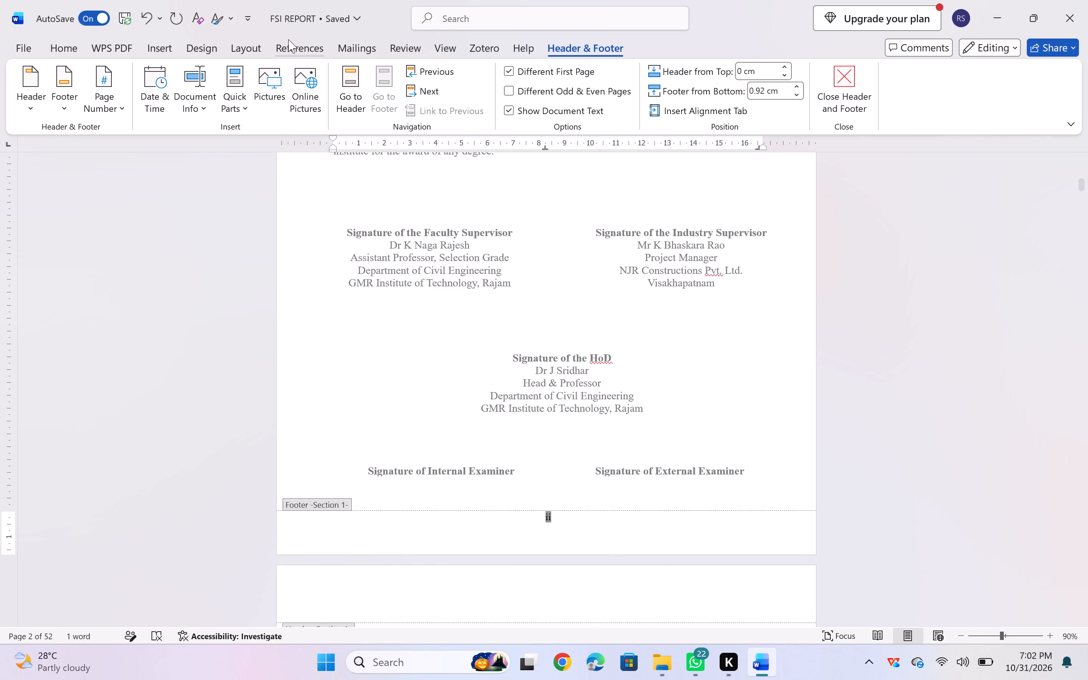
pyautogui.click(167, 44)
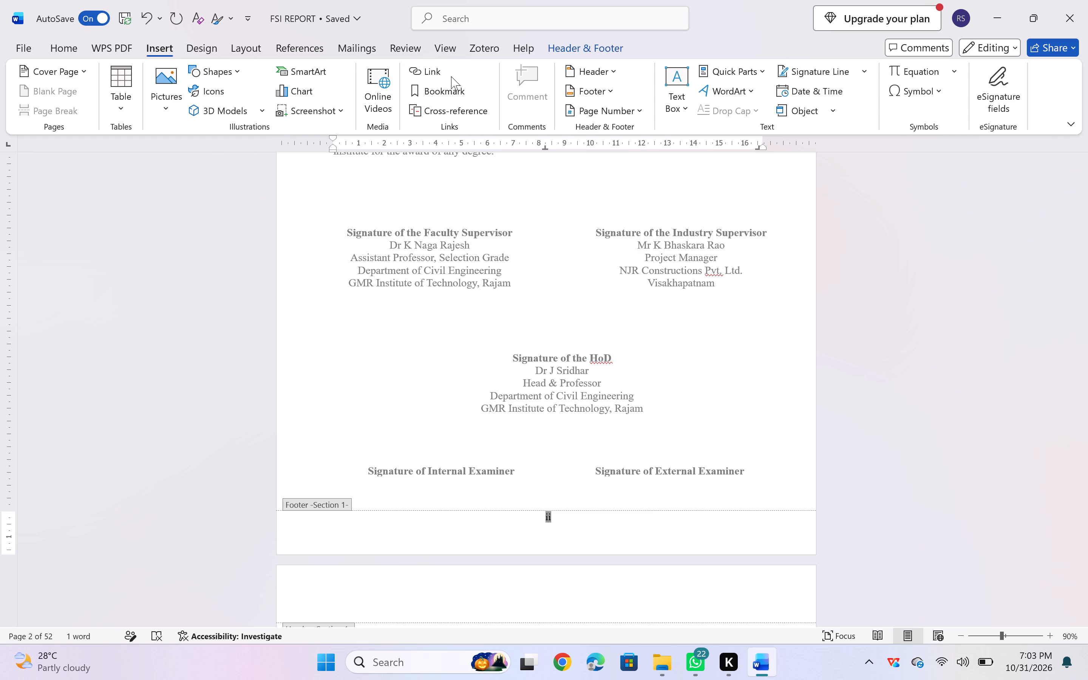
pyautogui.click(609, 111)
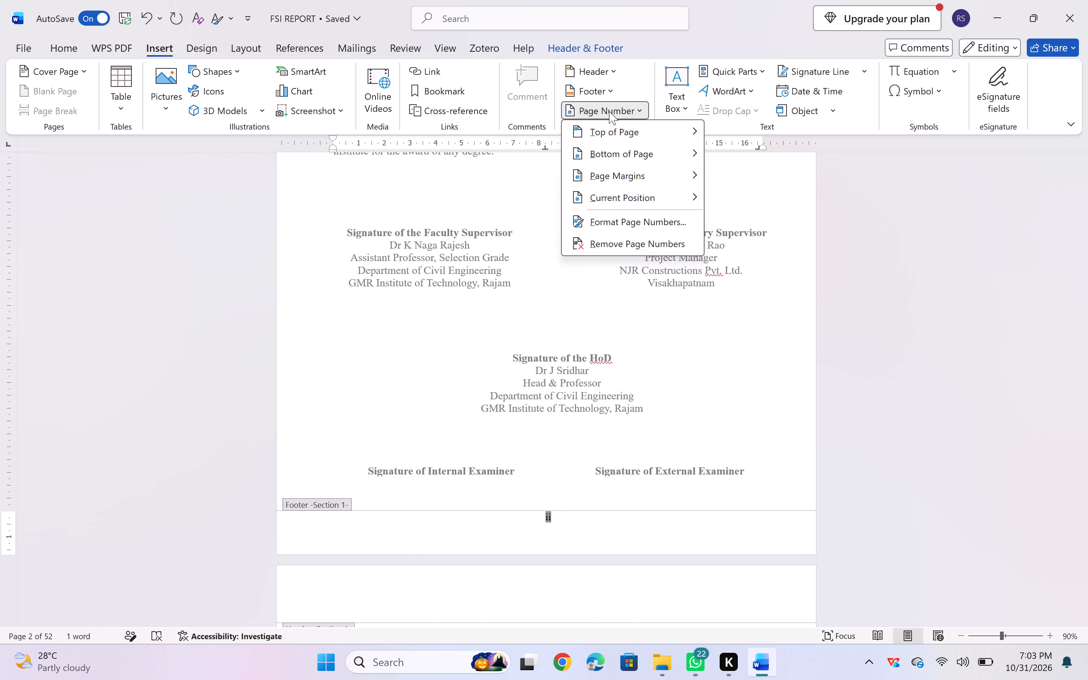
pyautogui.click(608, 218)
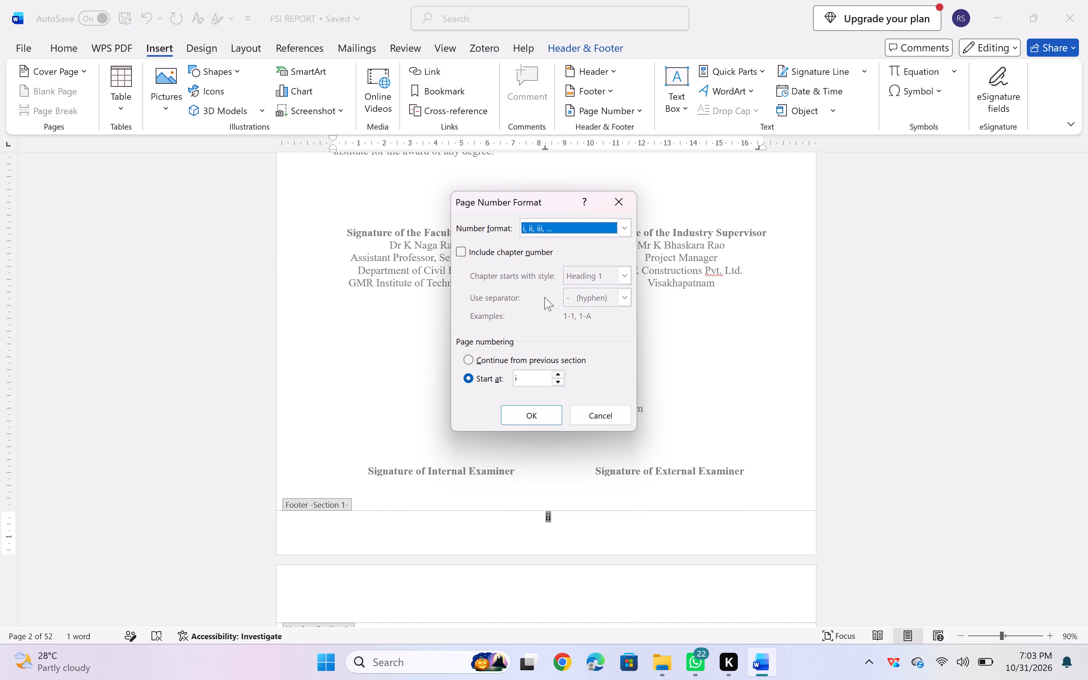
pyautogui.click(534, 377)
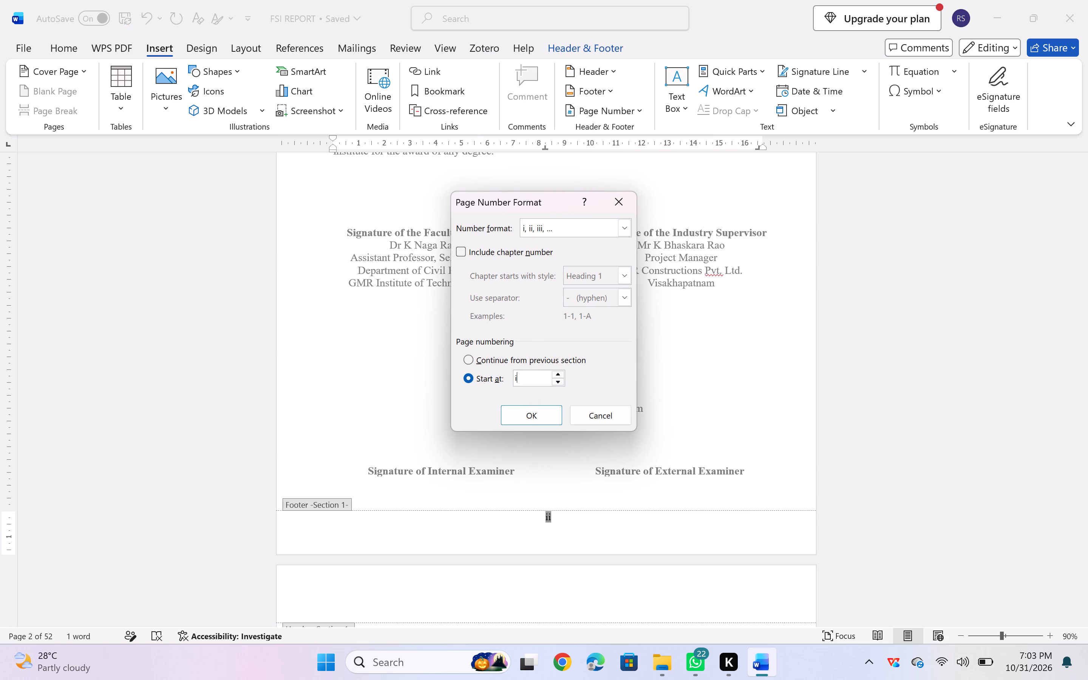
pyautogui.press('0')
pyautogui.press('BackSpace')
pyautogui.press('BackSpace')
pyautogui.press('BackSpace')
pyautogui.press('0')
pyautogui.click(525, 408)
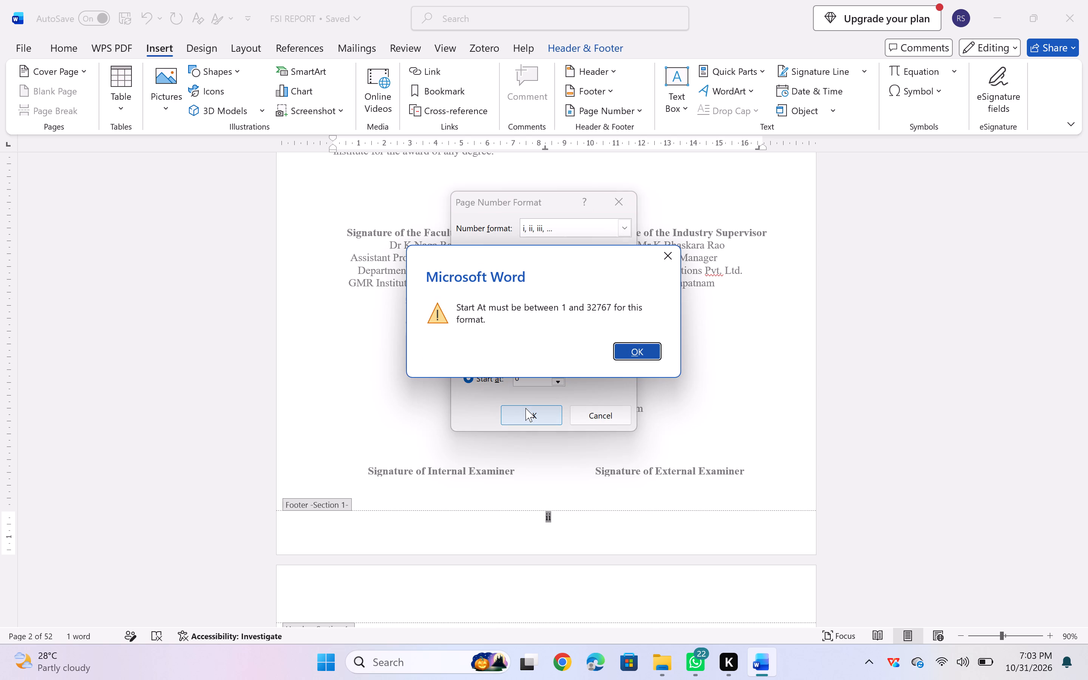
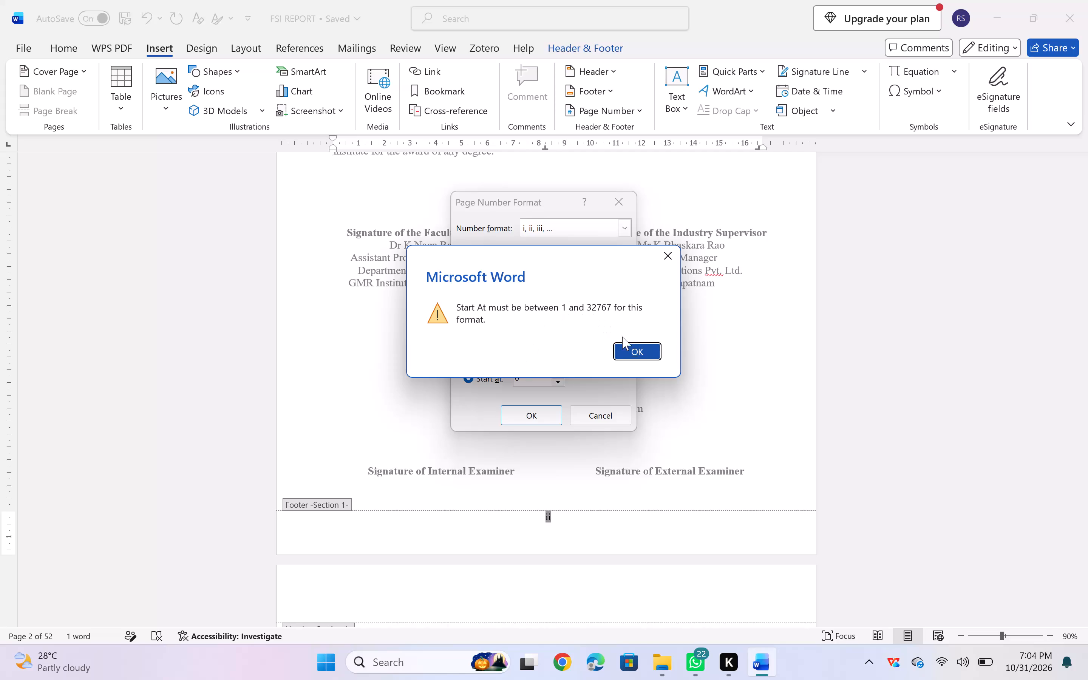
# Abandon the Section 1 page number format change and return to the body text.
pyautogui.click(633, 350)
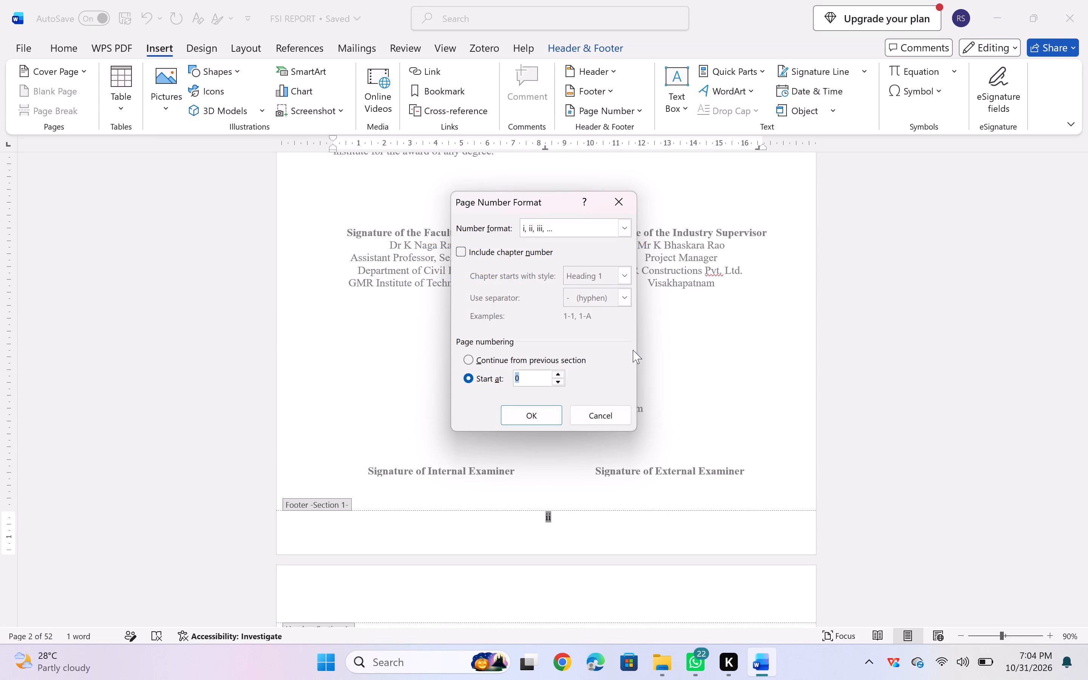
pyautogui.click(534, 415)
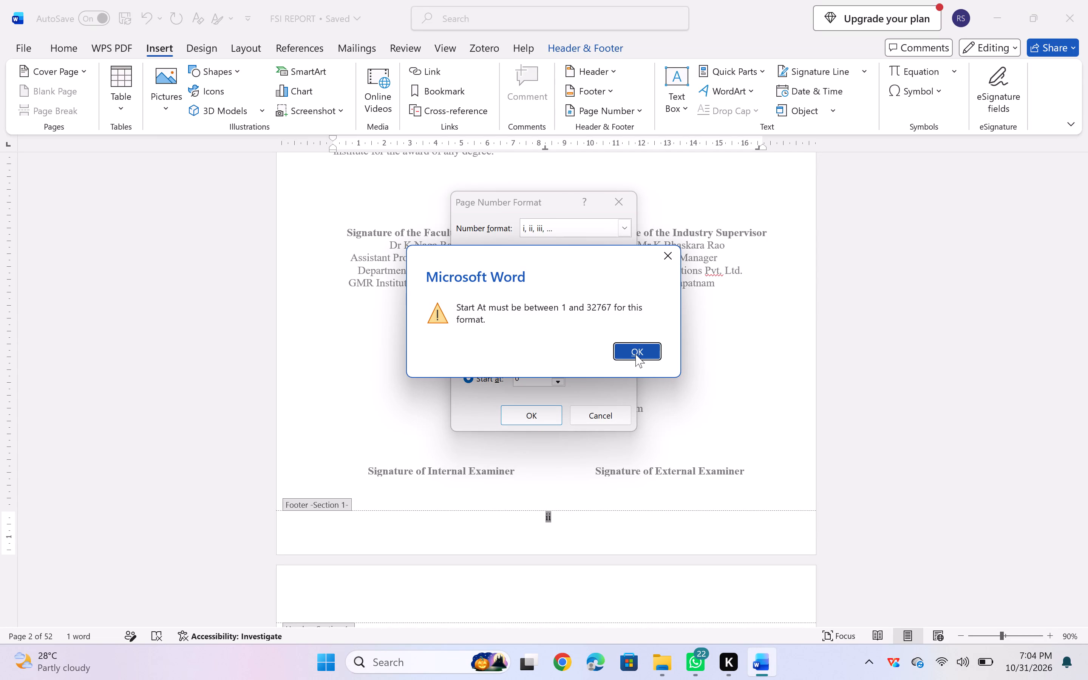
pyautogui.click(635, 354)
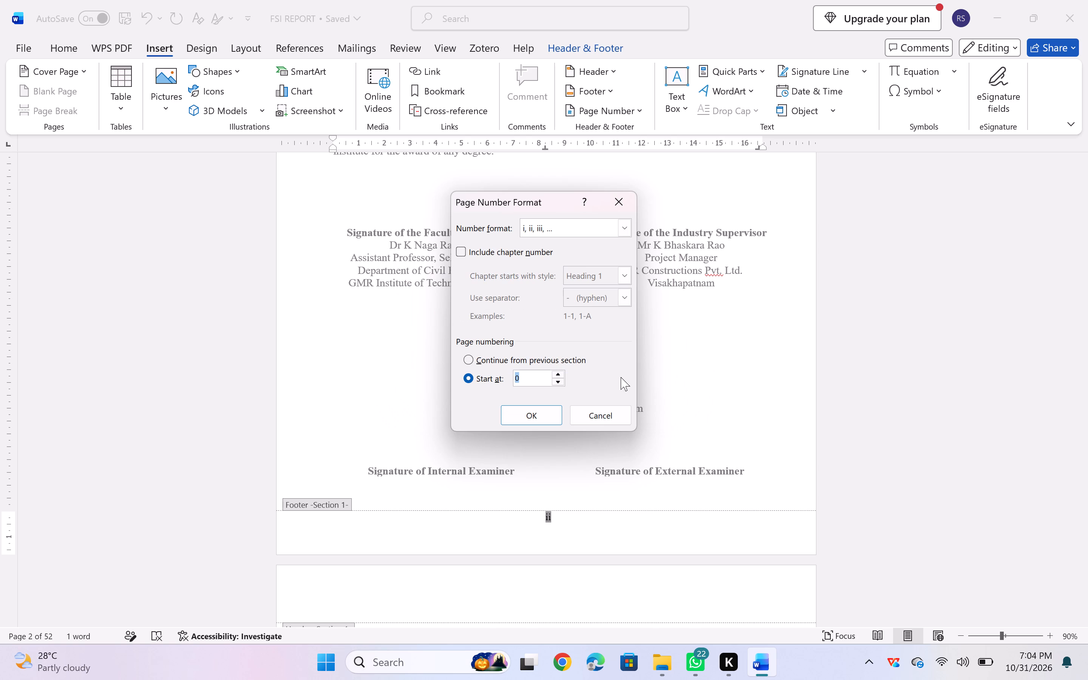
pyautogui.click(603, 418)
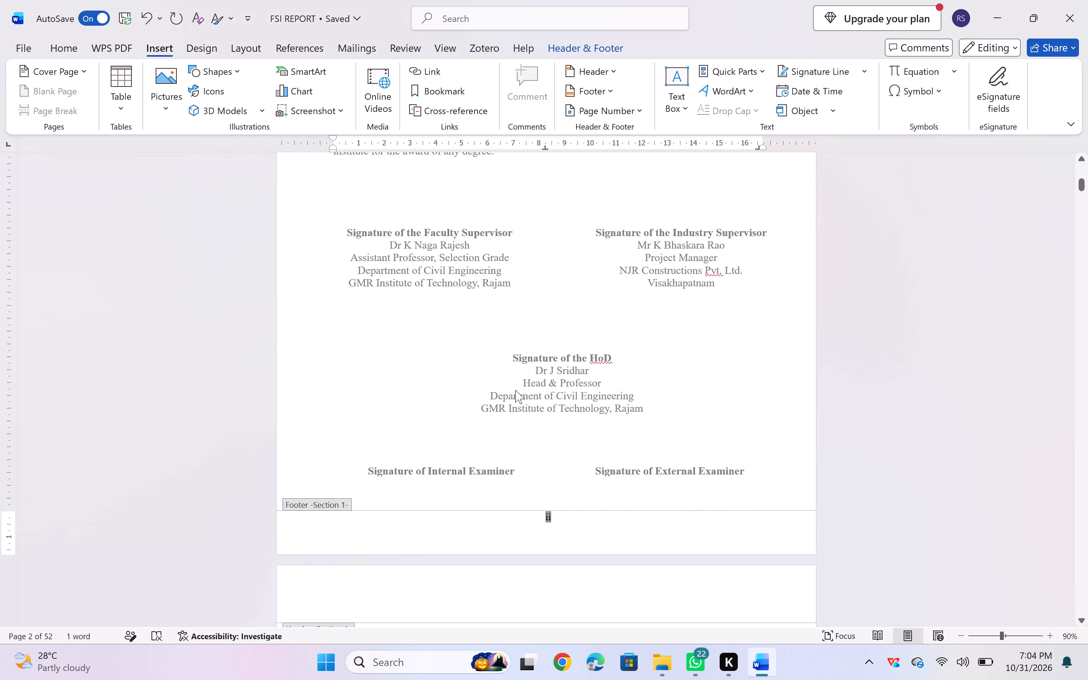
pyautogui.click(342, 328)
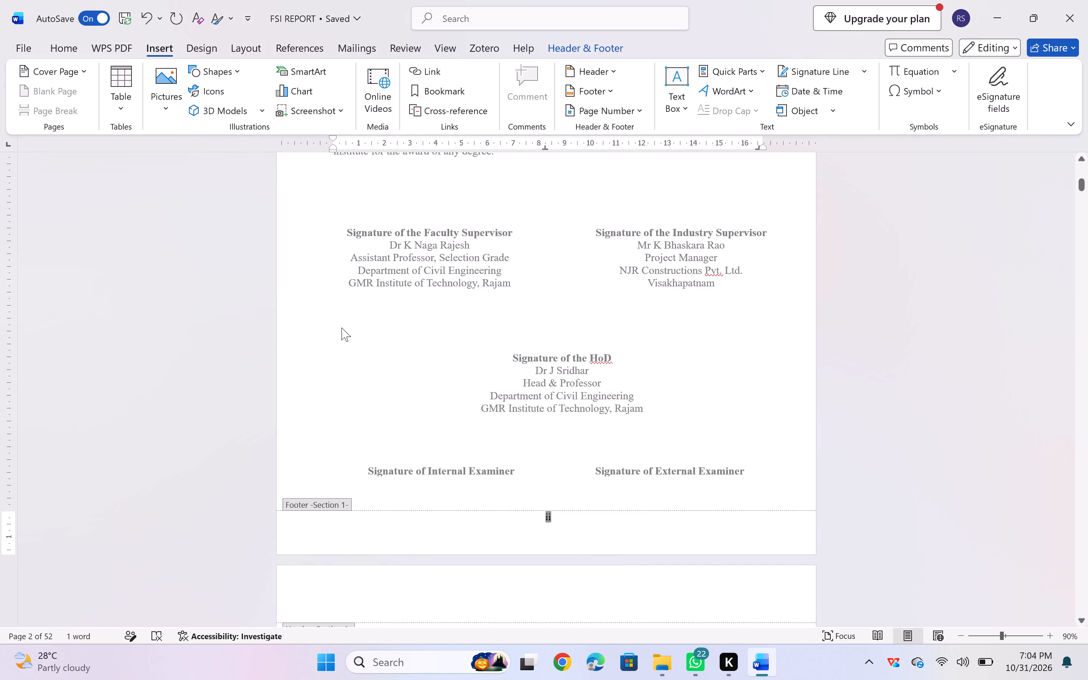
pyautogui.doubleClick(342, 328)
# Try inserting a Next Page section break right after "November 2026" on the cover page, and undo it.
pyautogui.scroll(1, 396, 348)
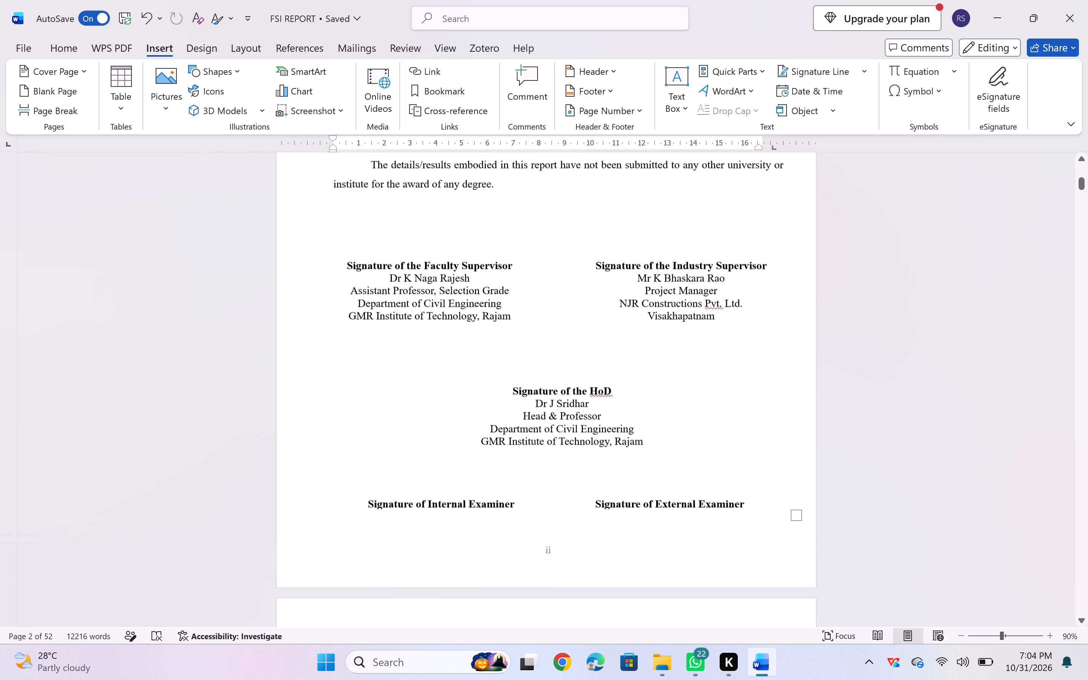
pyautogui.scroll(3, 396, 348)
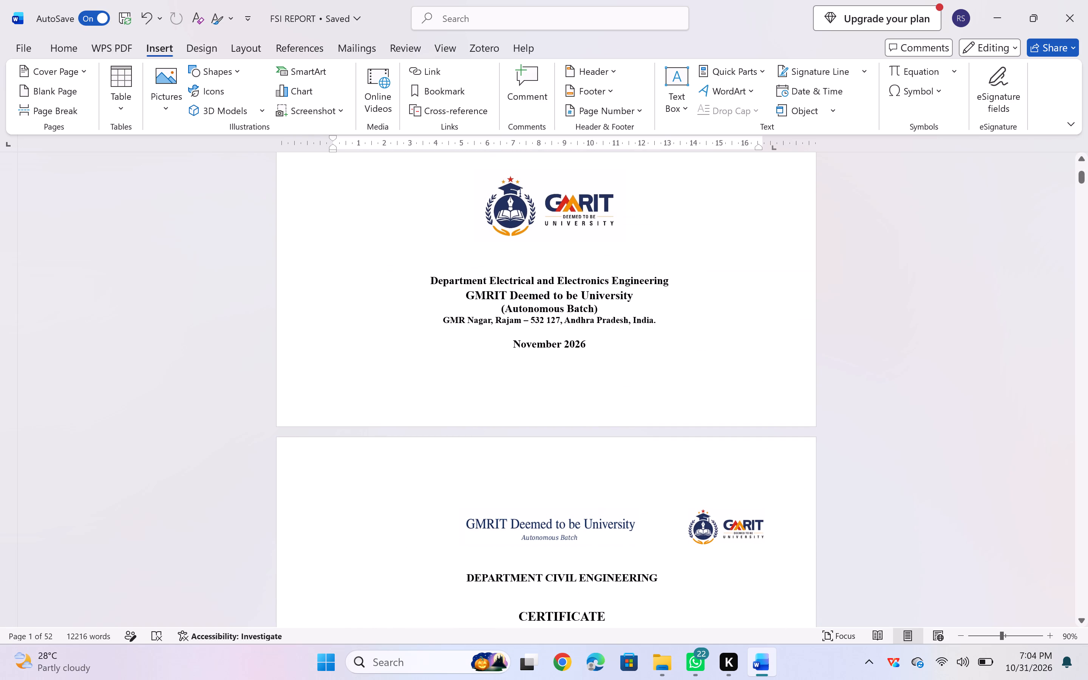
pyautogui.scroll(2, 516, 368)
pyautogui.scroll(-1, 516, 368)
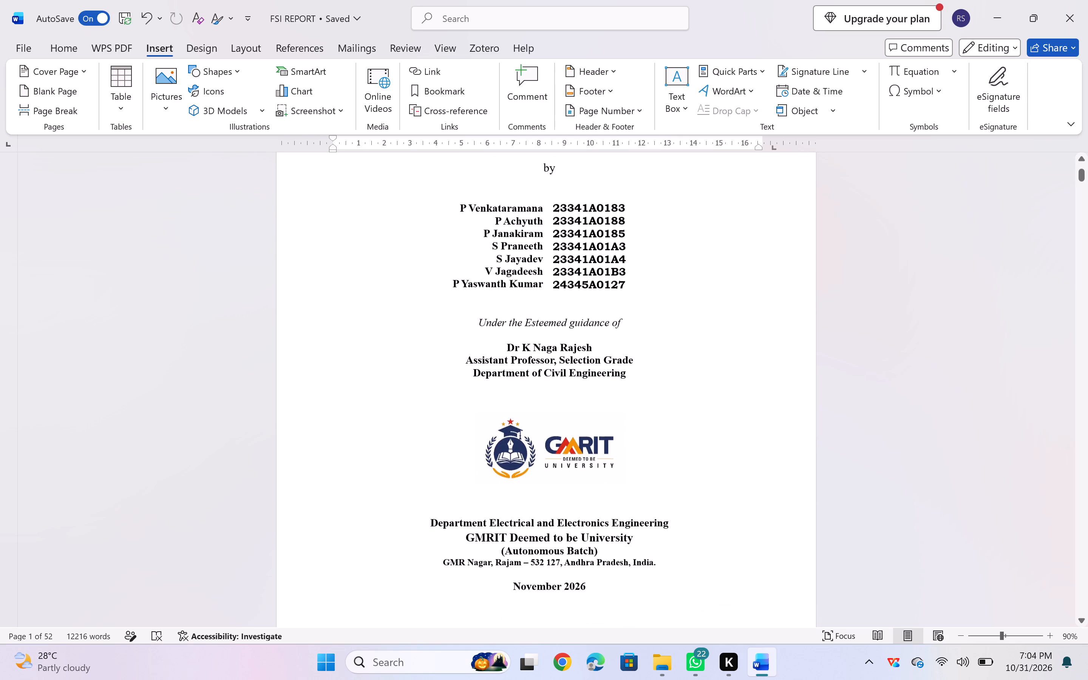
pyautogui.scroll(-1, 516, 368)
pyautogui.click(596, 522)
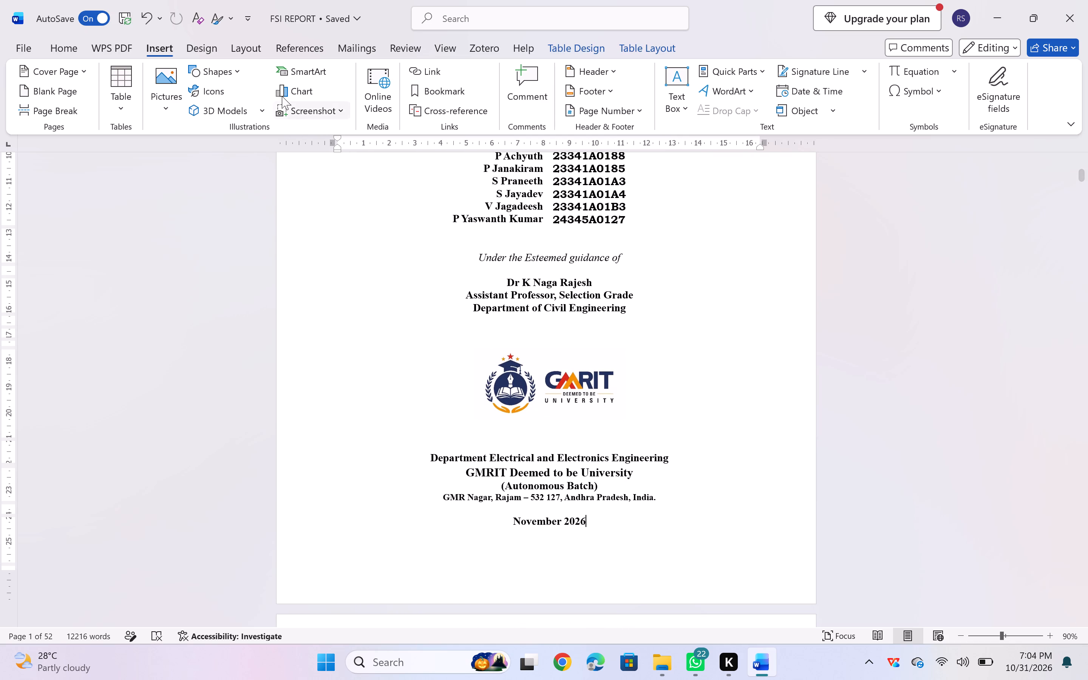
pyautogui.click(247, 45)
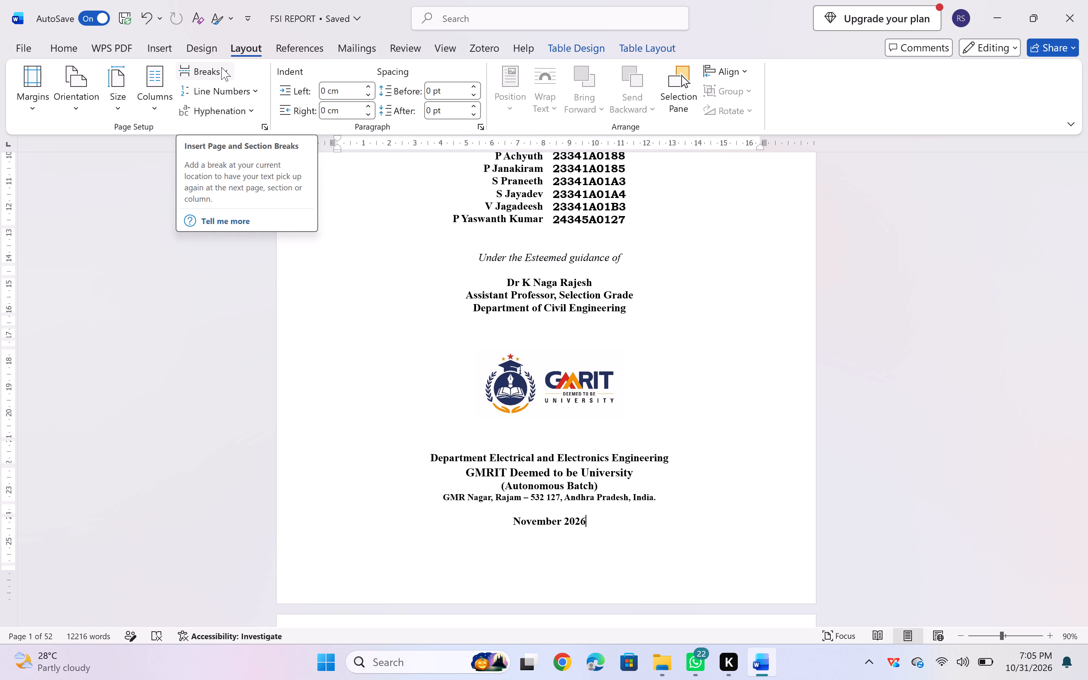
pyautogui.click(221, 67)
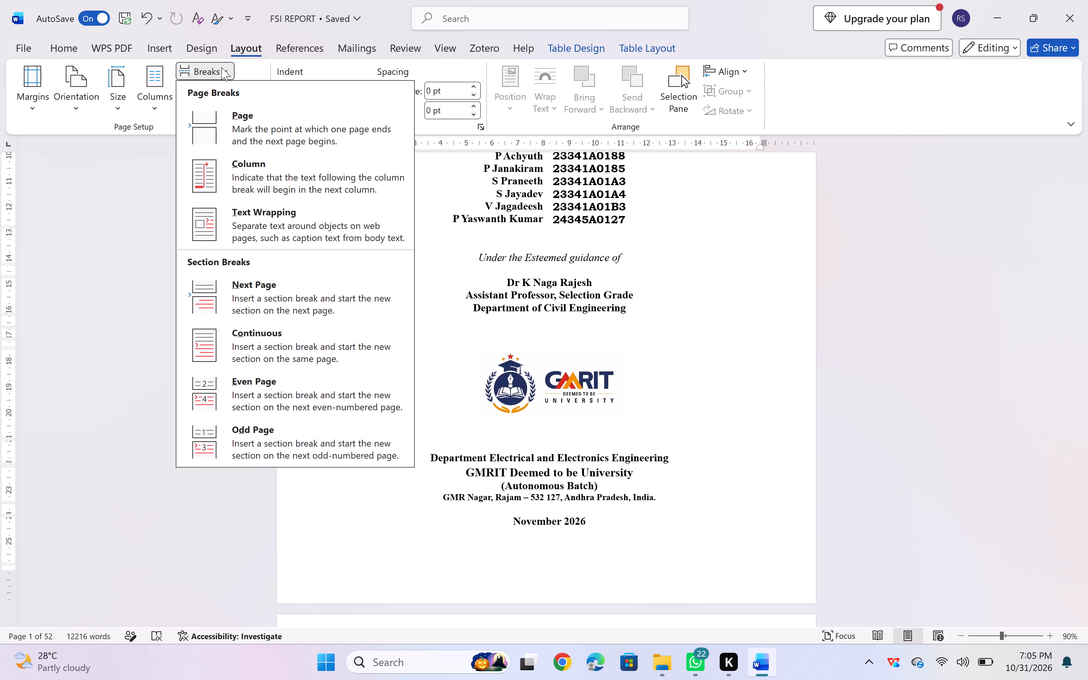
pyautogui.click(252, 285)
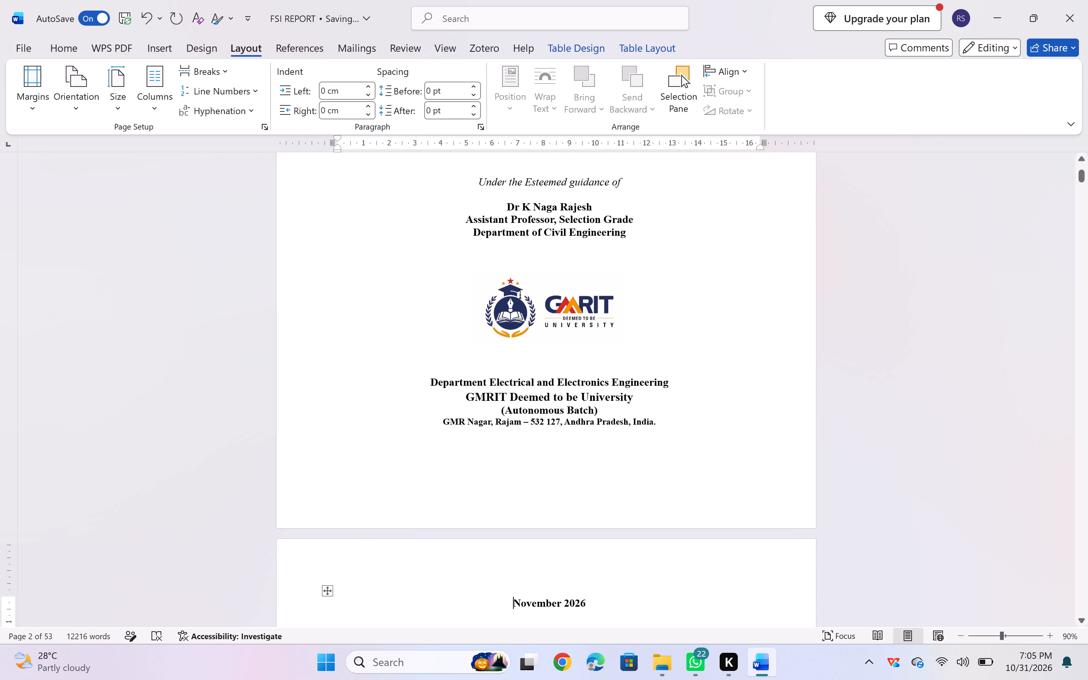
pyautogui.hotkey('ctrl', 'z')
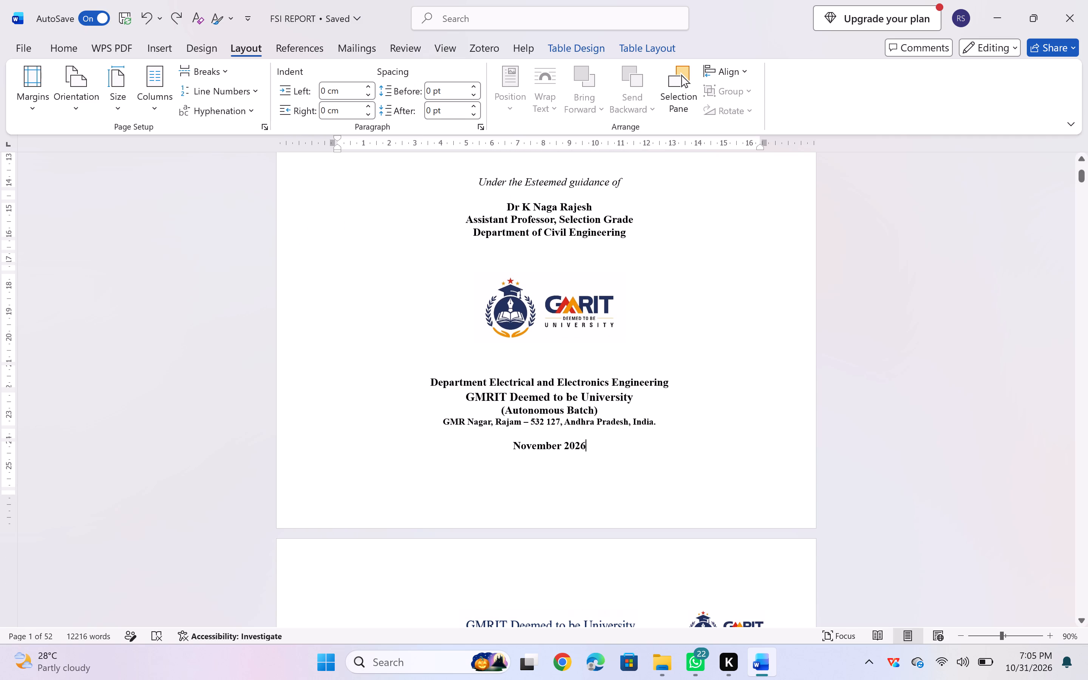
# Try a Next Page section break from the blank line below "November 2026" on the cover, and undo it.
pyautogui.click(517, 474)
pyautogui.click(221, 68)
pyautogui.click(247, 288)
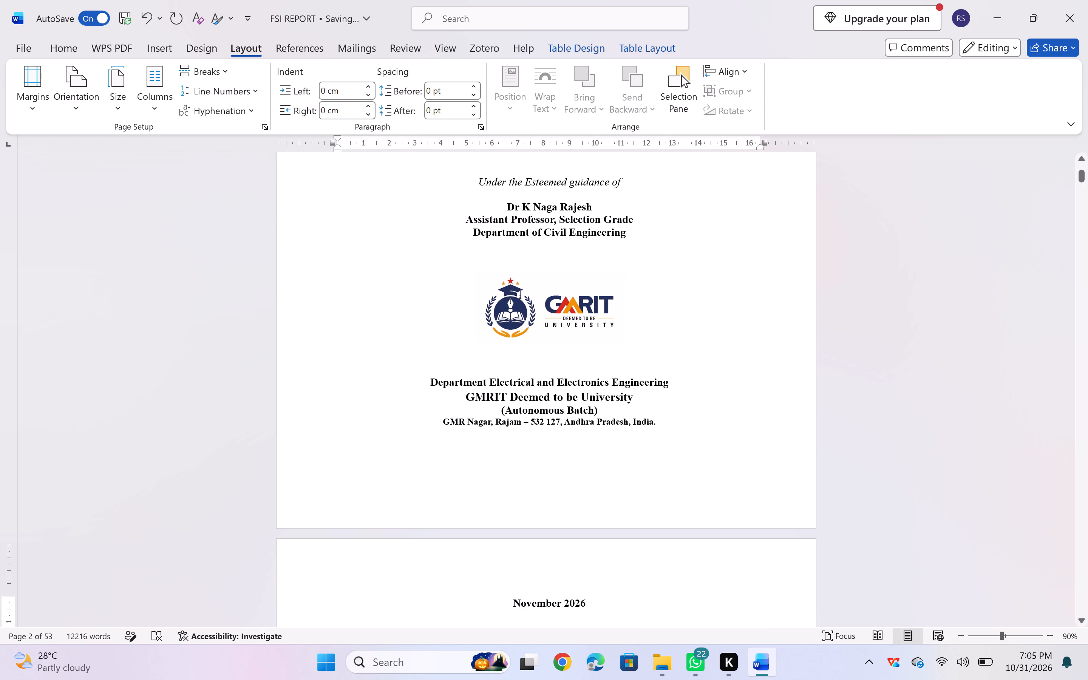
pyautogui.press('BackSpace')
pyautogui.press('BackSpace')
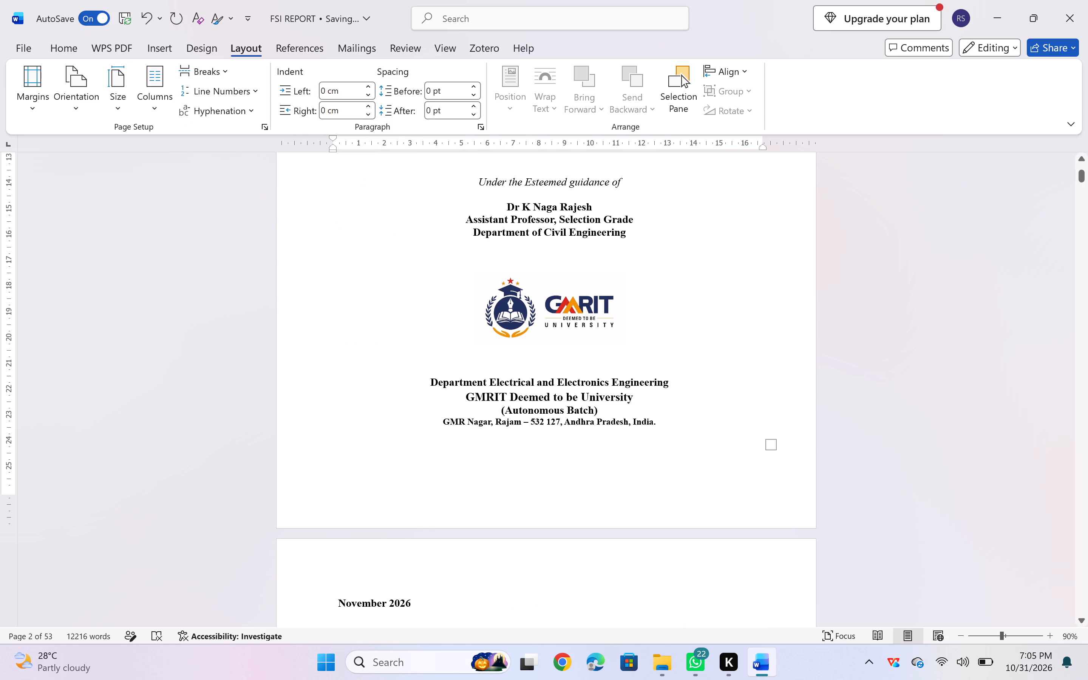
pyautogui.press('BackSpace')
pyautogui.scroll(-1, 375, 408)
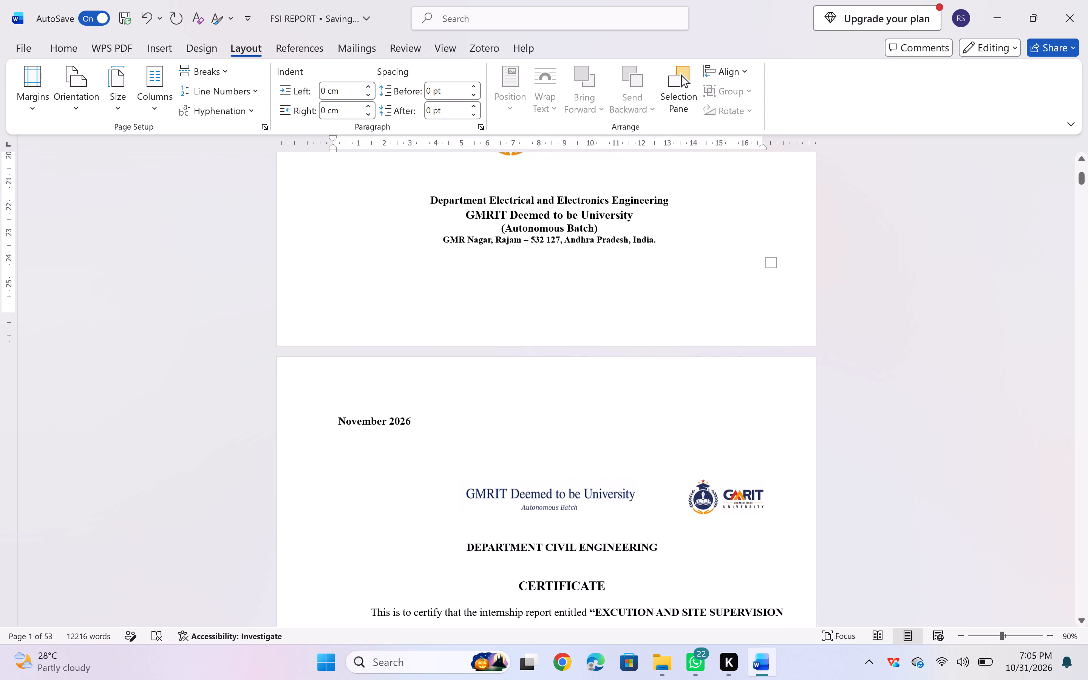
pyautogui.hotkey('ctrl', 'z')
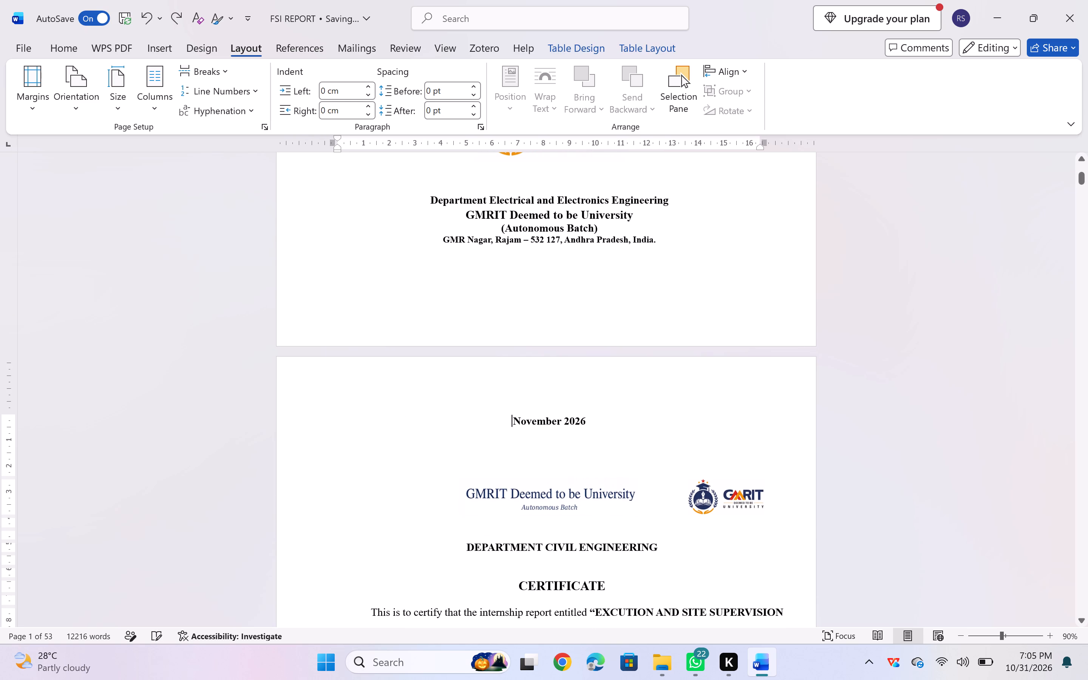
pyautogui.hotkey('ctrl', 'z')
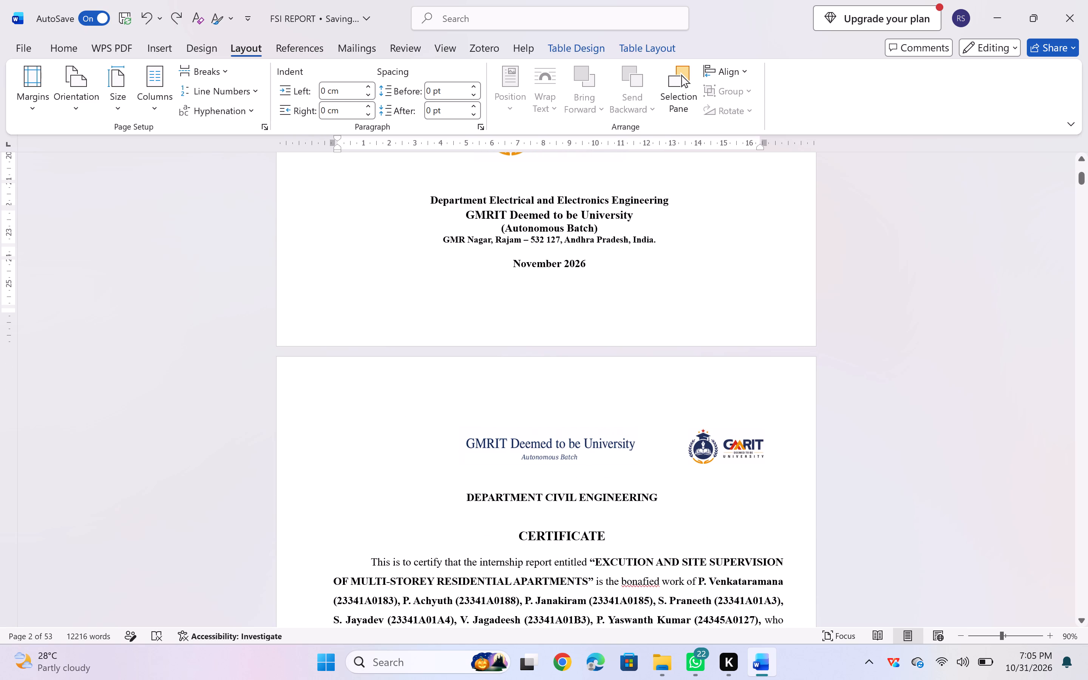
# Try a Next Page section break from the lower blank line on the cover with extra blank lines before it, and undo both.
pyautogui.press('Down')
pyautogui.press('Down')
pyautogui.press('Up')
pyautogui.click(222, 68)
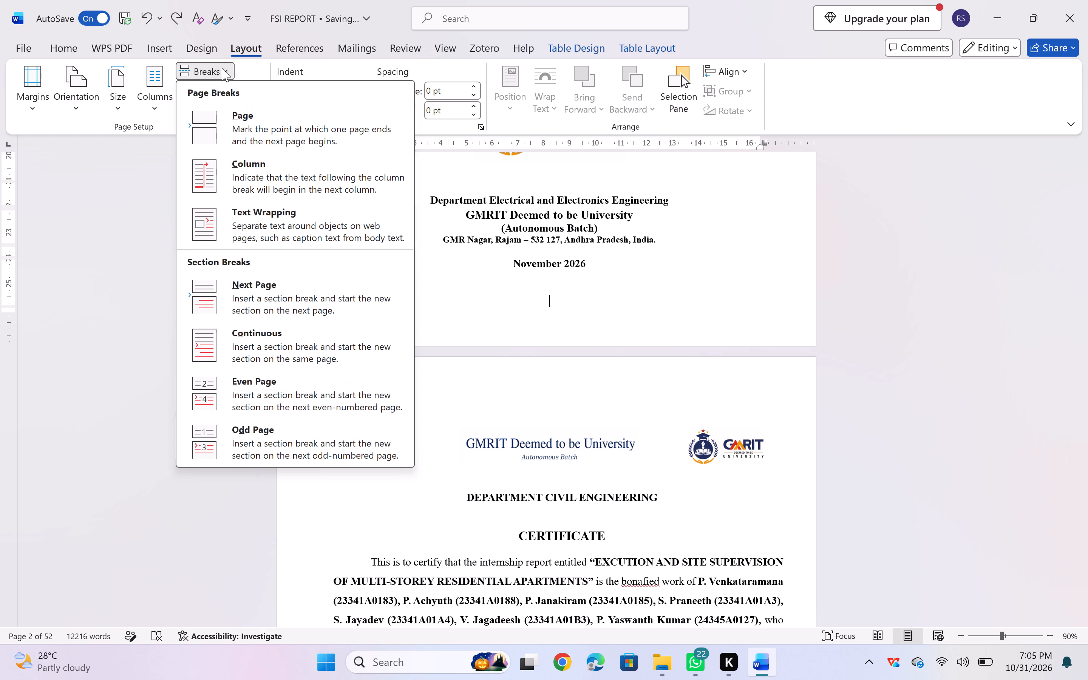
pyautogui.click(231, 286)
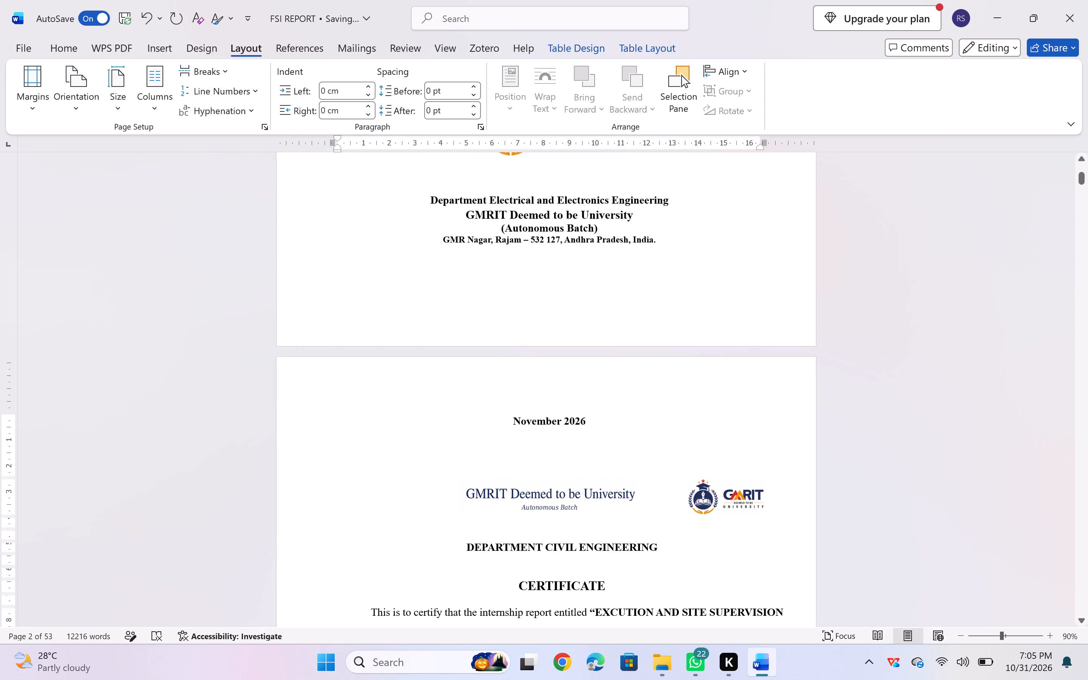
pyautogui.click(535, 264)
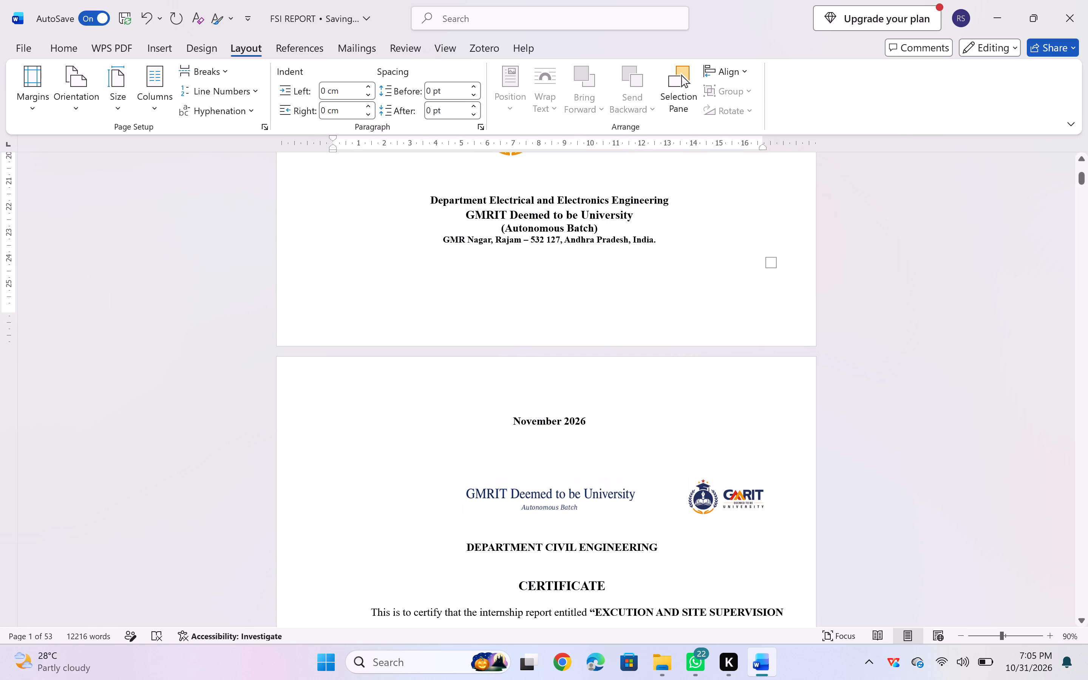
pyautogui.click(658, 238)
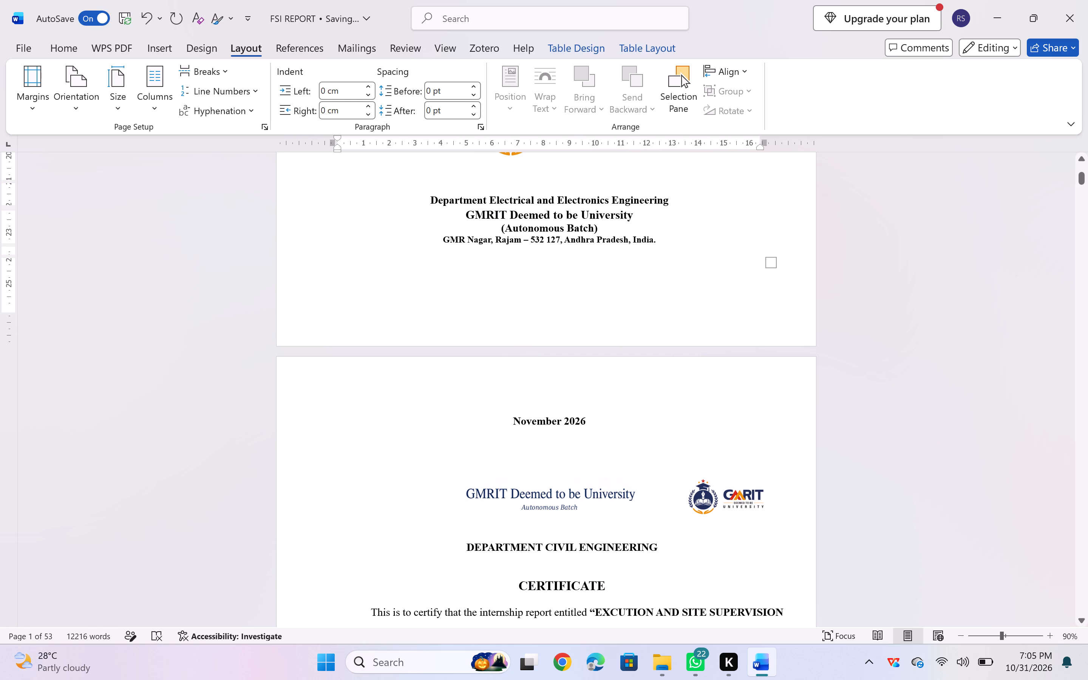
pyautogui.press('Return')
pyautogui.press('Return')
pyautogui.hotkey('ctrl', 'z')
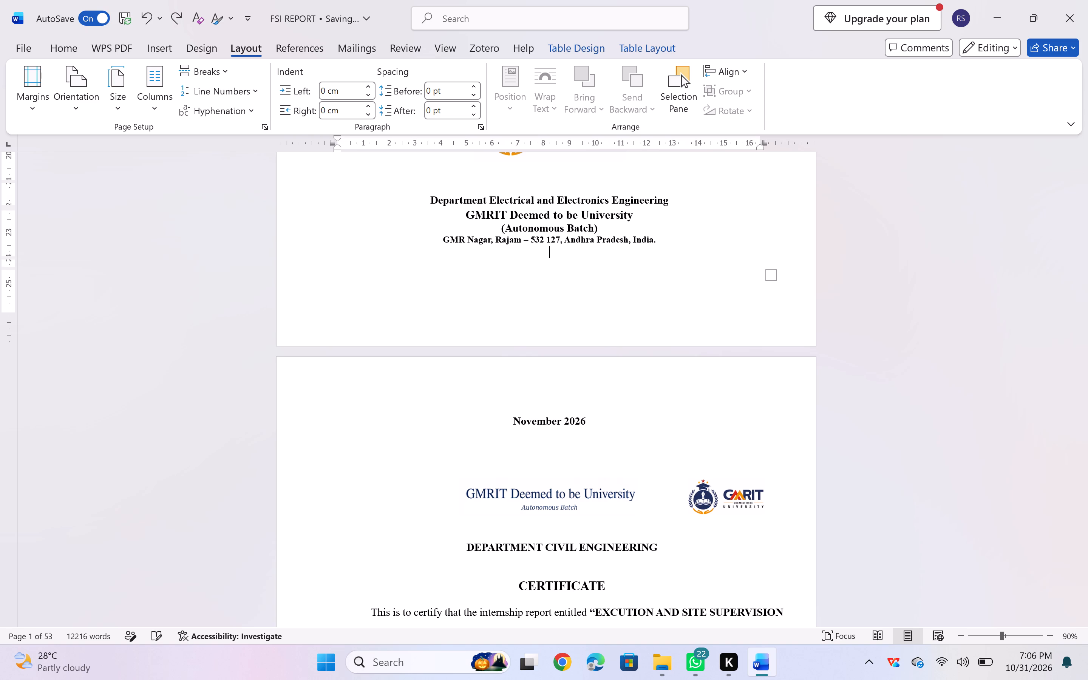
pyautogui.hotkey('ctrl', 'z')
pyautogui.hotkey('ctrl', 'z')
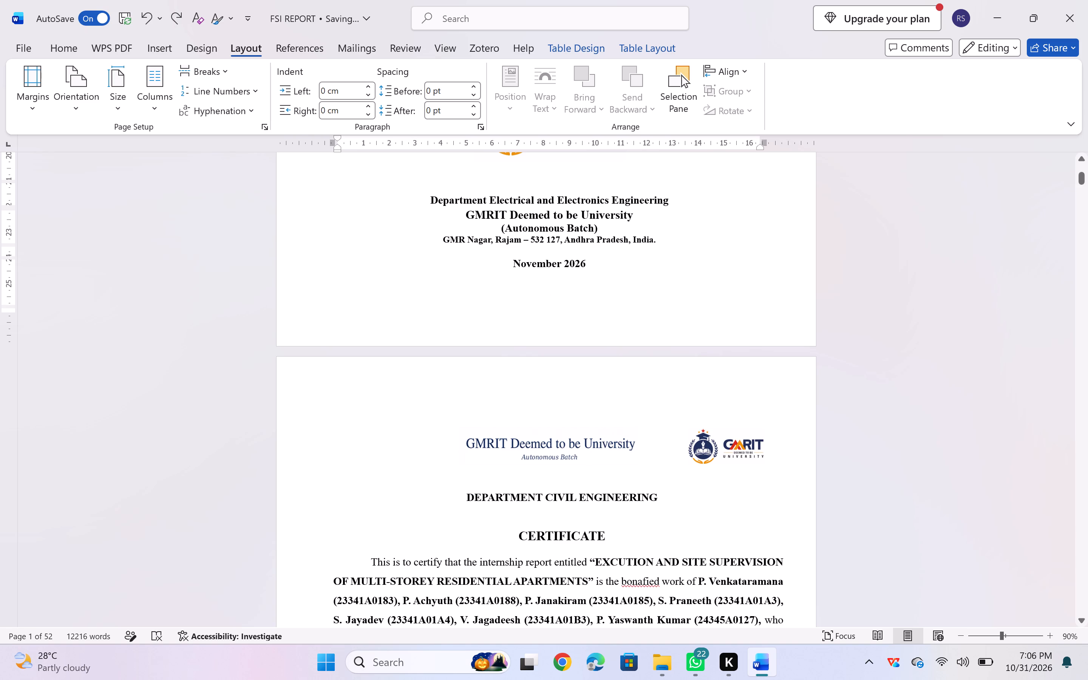
# Insert a Next Page section break from the blank line directly below "November 2026" on the cover page.
pyautogui.press('Up')
pyautogui.press('Up')
pyautogui.press('Up')
pyautogui.press('Up')
pyautogui.press('Up')
pyautogui.press('Down')
pyautogui.press('Down')
pyautogui.click(444, 430)
pyautogui.click(601, 270)
pyautogui.click(229, 71)
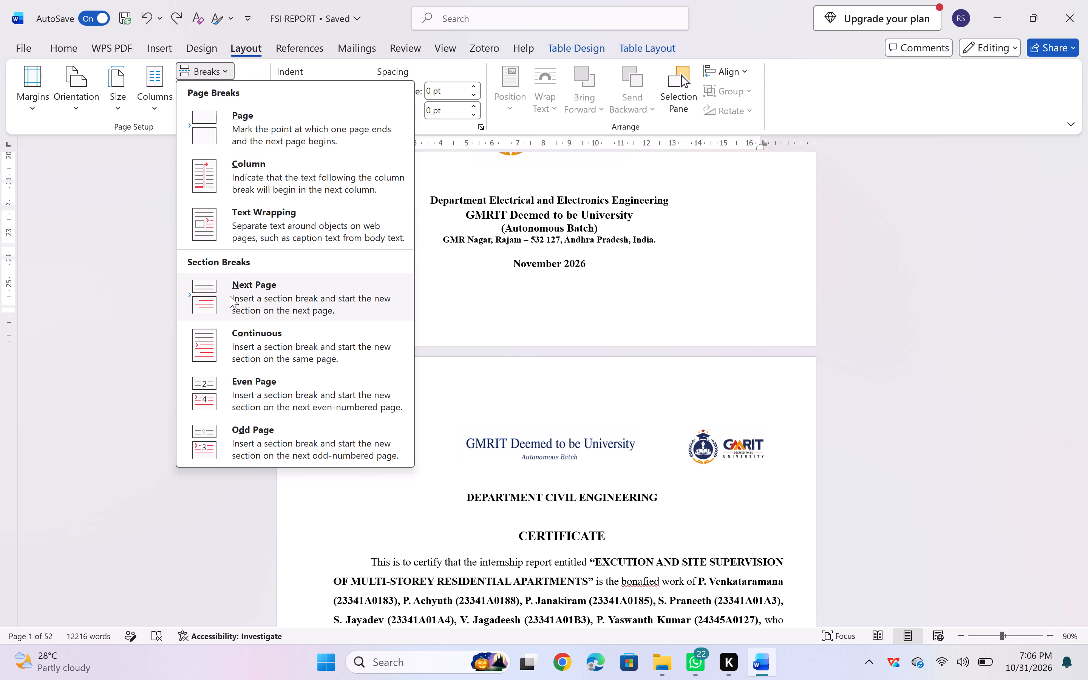
pyautogui.click(230, 295)
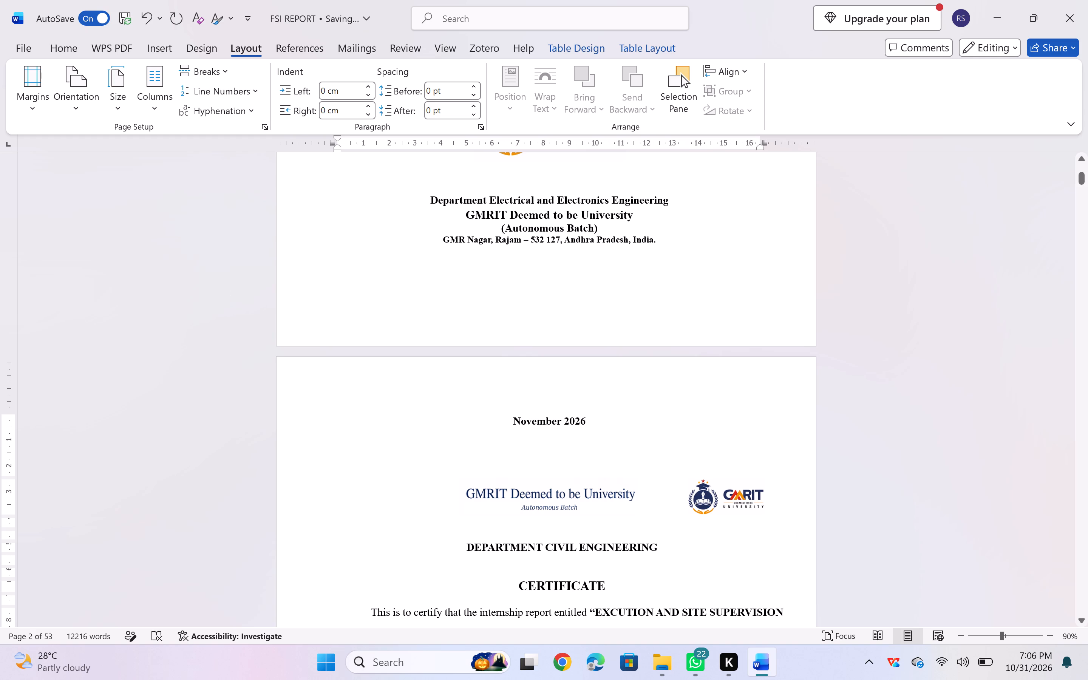
# Add a blank line below the GMR Nagar address line on the cover page.
pyautogui.click(660, 240)
pyautogui.press('Down')
pyautogui.press('Down')
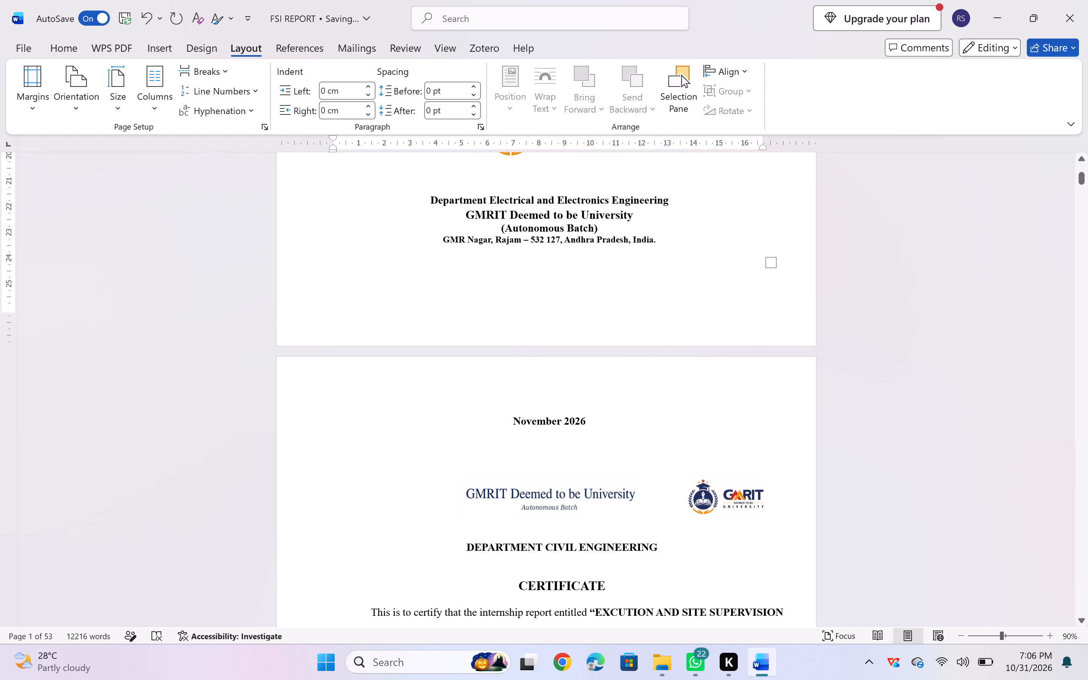
pyautogui.press('Down')
pyautogui.press('Up')
pyautogui.press('Up')
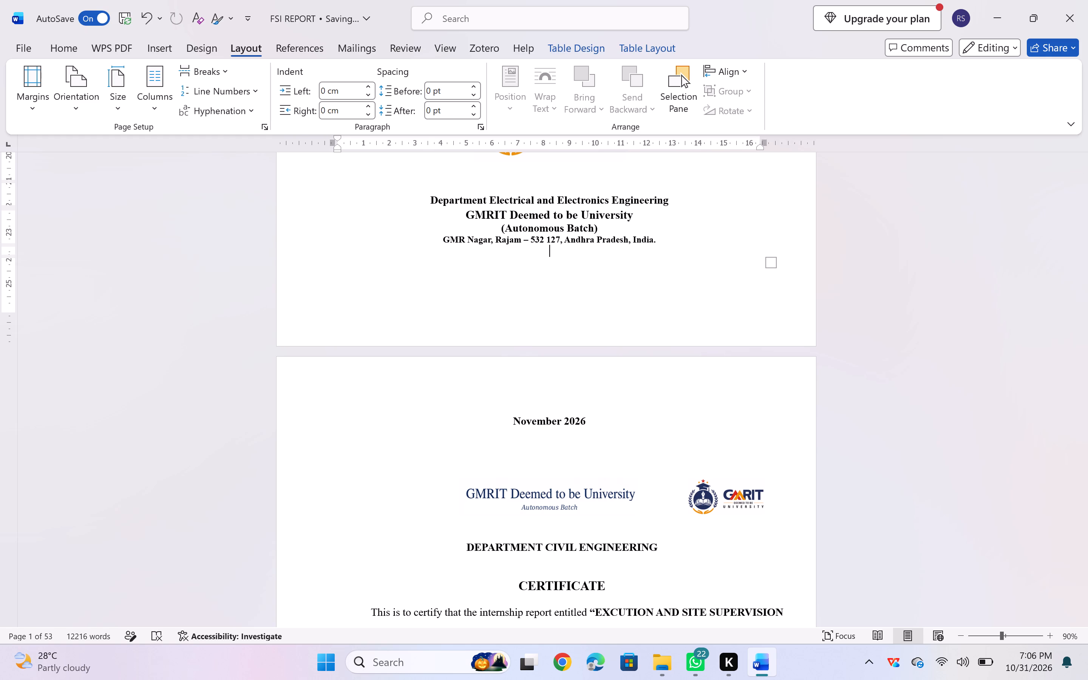
pyautogui.press('Return')
pyautogui.hotkey('shift', 'n')
pyautogui.press('BackSpace')
# Move "November 2026" from the top of the certificate page to the blank line below the address on the cover page.
pyautogui.tripleClick(554, 424)
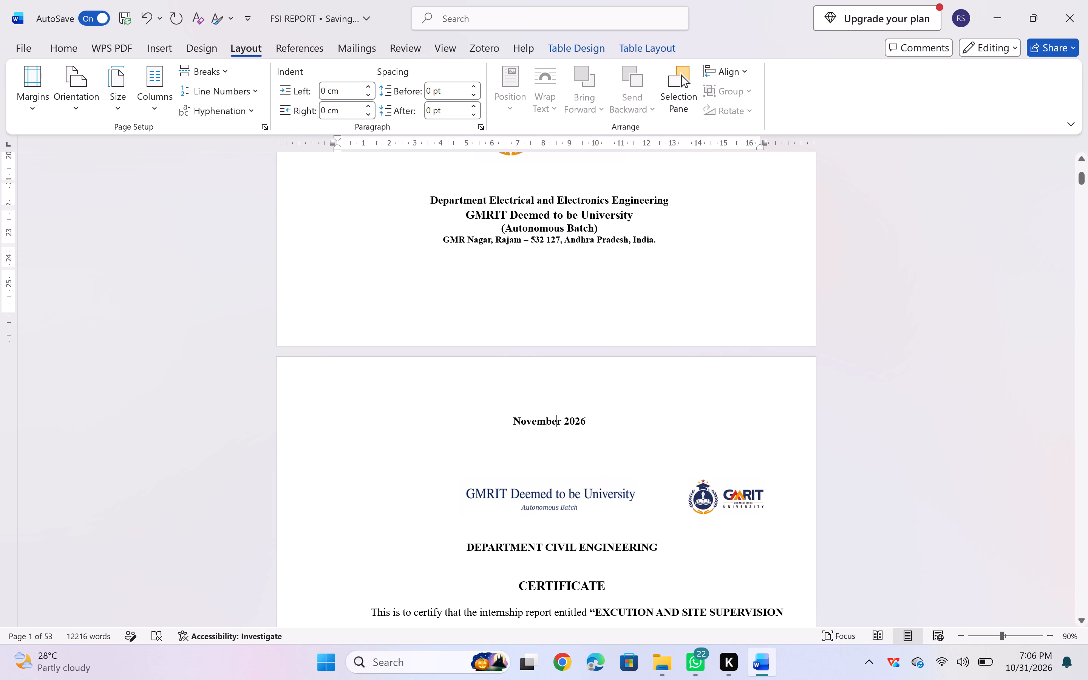
pyautogui.hotkey('ctrl', 'x')
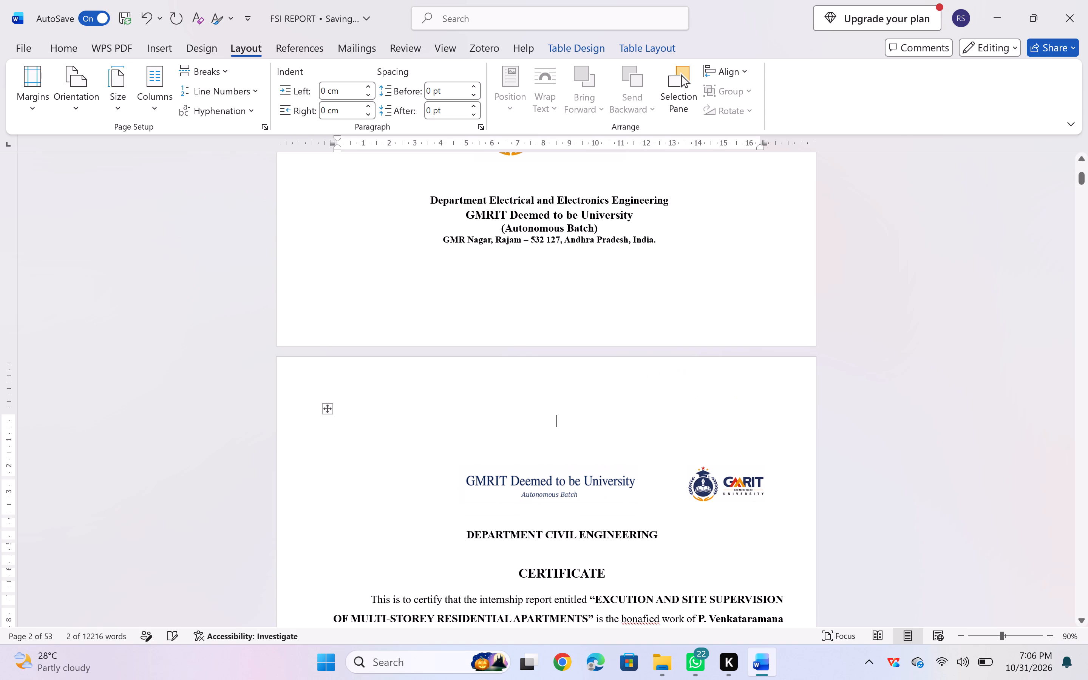
pyautogui.doubleClick(554, 274)
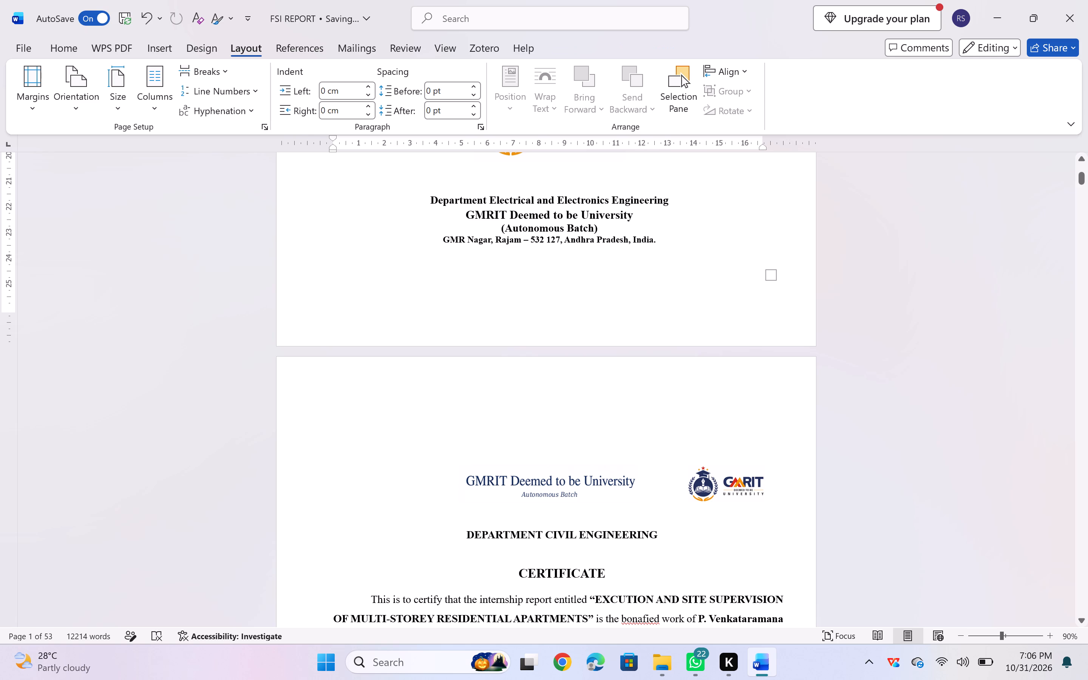
pyautogui.press('Up')
pyautogui.press('Up')
pyautogui.press('Down')
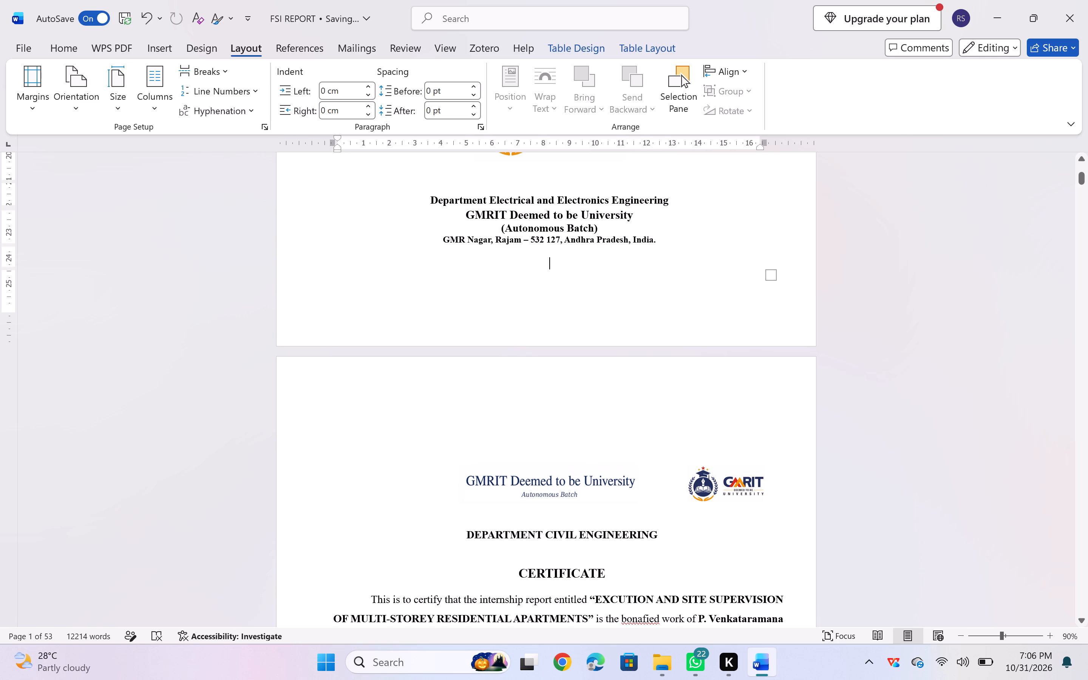
pyautogui.hotkey('ctrl', 'v')
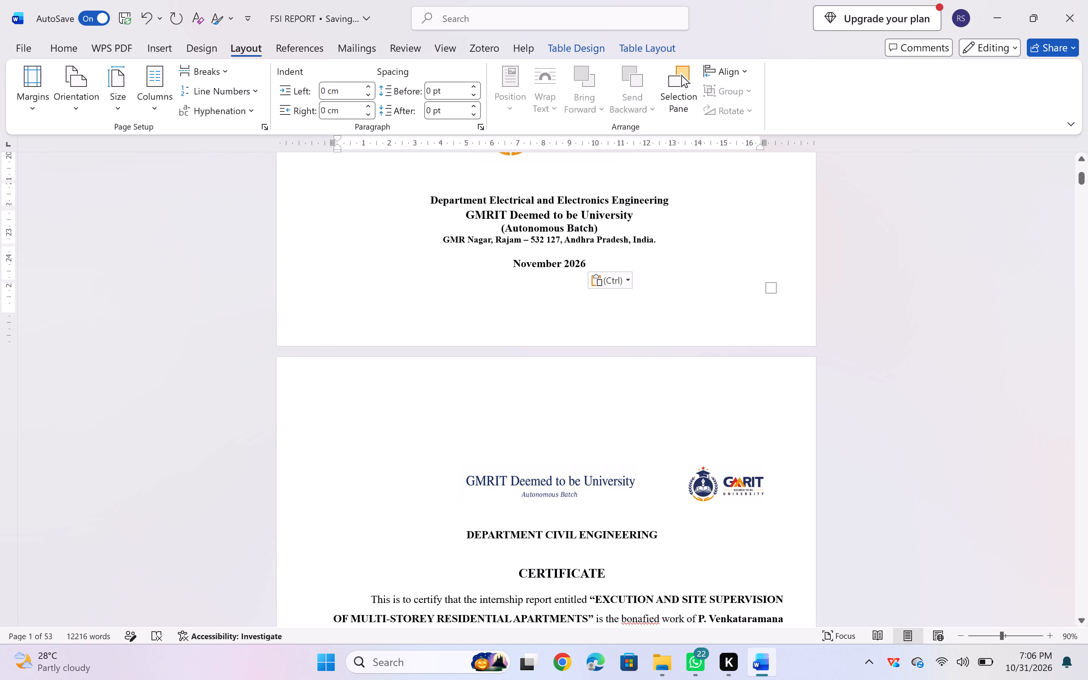
# Delete the extra blank lines above the GMRIT logo header at the top of the certificate page.
pyautogui.scroll(-1, 481, 447)
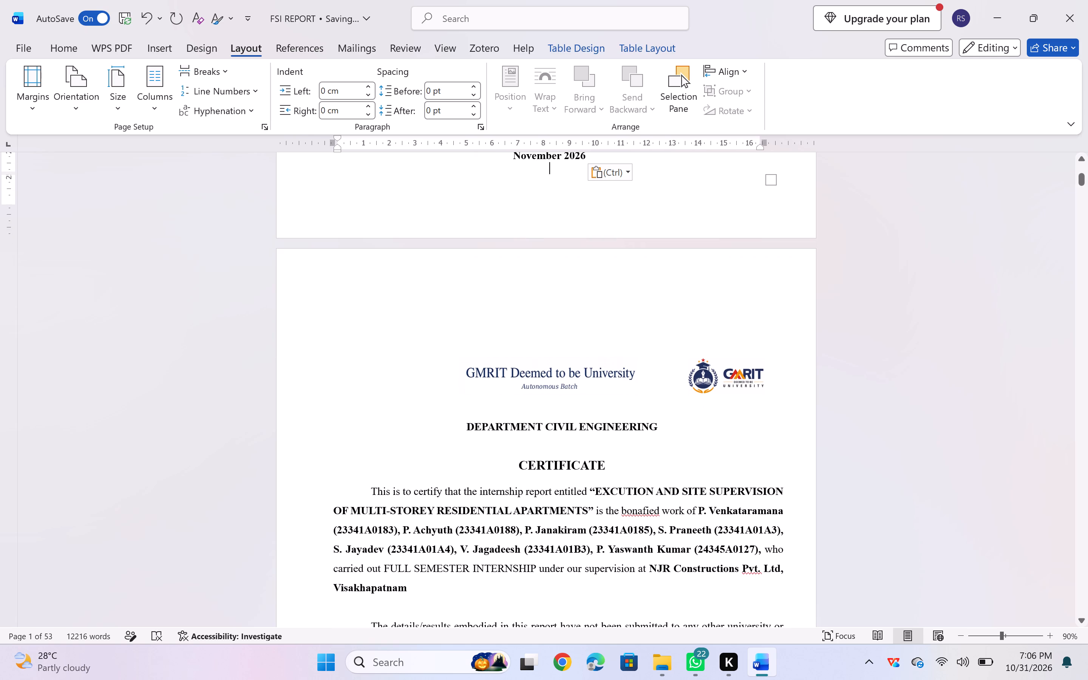
pyautogui.click(528, 334)
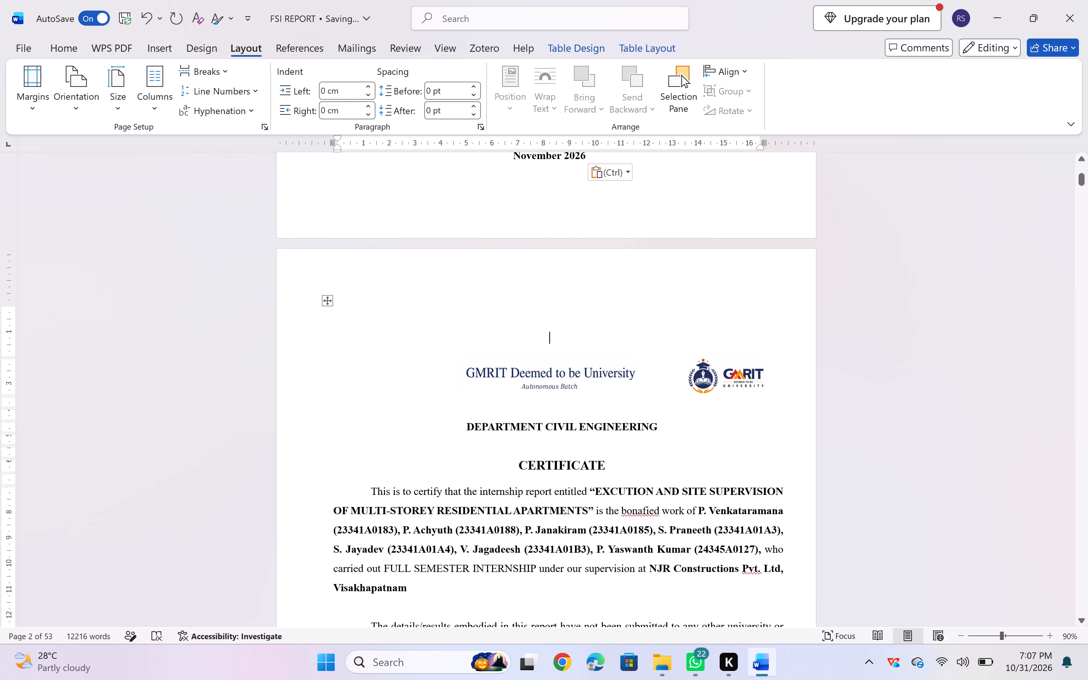
pyautogui.press('BackSpace')
pyautogui.press('BackSpace')
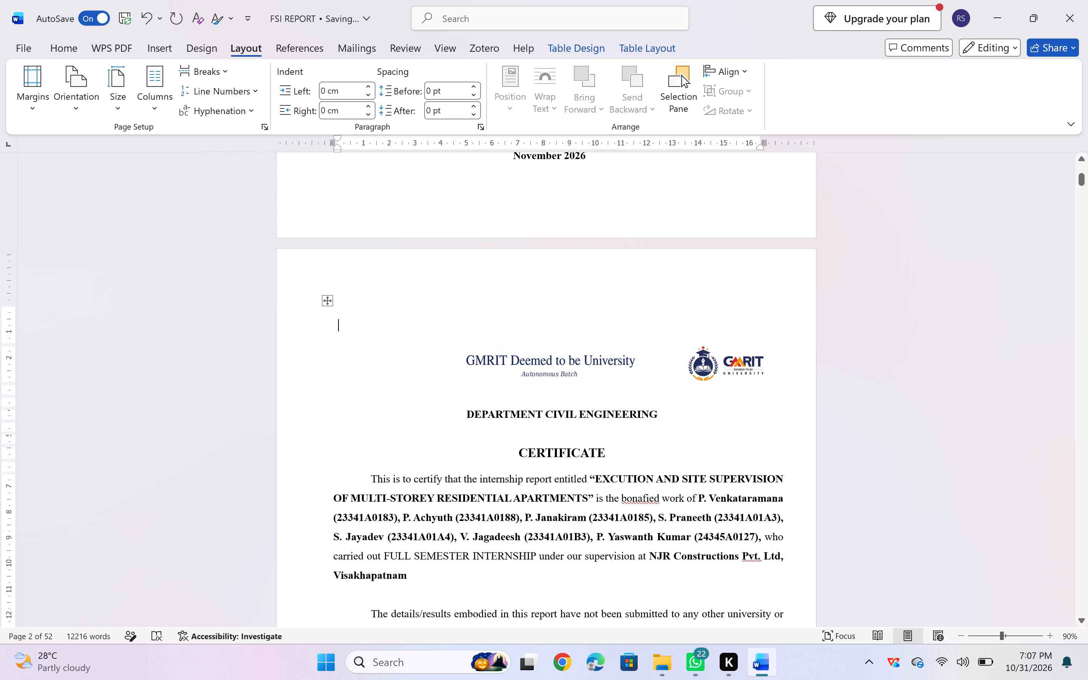
pyautogui.scroll(-2, 534, 384)
pyautogui.scroll(1, 534, 384)
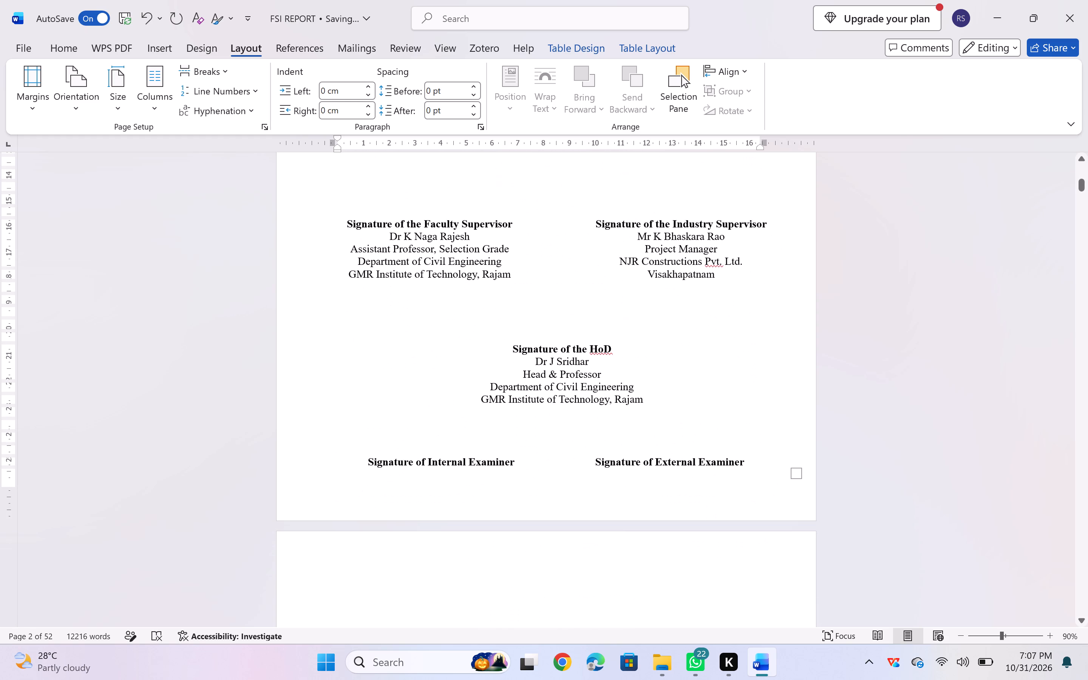
pyautogui.scroll(2, 534, 384)
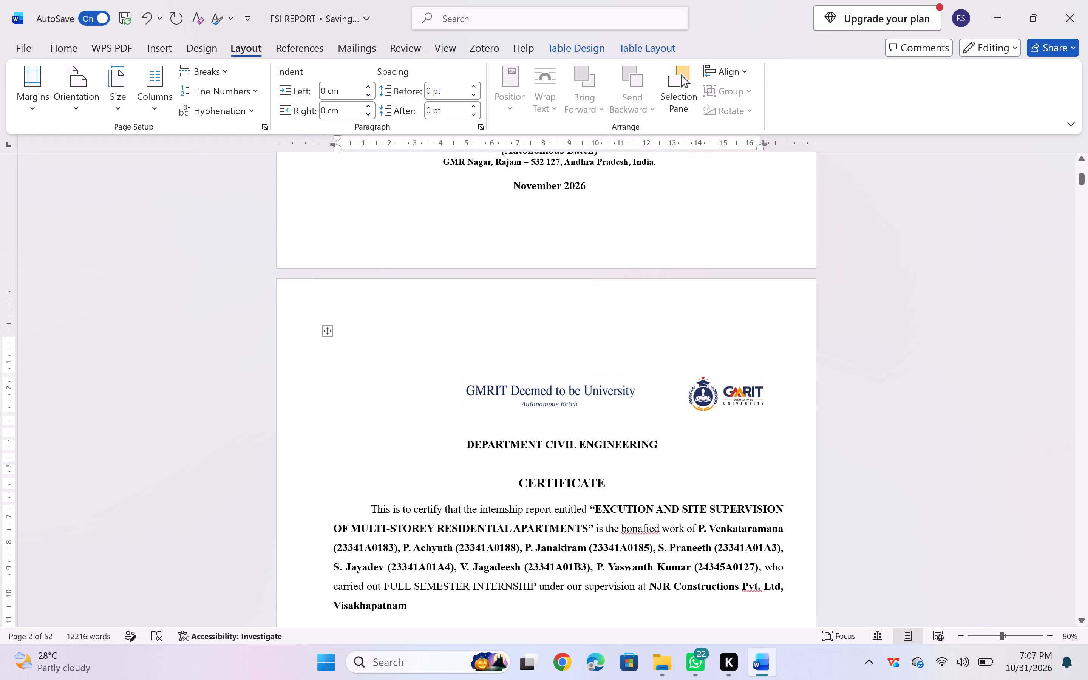
pyautogui.press('BackSpace')
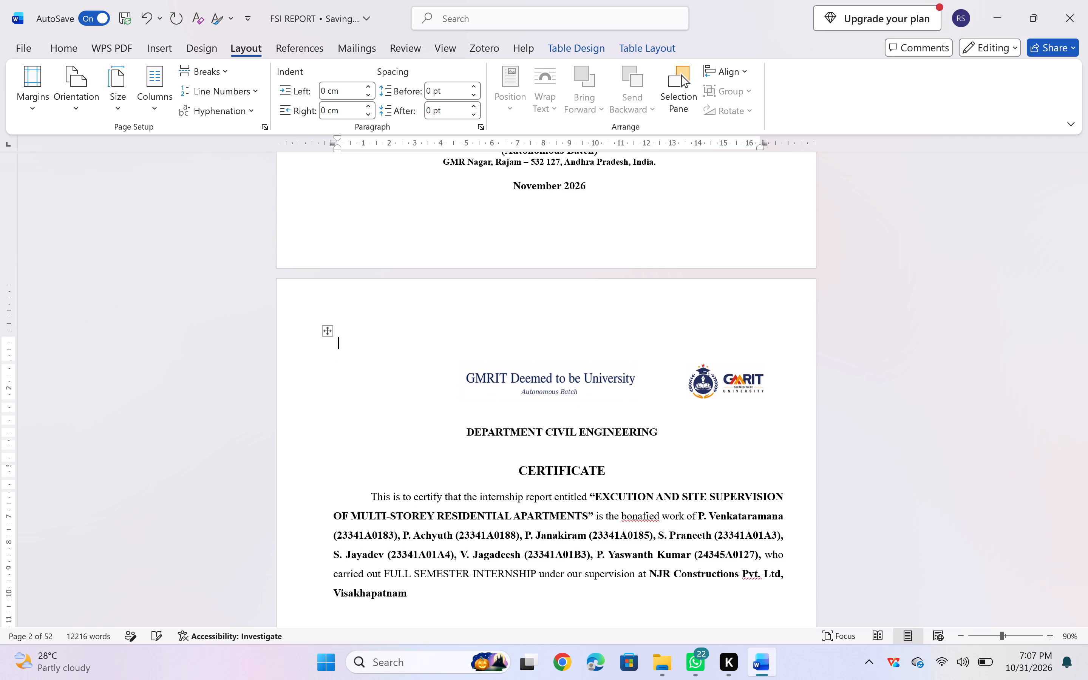
# Examine the layout and footer page numbers of the certificate page and the scanned certificates after it.
pyautogui.scroll(-2, 599, 388)
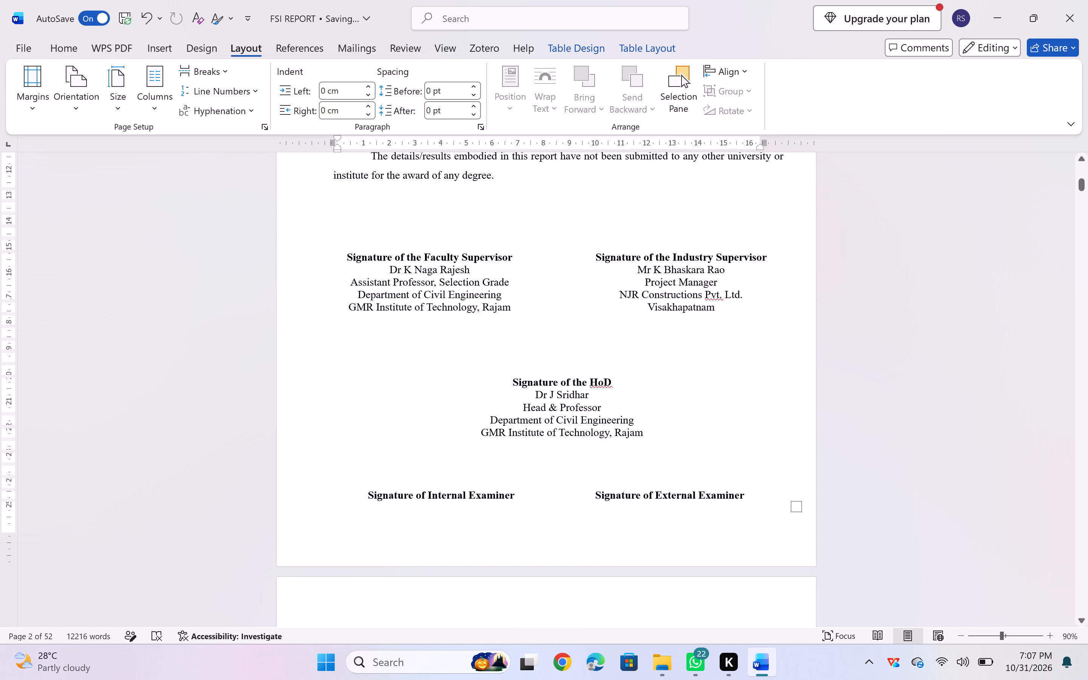
pyautogui.scroll(-3, 599, 388)
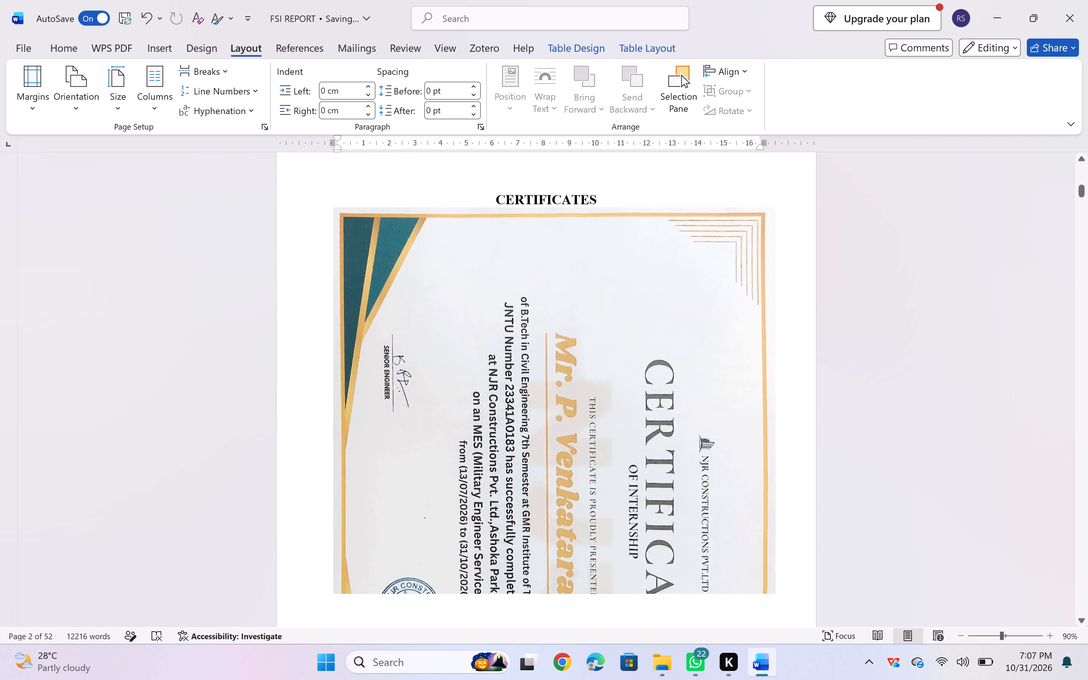
pyautogui.scroll(-2, 599, 388)
pyautogui.scroll(2, 599, 388)
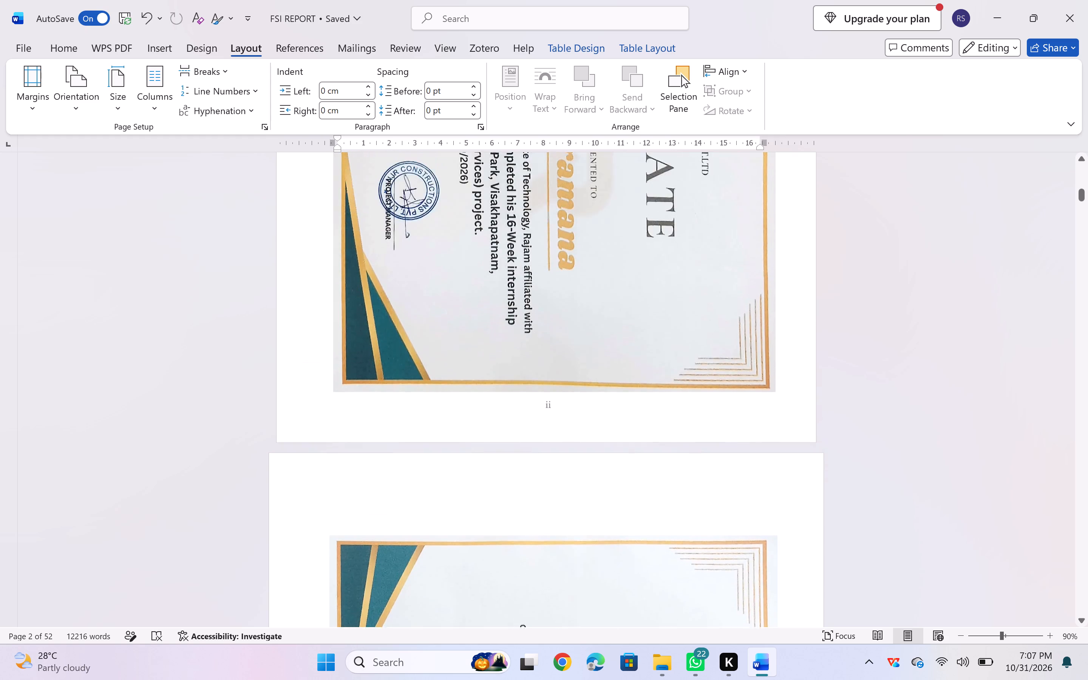
pyautogui.scroll(3, 599, 388)
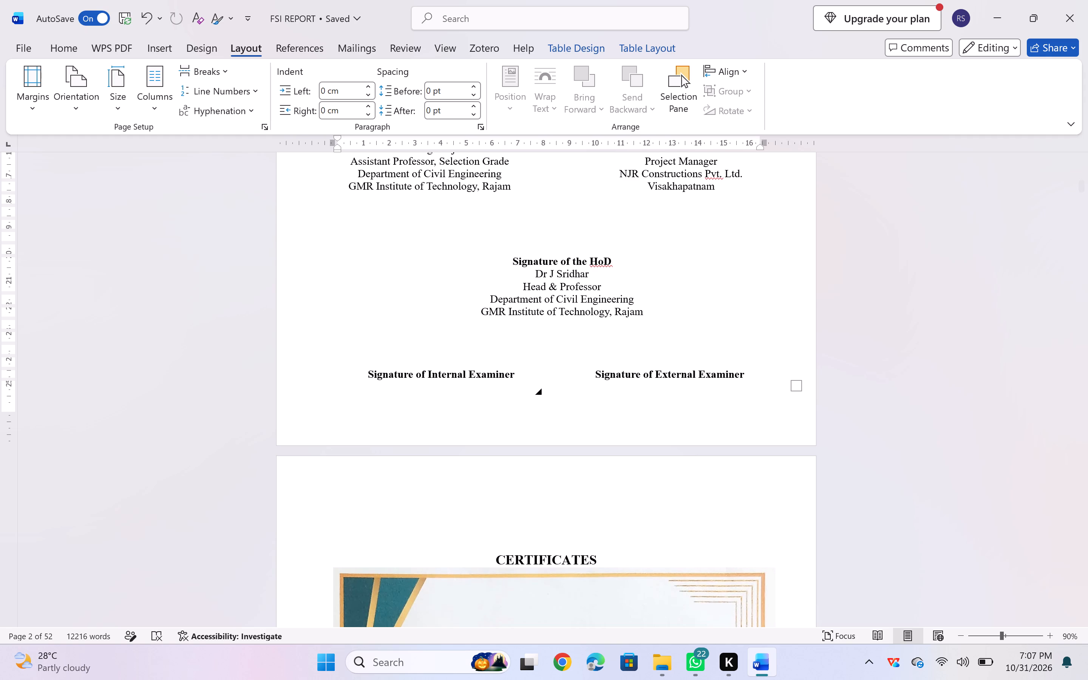
# Unlink the Section 2 first-page footer on the certificate page from the previous section.
pyautogui.scroll(-1, 599, 388)
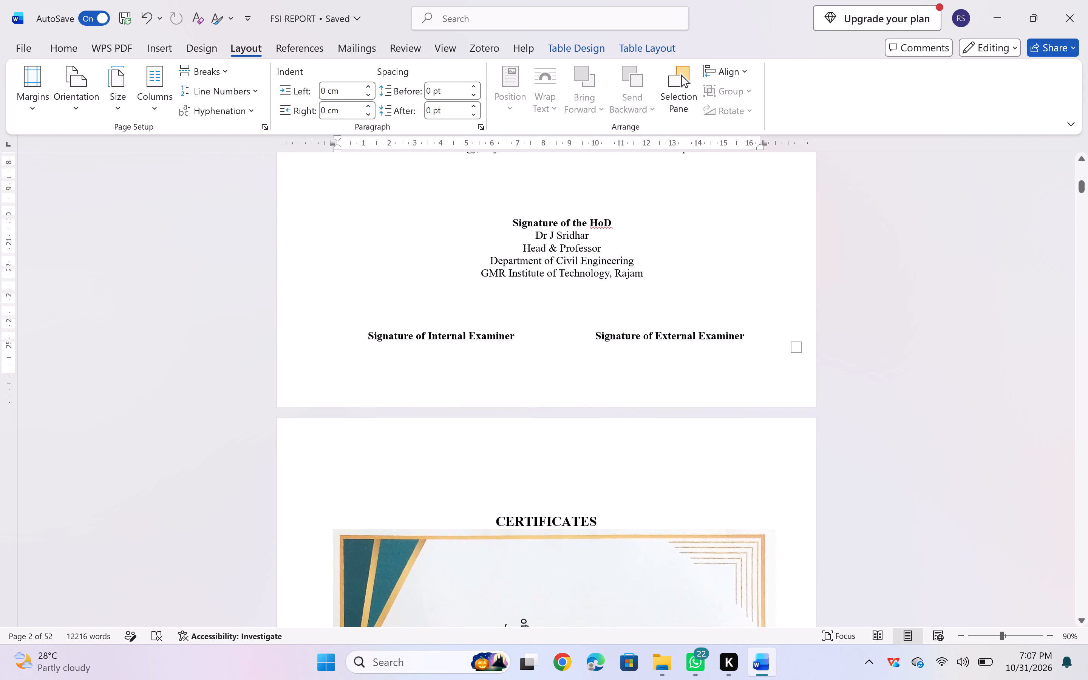
pyautogui.tripleClick(544, 386)
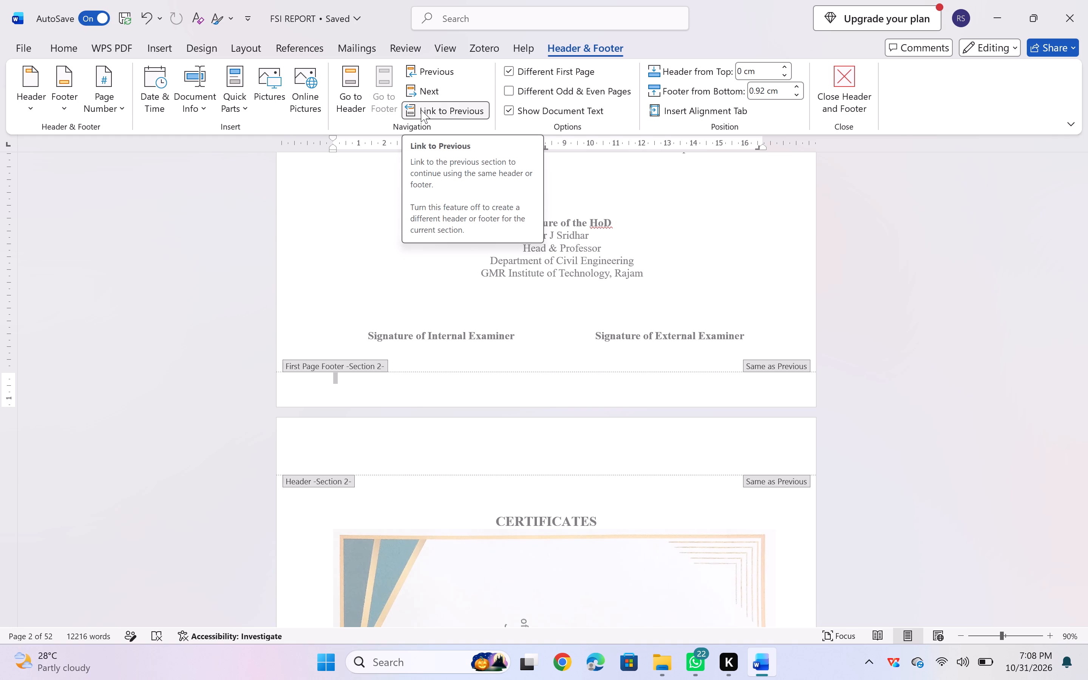
pyautogui.click(421, 110)
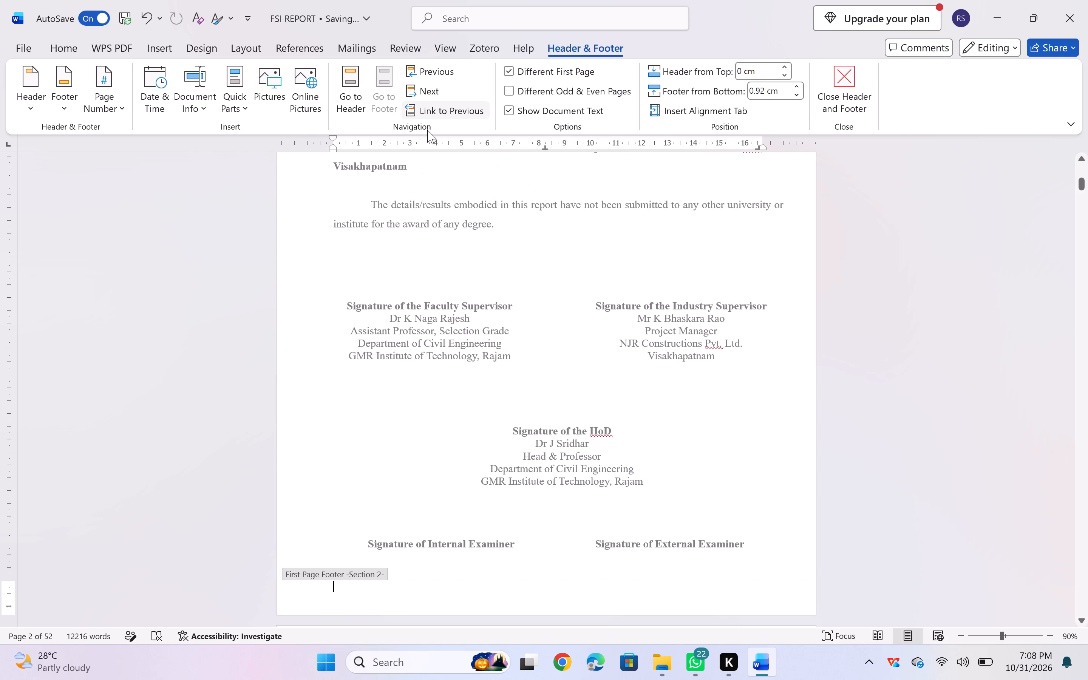
# Apply the i, ii, iii number format to Section 2's page numbering, starting at i.
pyautogui.scroll(4, 466, 227)
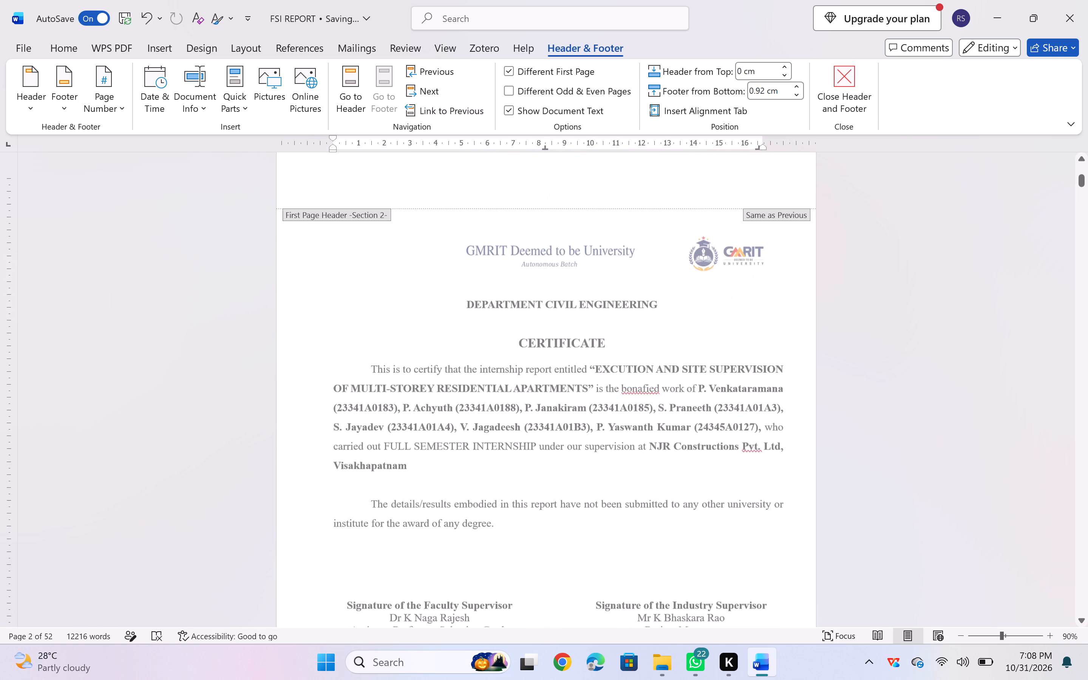
pyautogui.scroll(-1, 466, 227)
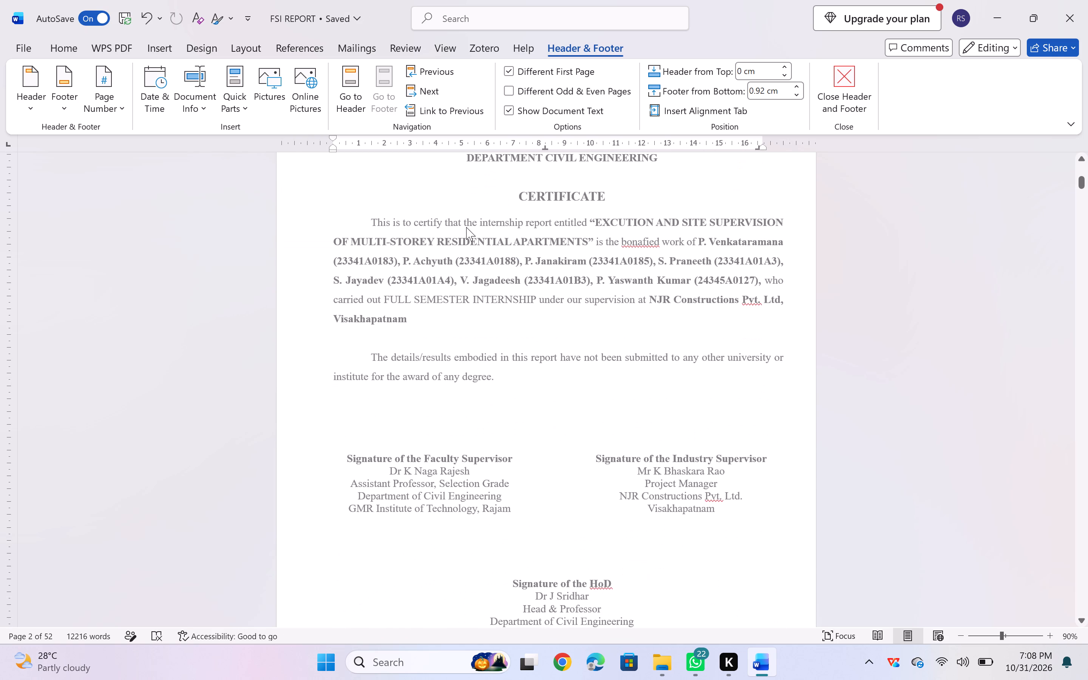
pyautogui.hscroll(1, 466, 227)
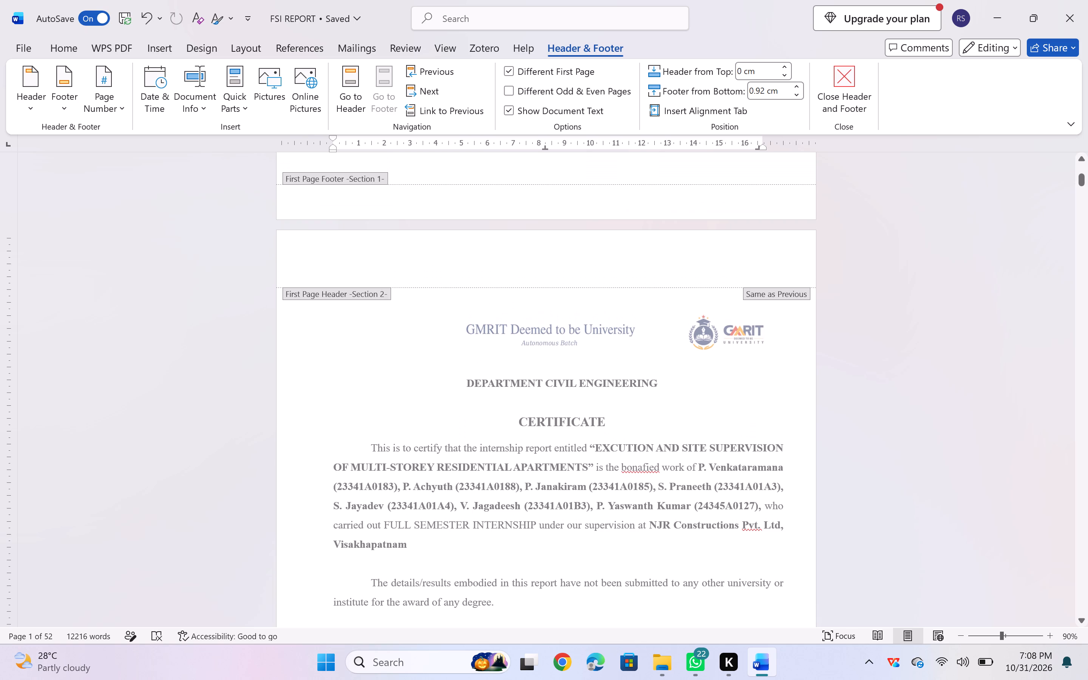
pyautogui.scroll(-1, 466, 227)
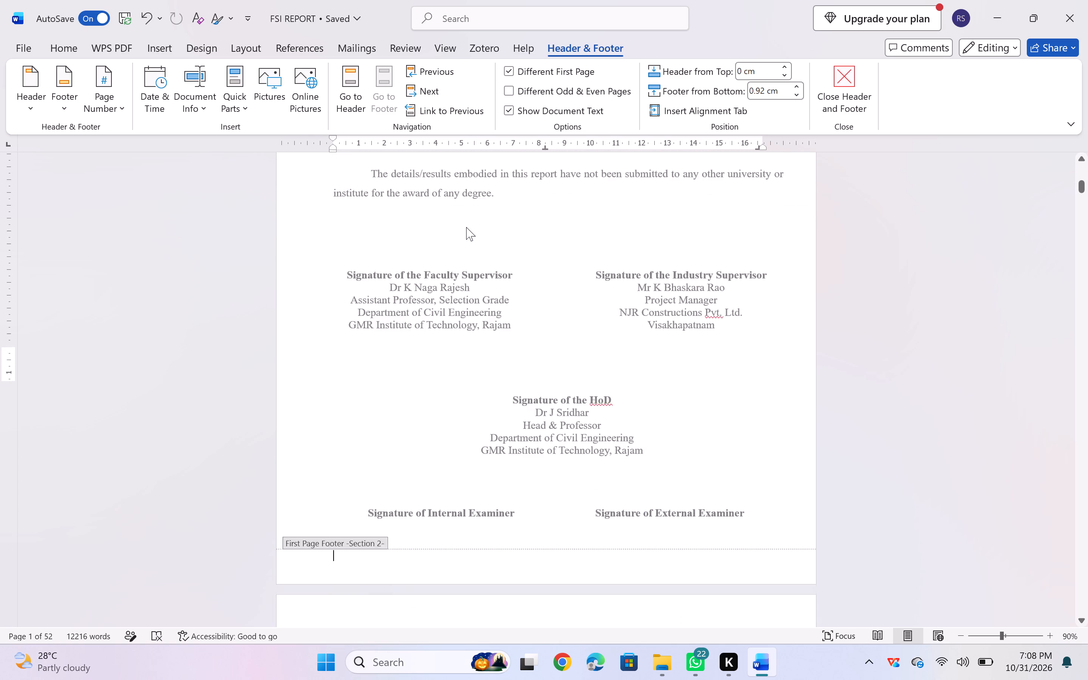
pyautogui.scroll(-1, 466, 227)
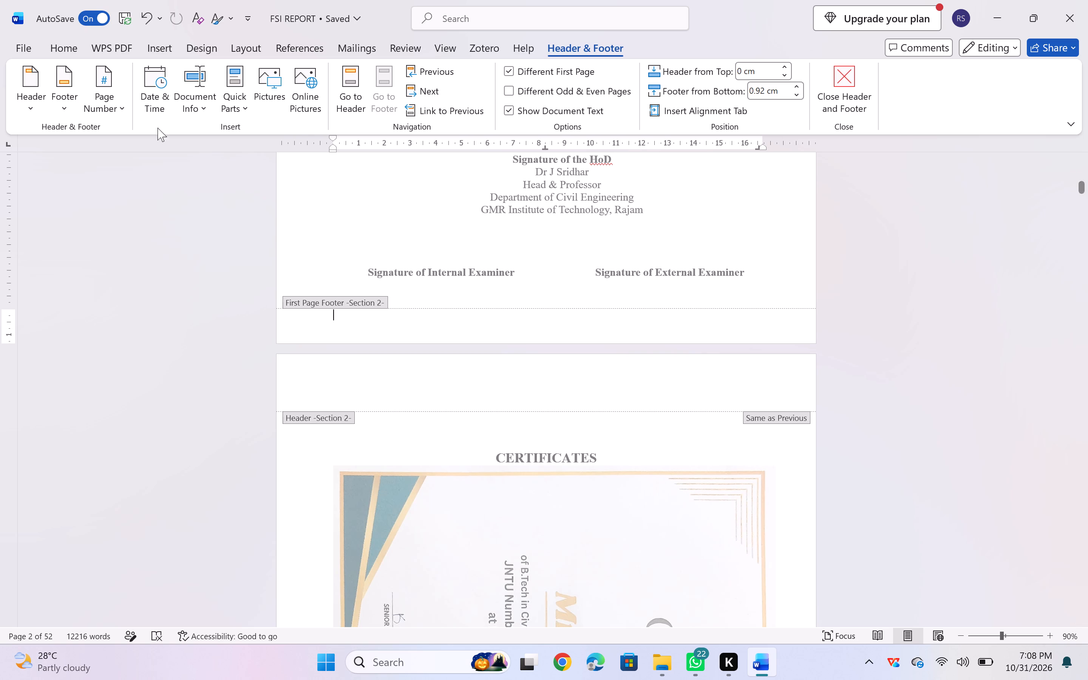
pyautogui.click(108, 83)
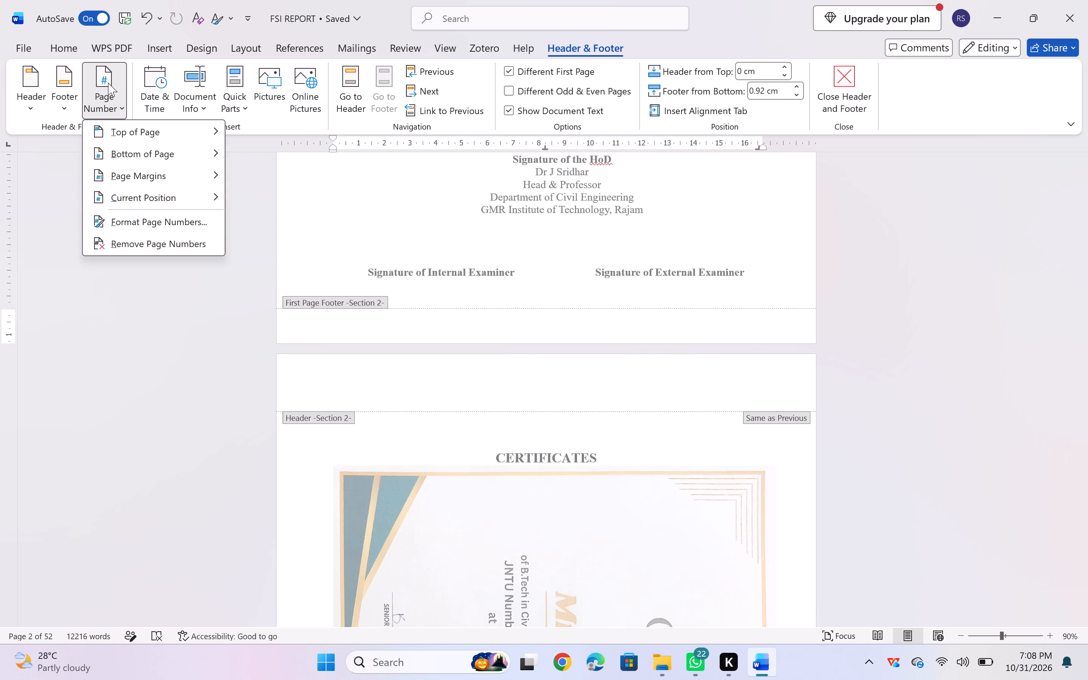
pyautogui.click(139, 224)
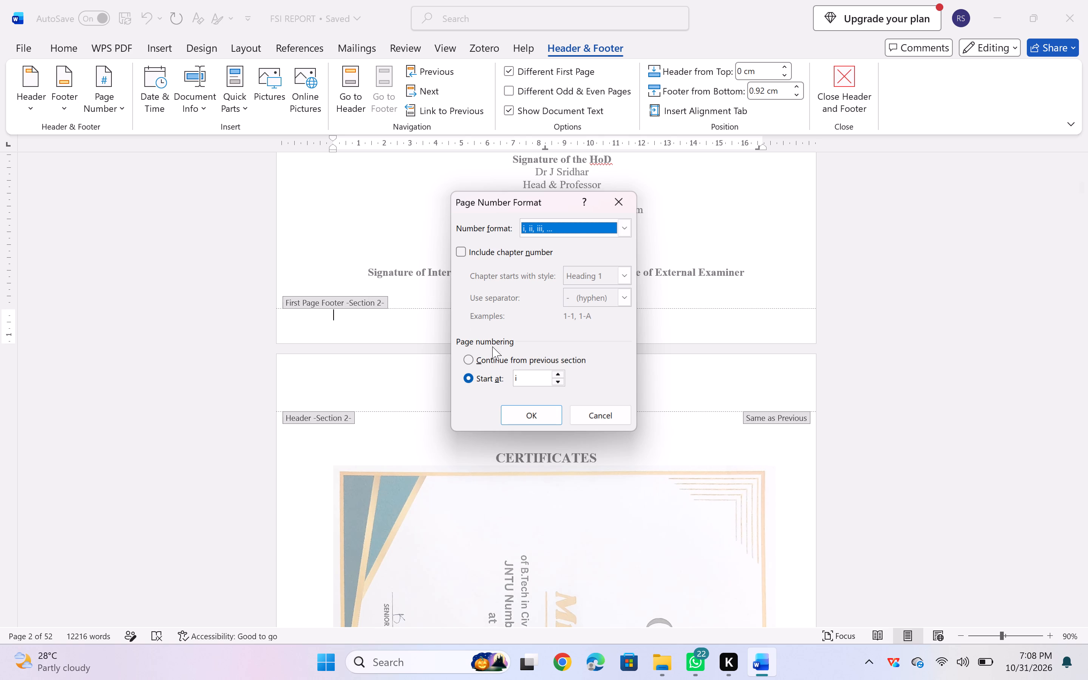
pyautogui.click(533, 412)
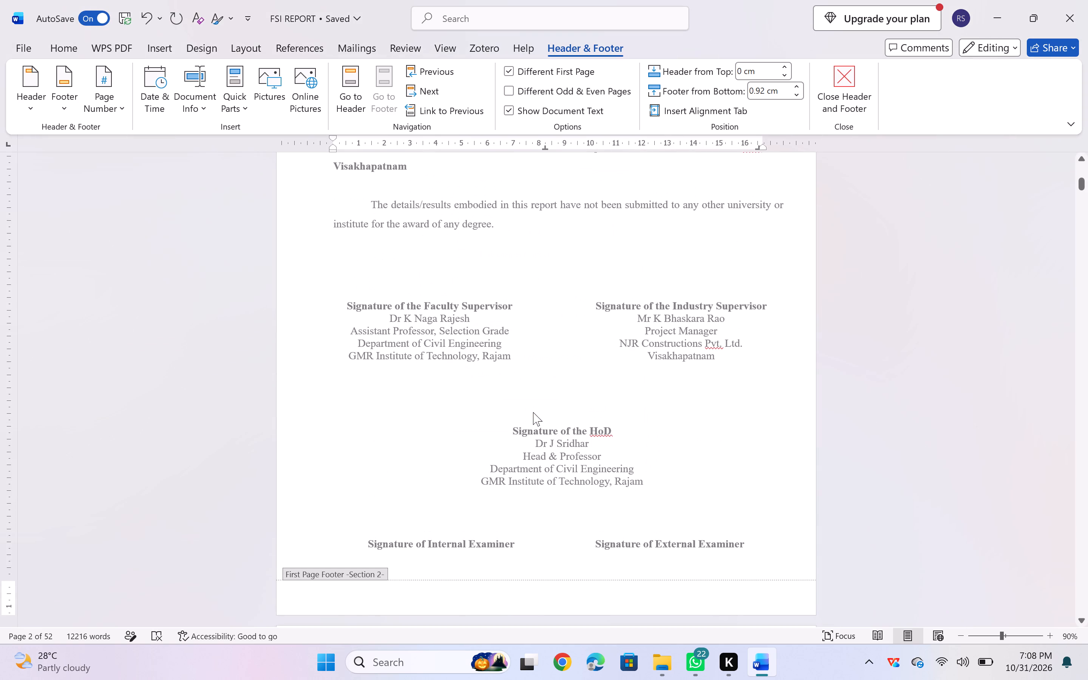
pyautogui.scroll(-2, 533, 412)
pyautogui.scroll(3, 533, 412)
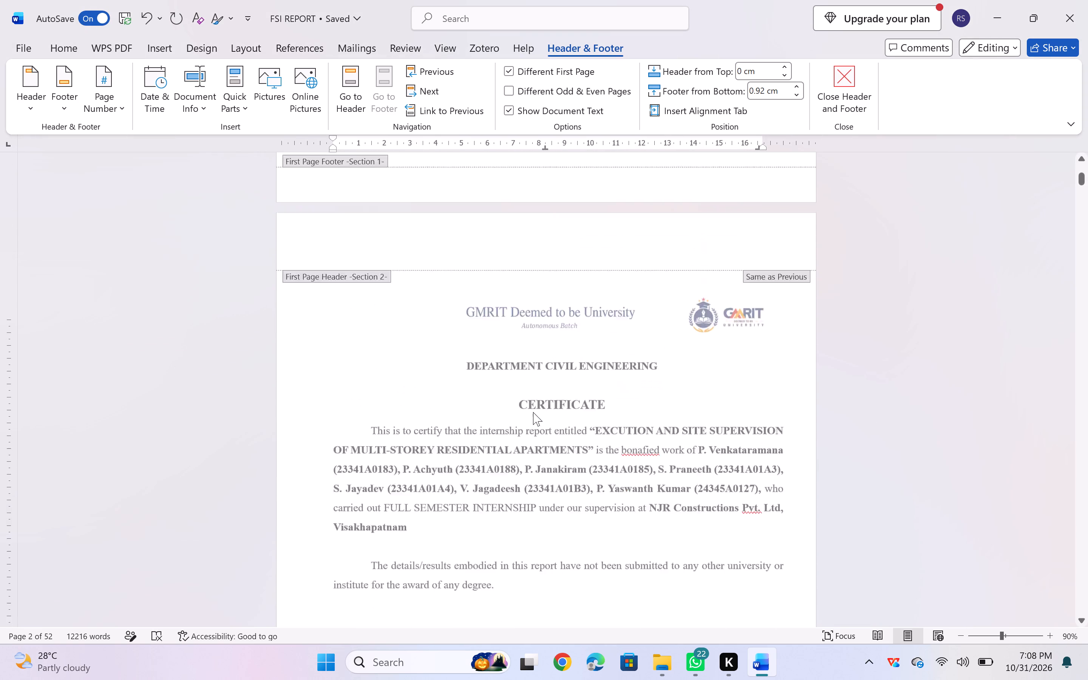
pyautogui.scroll(-3, 533, 412)
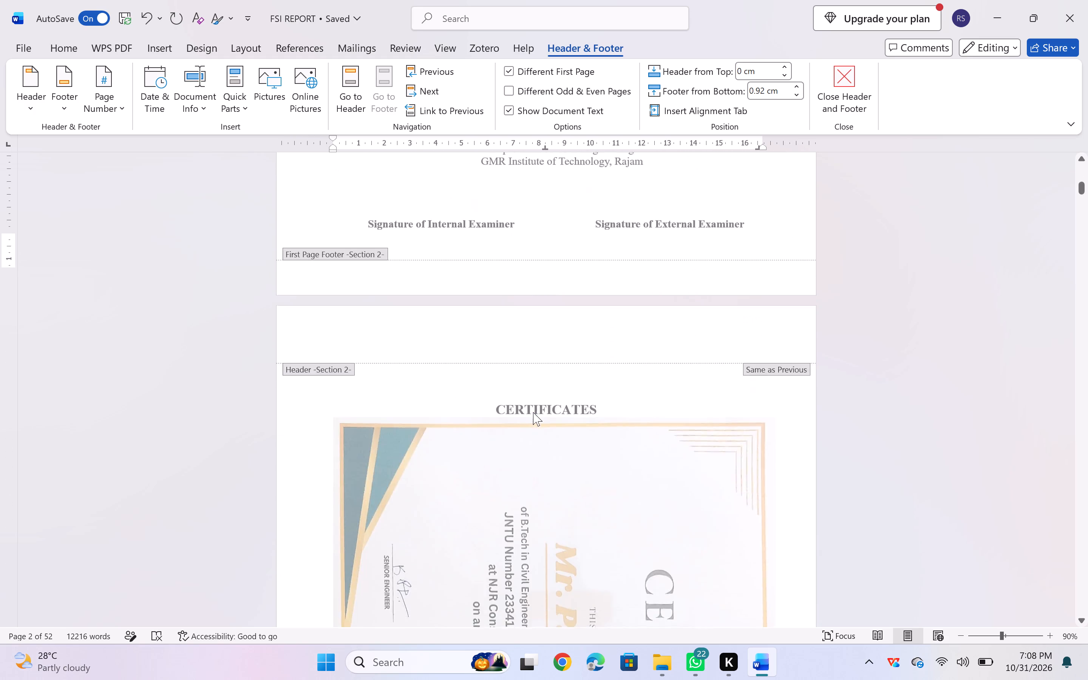
# Insert a centred Plain Number 2 page number at the bottom of the certificate page, in Section 2's first-page footer.
pyautogui.scroll(-3, 533, 412)
pyautogui.scroll(2, 533, 412)
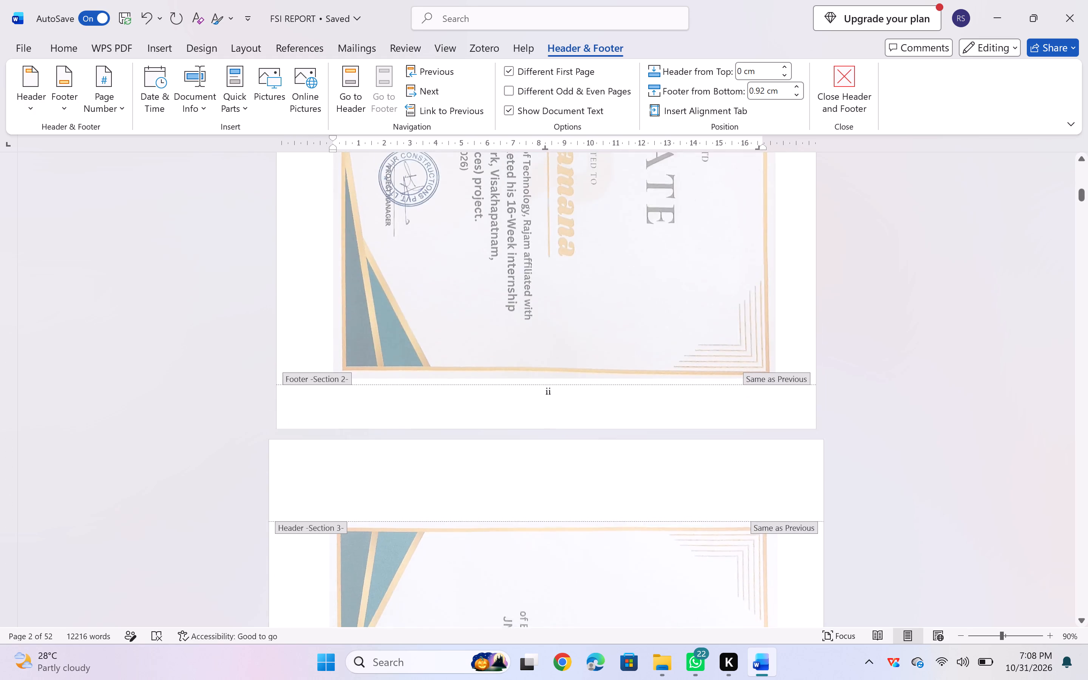
pyautogui.scroll(3, 533, 412)
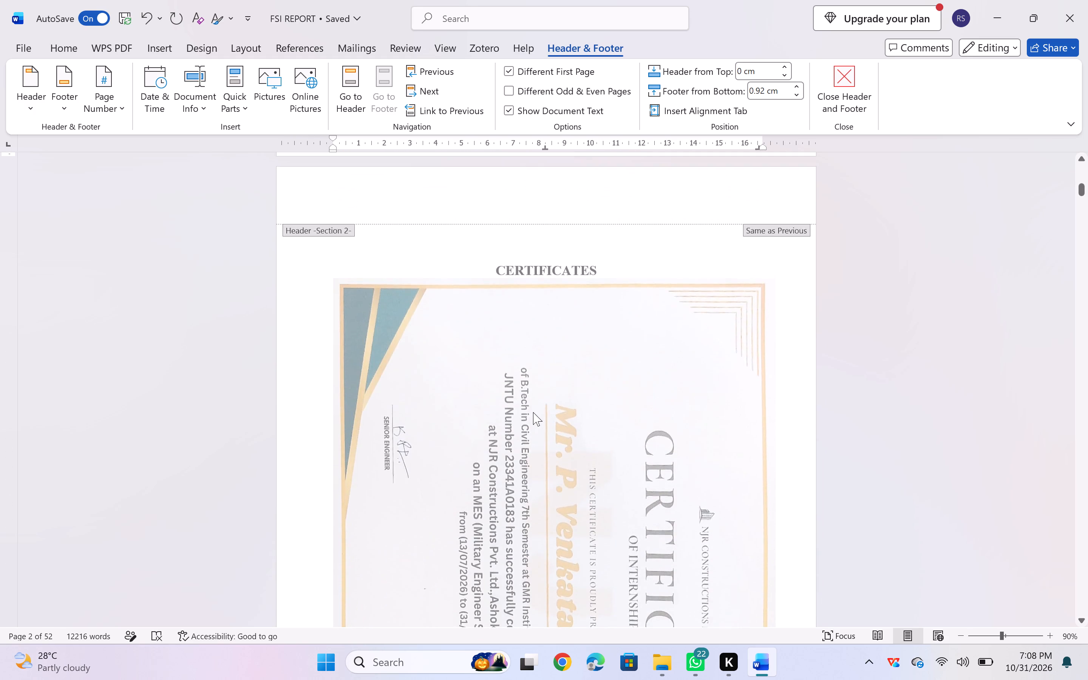
pyautogui.scroll(3, 533, 412)
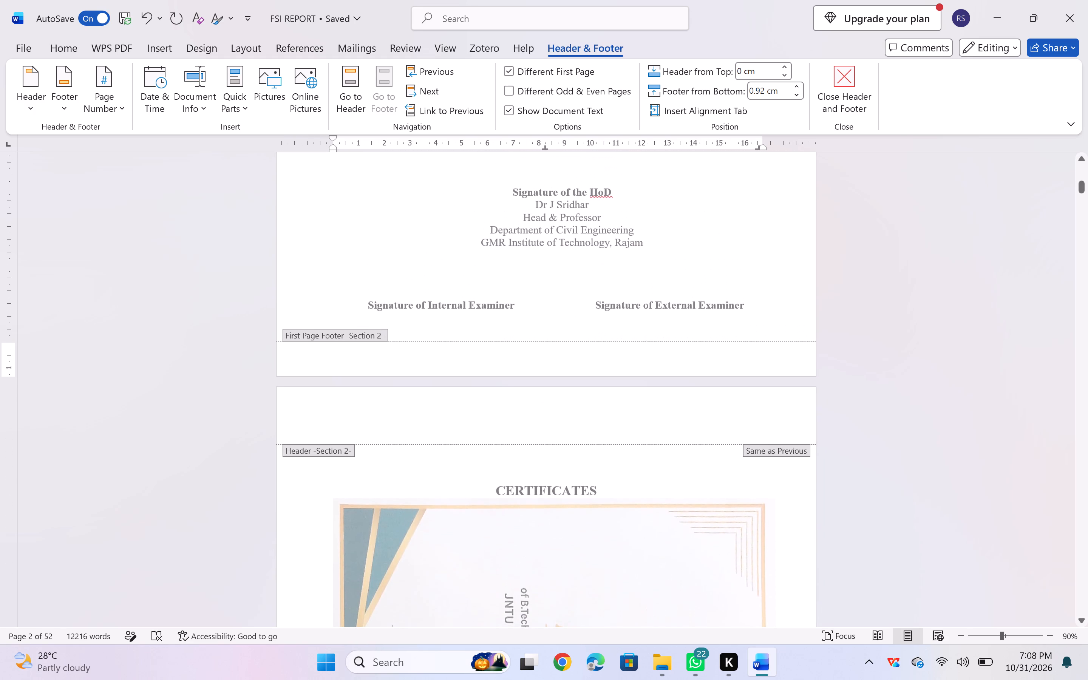
pyautogui.scroll(1, 533, 412)
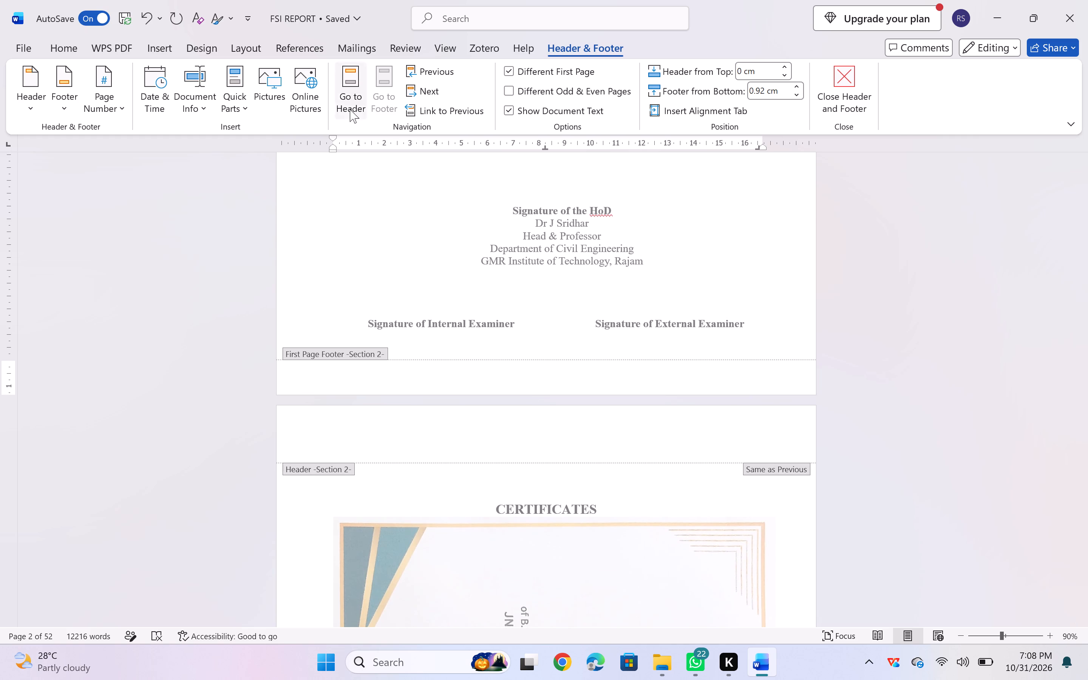
pyautogui.click(162, 45)
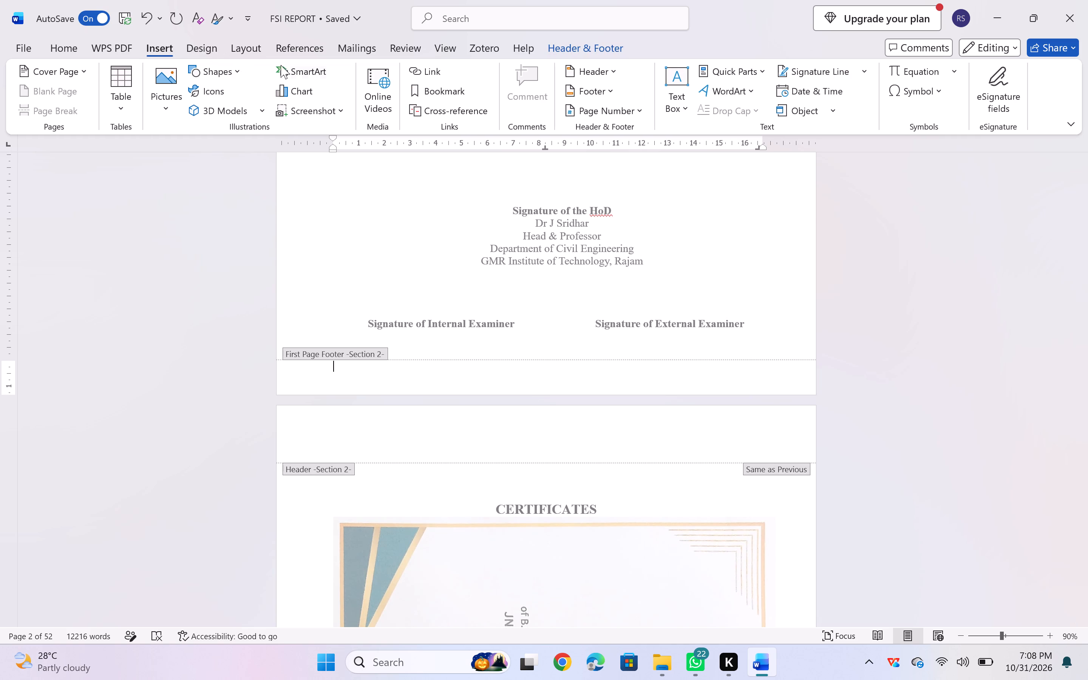
pyautogui.click(546, 368)
pyautogui.doubleClick(547, 373)
pyautogui.click(547, 373)
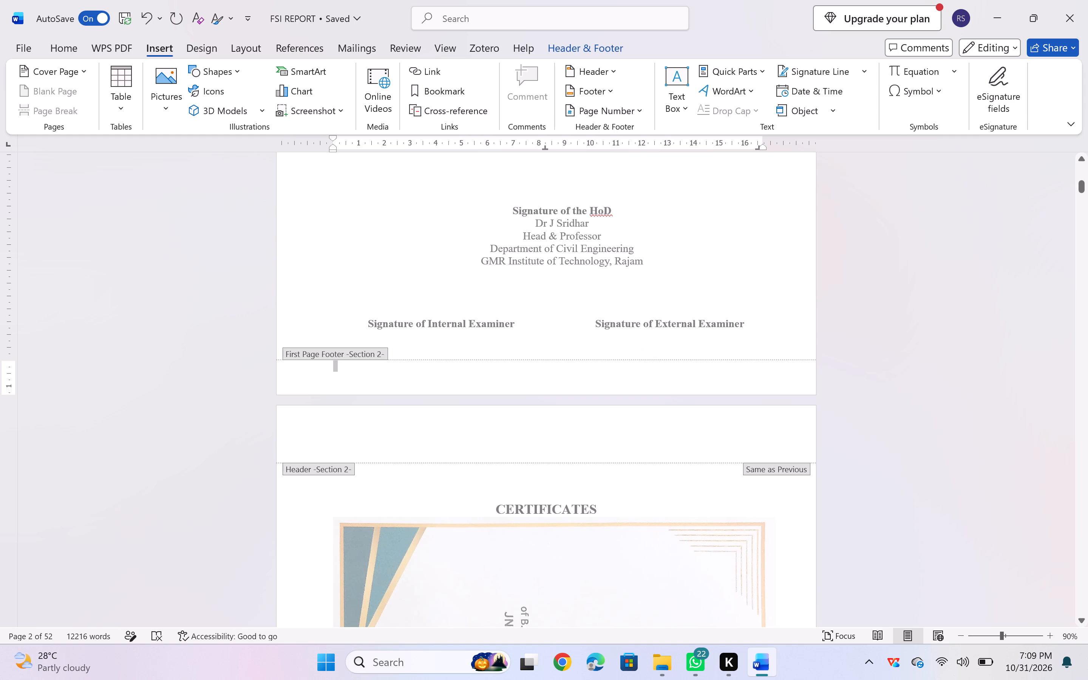
pyautogui.tripleClick(547, 373)
pyautogui.click(547, 373)
pyautogui.click(547, 373)
pyautogui.click(617, 113)
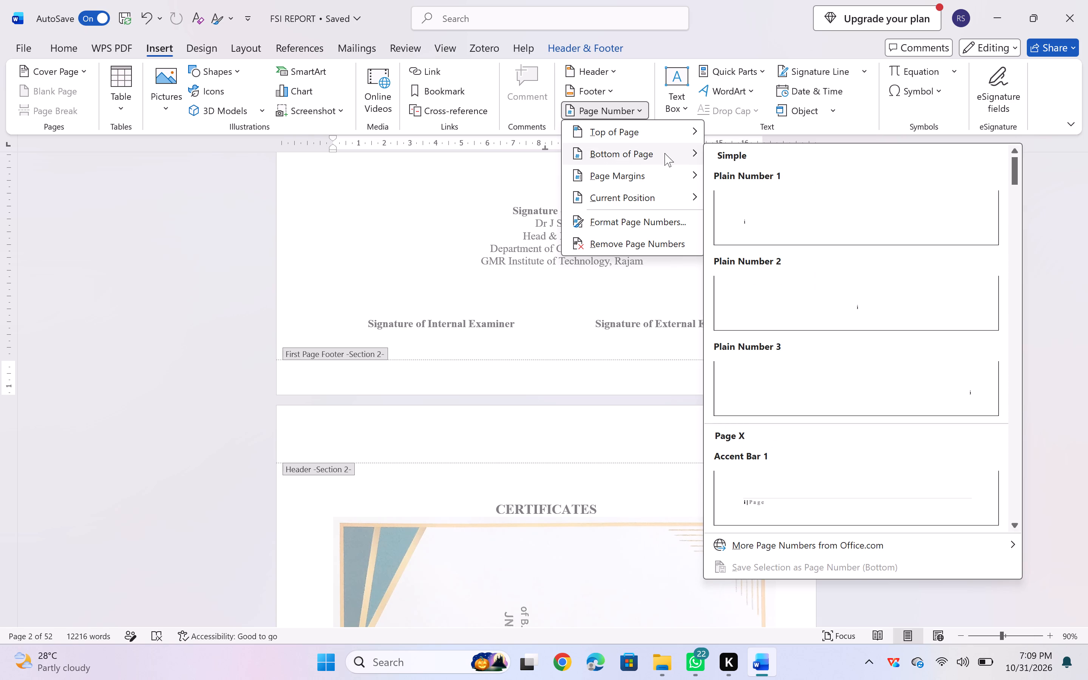
pyautogui.click(744, 311)
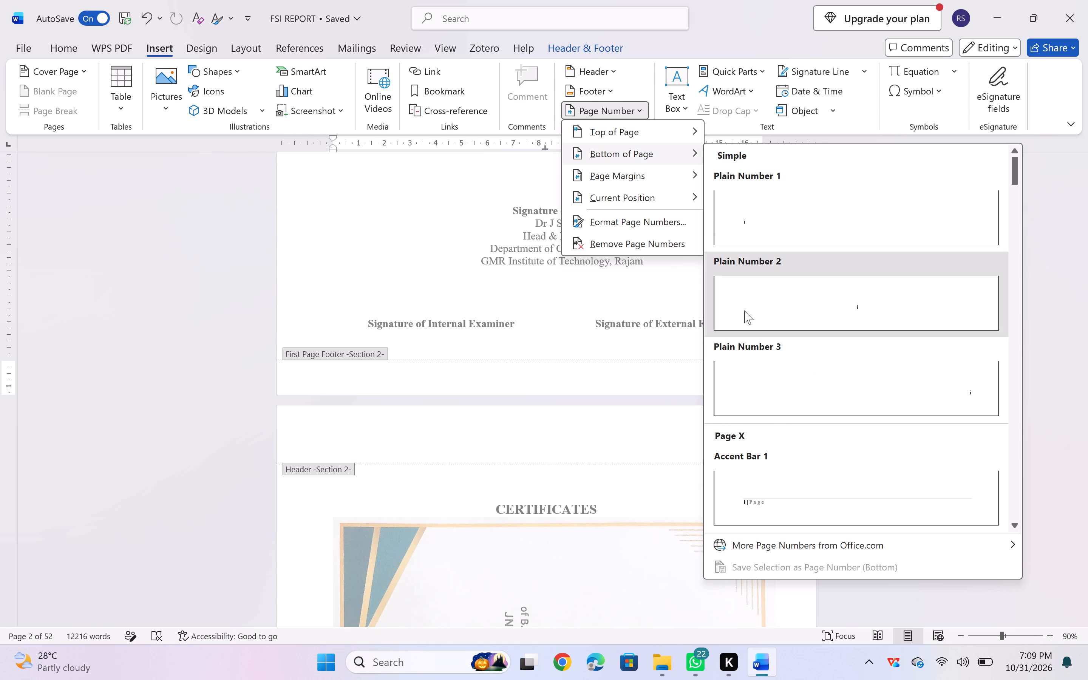
# Leave footer editing and examine the footer page numbers from the cover through the scanned certificates.
pyautogui.scroll(6, 641, 271)
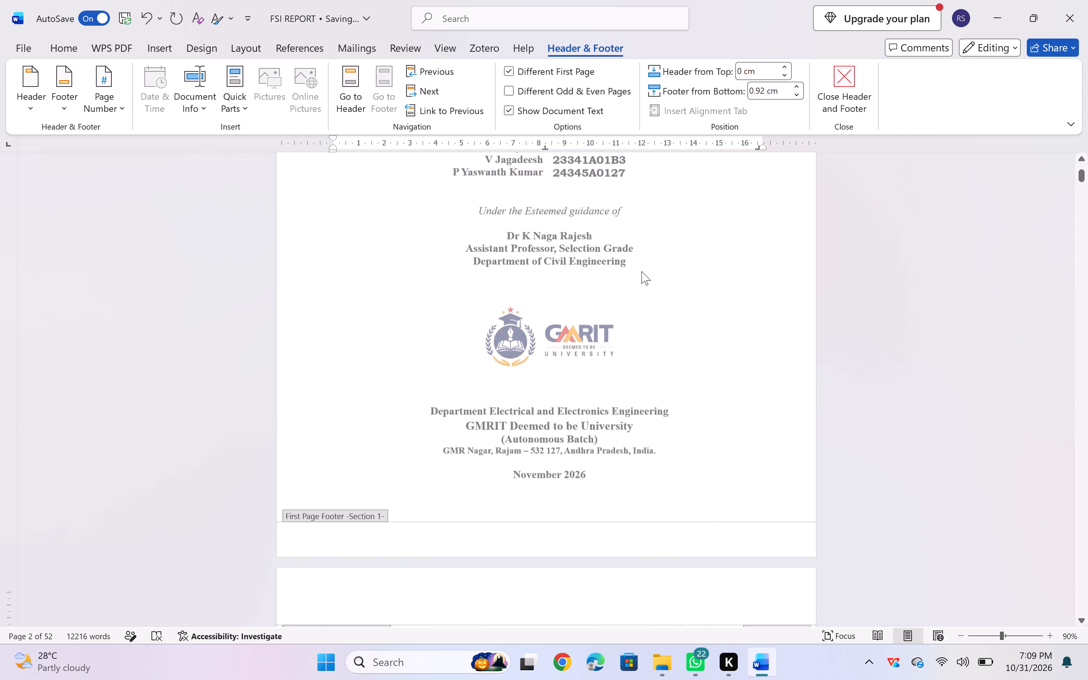
pyautogui.scroll(-6, 641, 271)
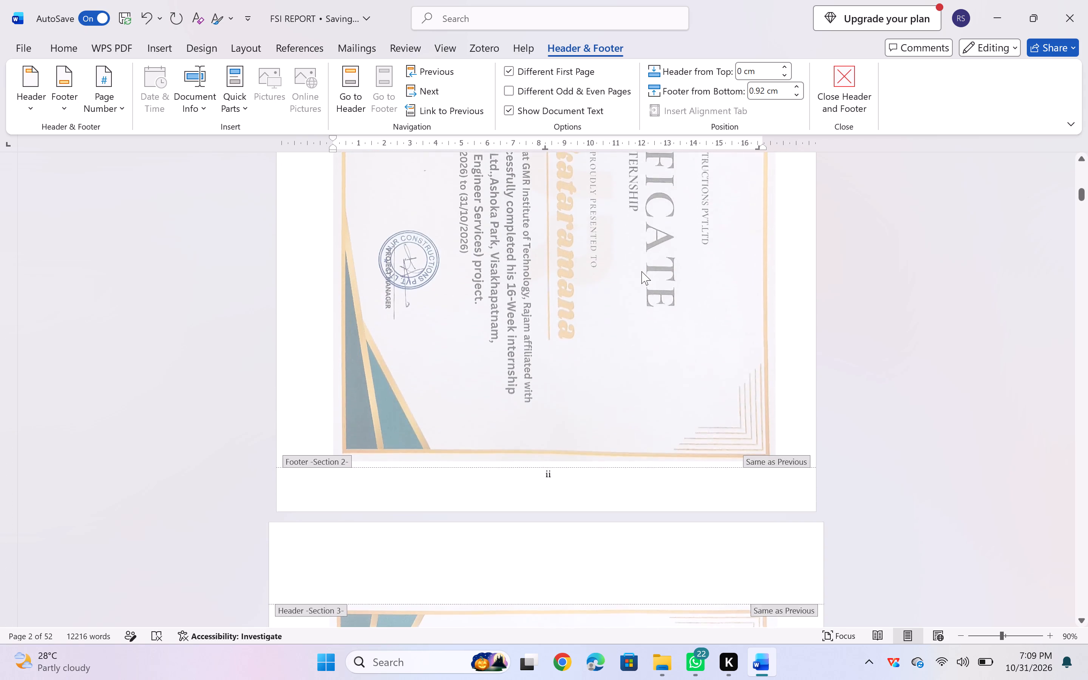
pyautogui.scroll(-6, 641, 271)
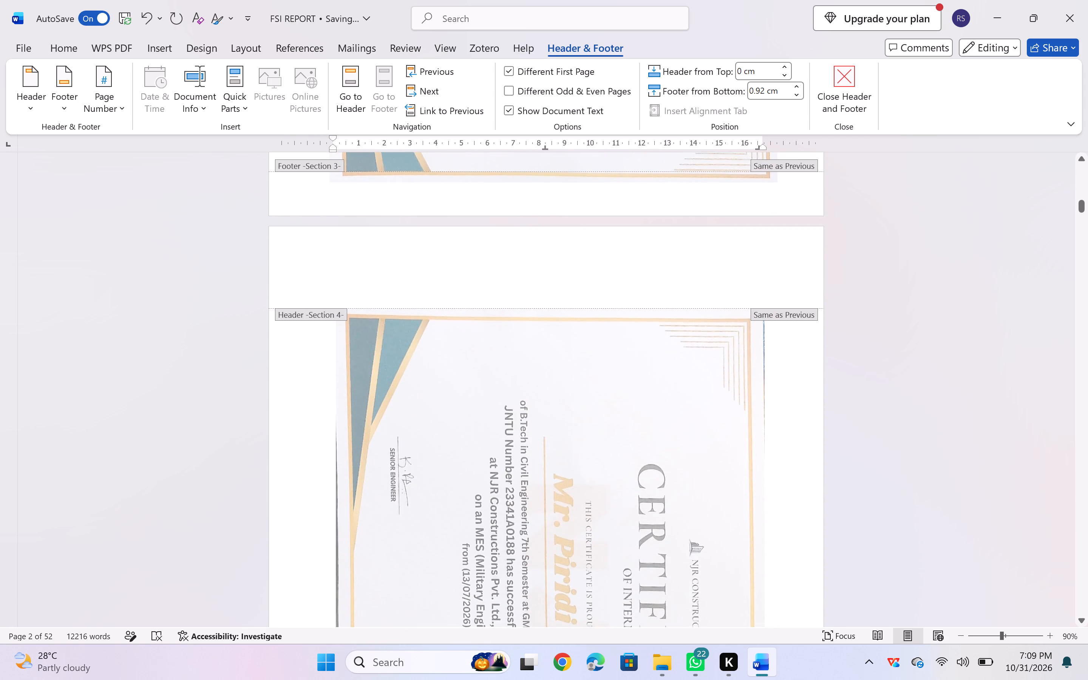
pyautogui.scroll(2, 641, 271)
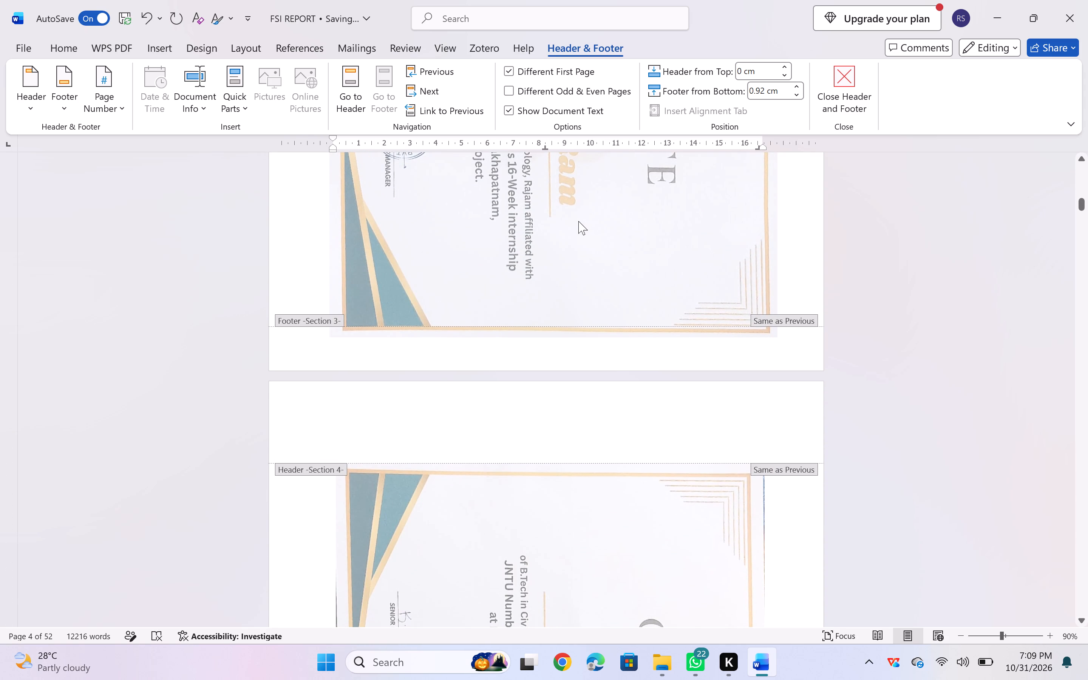
pyautogui.scroll(1, 575, 223)
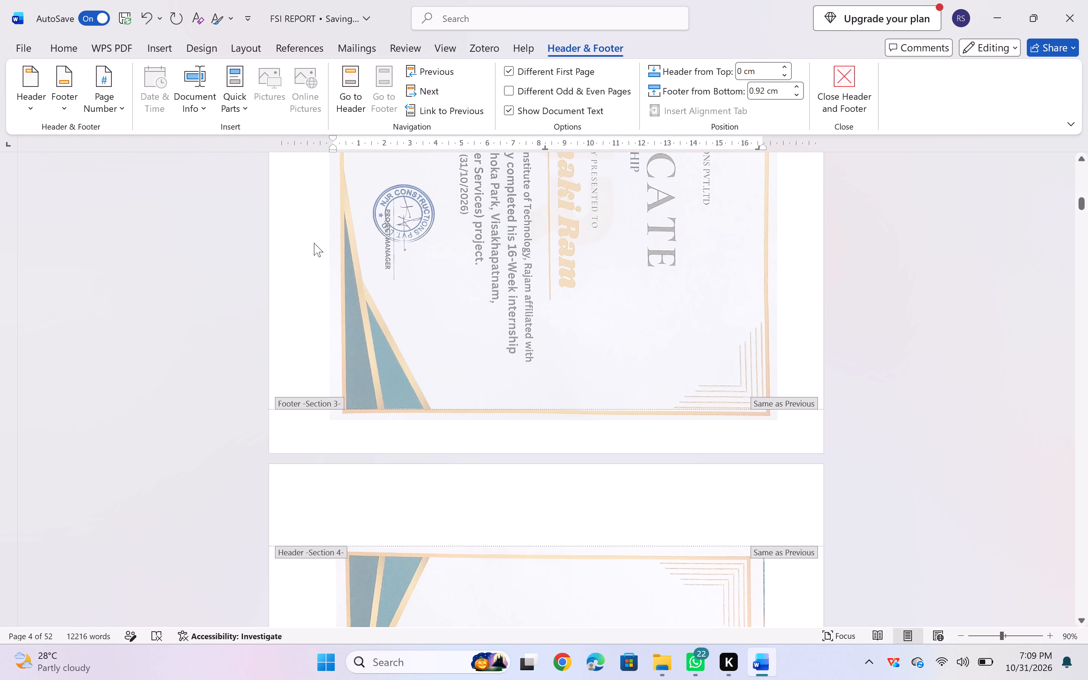
pyautogui.click(306, 242)
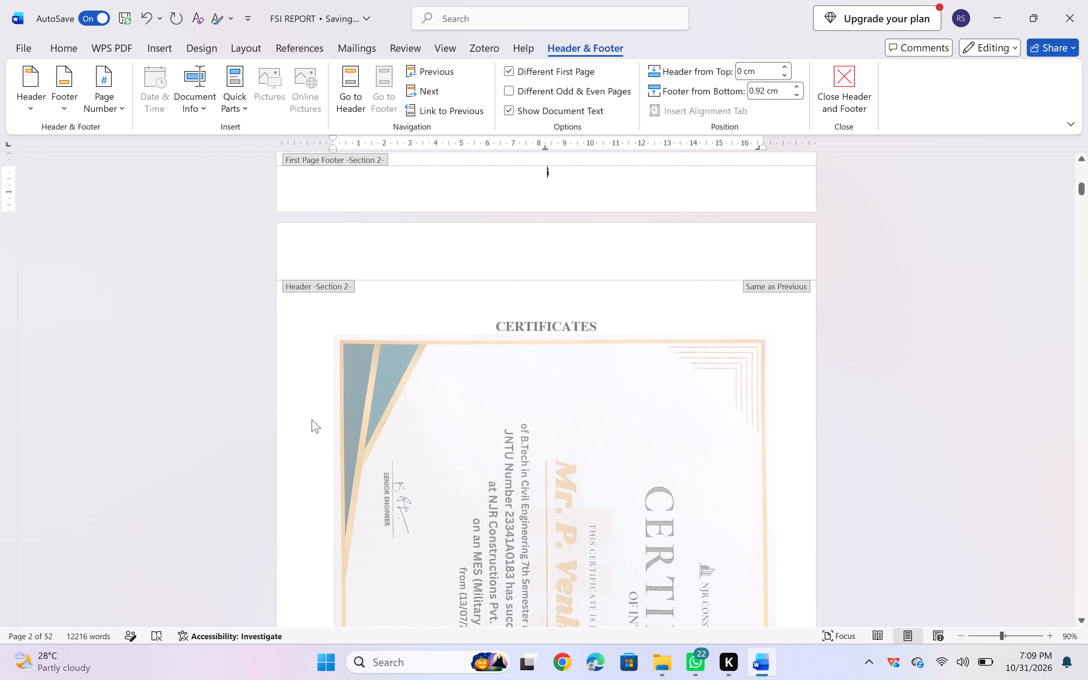
pyautogui.tripleClick(312, 419)
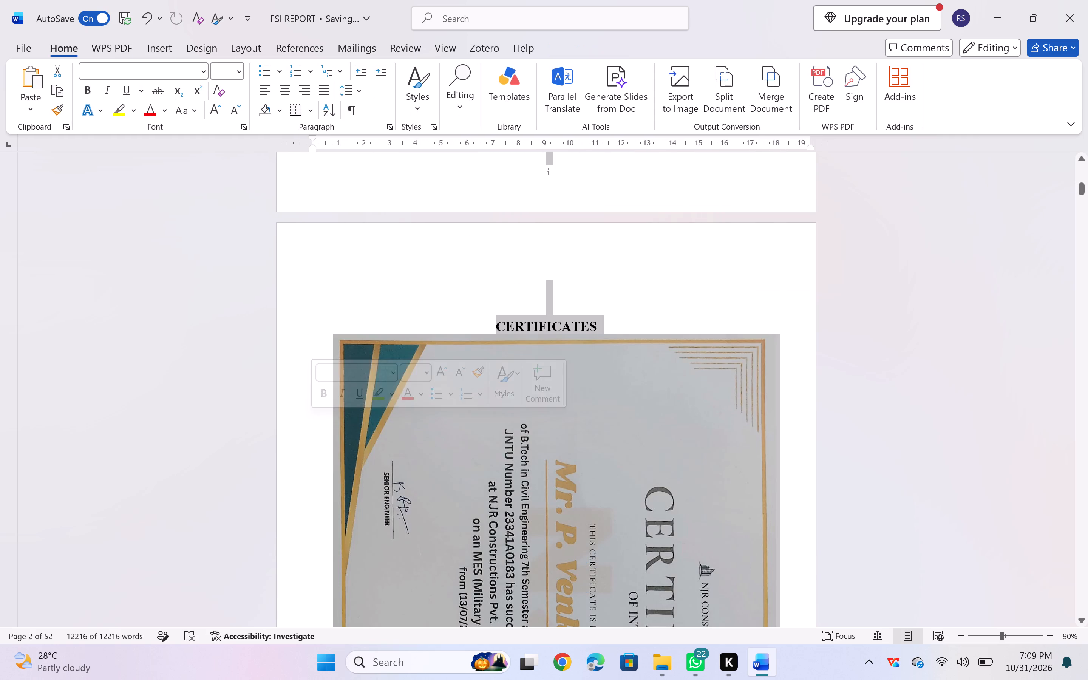
pyautogui.click(333, 456)
pyautogui.scroll(-2, 377, 491)
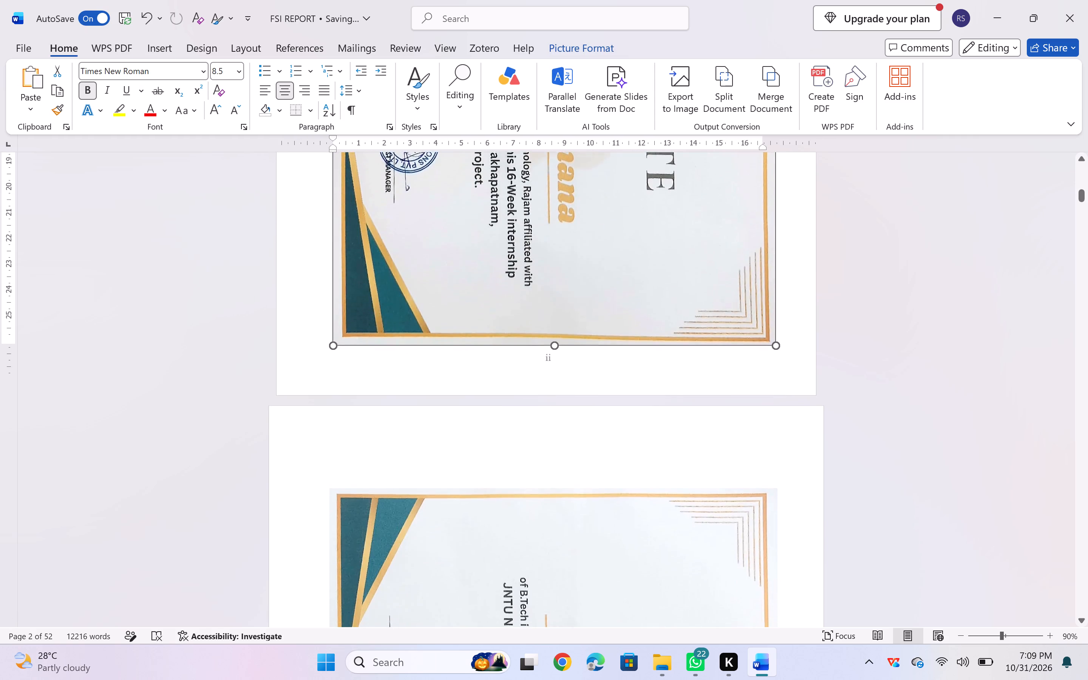
pyautogui.scroll(-4, 377, 491)
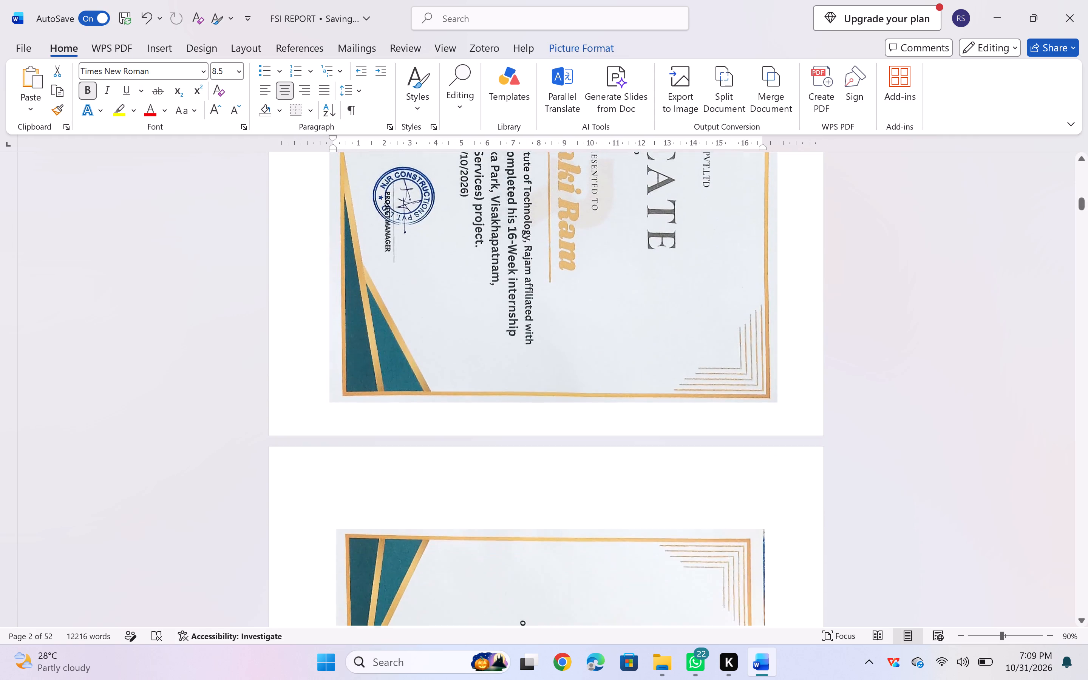
pyautogui.scroll(-1, 377, 491)
pyautogui.scroll(-2, 353, 387)
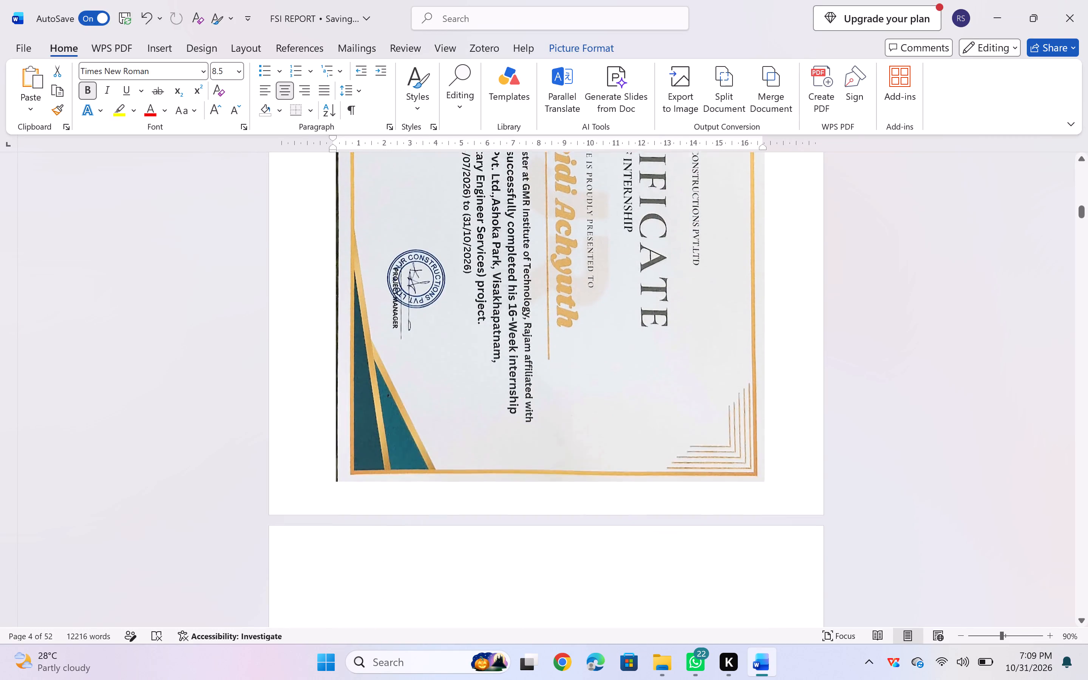
pyautogui.scroll(-5, 353, 387)
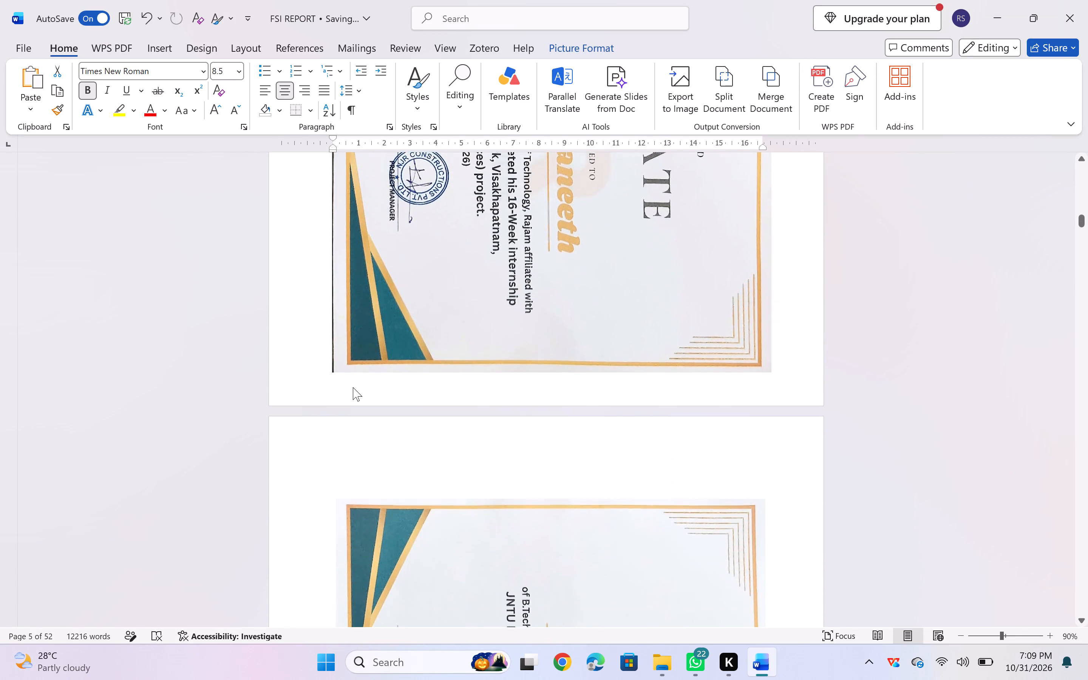
# Shrink the scanned certificate on page 6 slightly from its lower corner to make room for the footer.
pyautogui.click(357, 340)
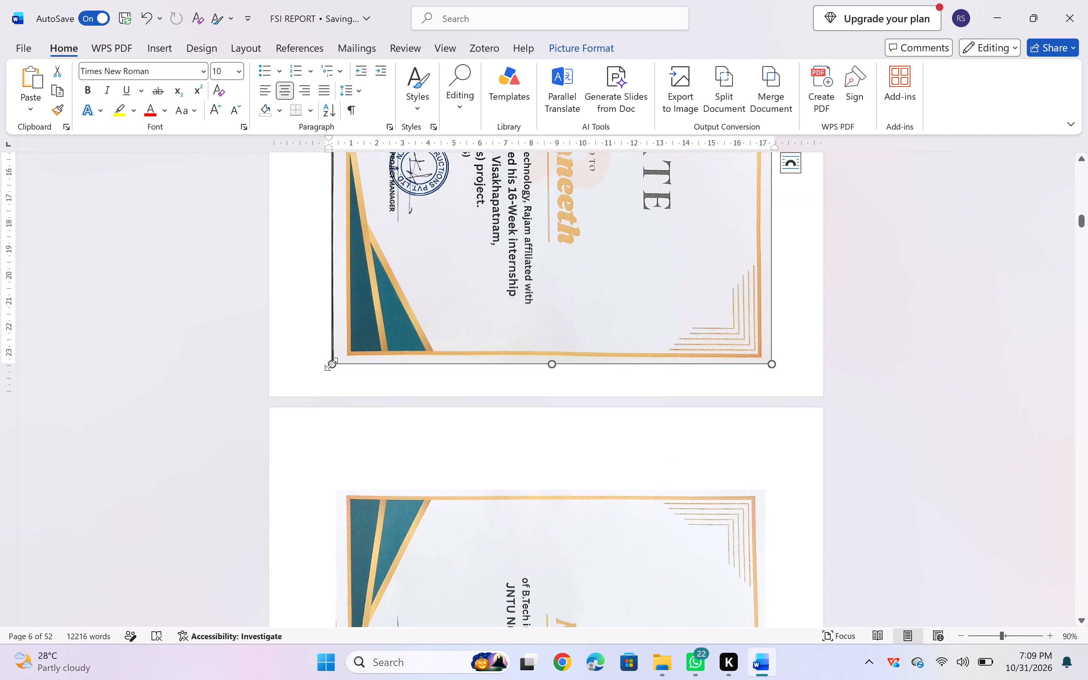
pyautogui.moveTo(329, 364); pyautogui.dragTo(336, 354)
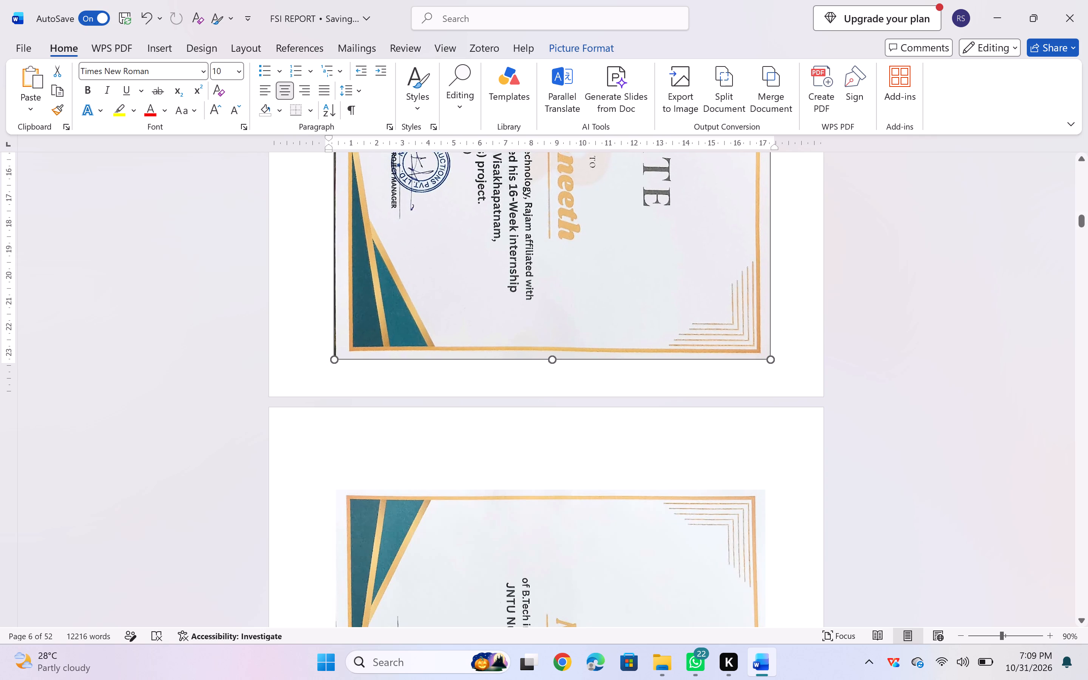
pyautogui.moveTo(336, 354); pyautogui.dragTo(343, 340)
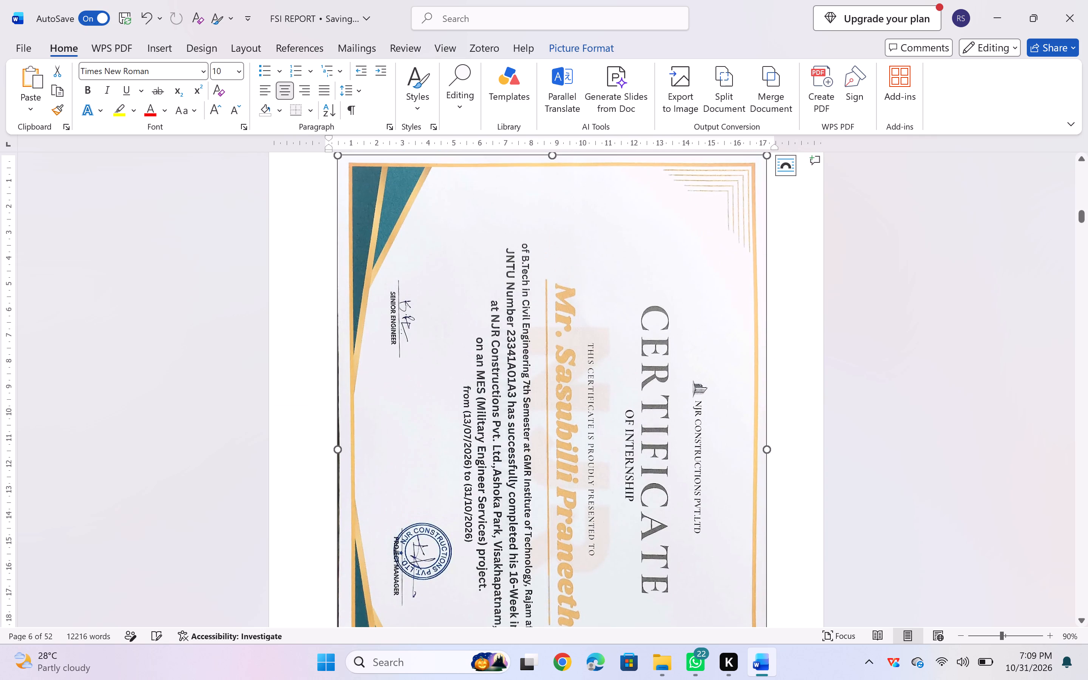
# Shrink the scanned certificate on page 5 slightly from its lower corner to make room for the footer.
pyautogui.scroll(3, 412, 371)
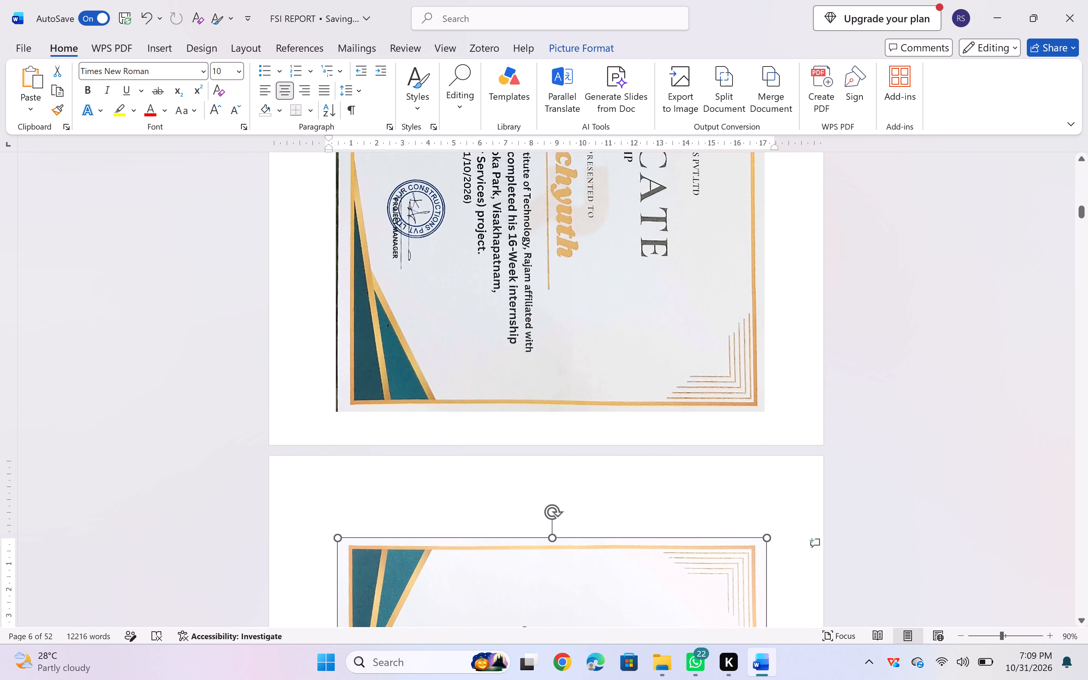
pyautogui.click(412, 371)
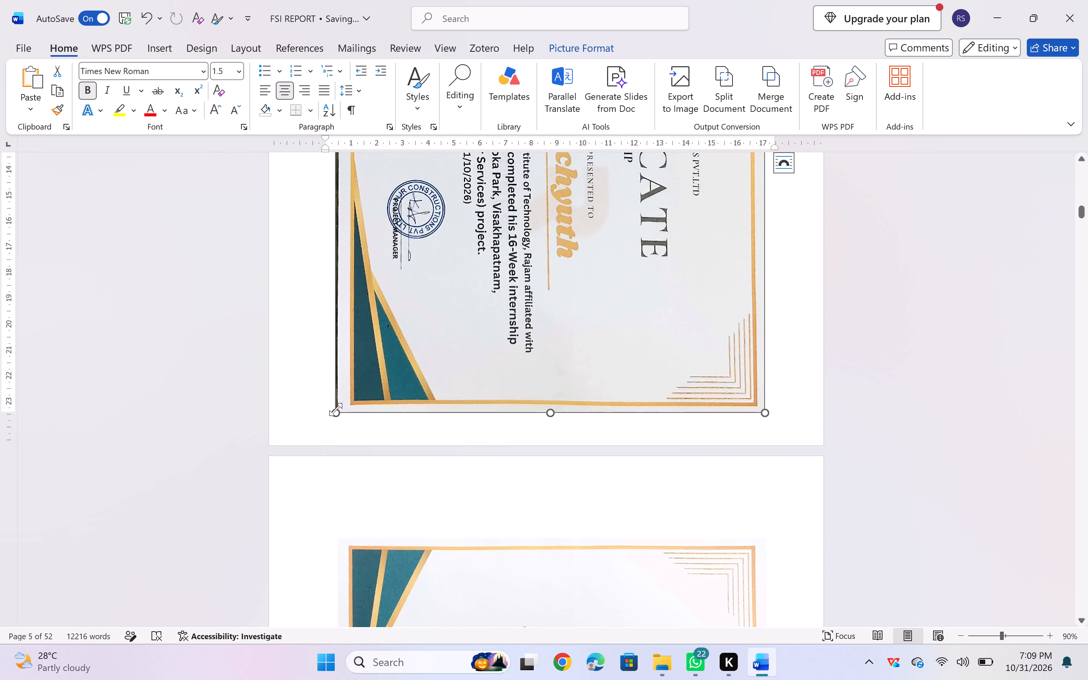
pyautogui.moveTo(335, 409); pyautogui.dragTo(343, 384)
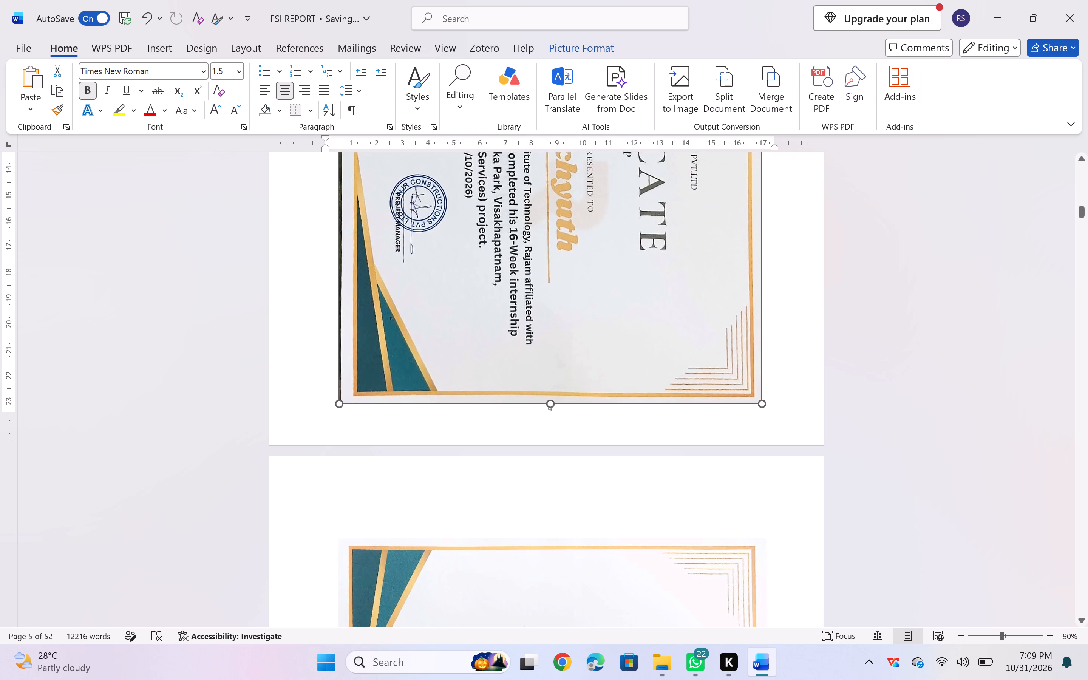
pyautogui.moveTo(343, 384); pyautogui.dragTo(346, 380)
# Shrink the scanned certificate on page 4 slightly from its lower corner to make room for the footer page number.
pyautogui.scroll(1, 407, 410)
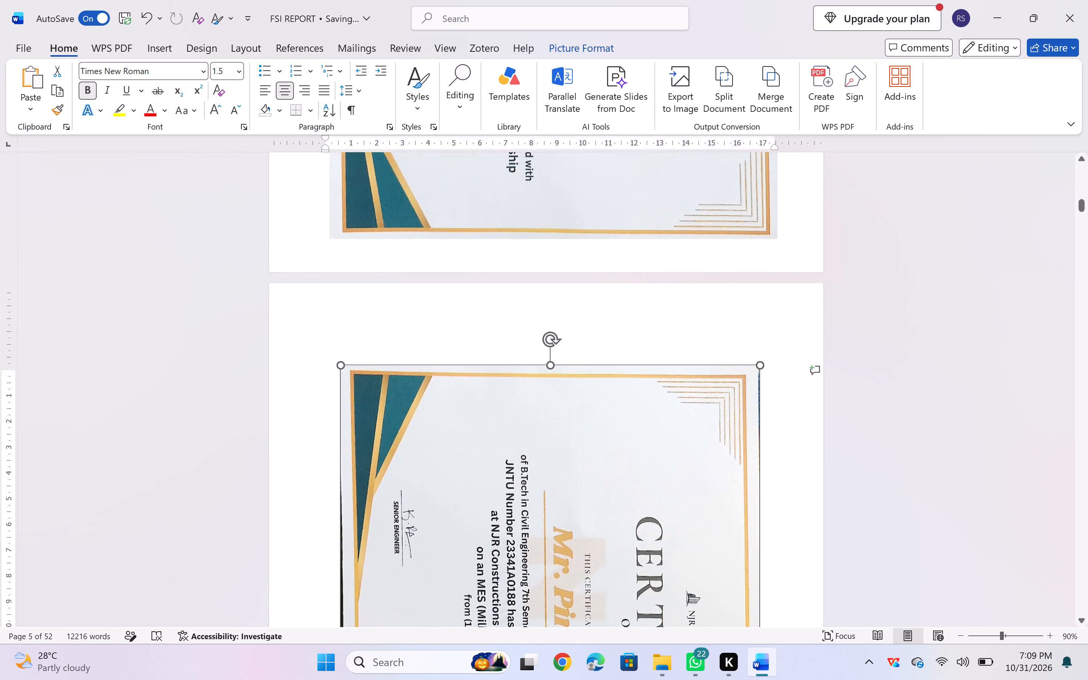
pyautogui.scroll(5, 407, 410)
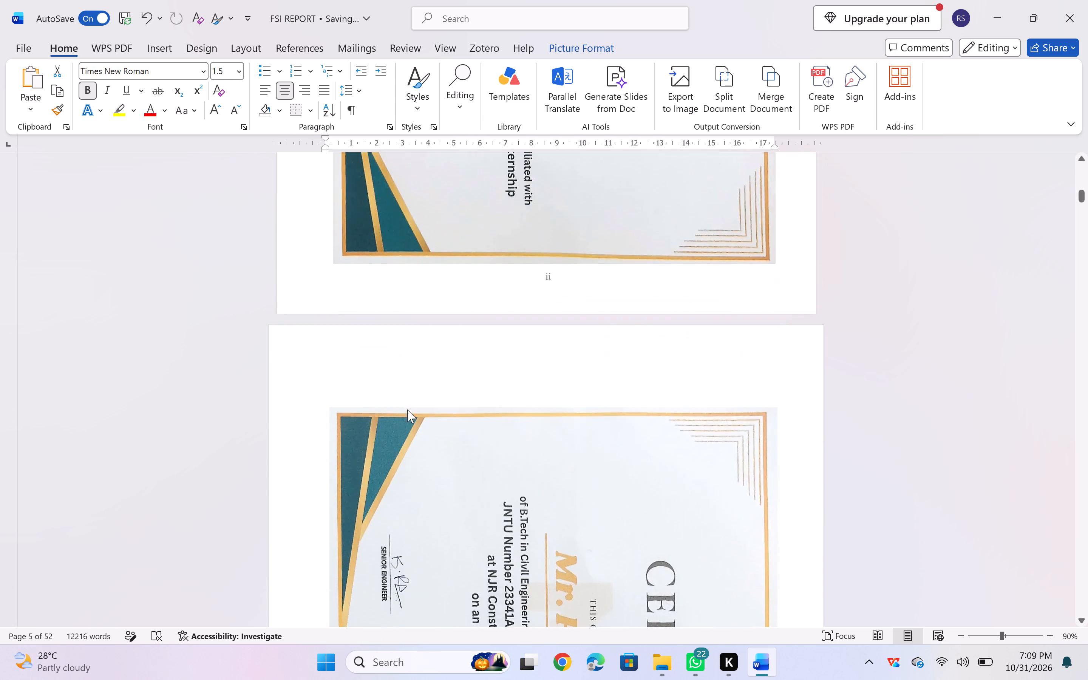
pyautogui.scroll(1, 407, 410)
pyautogui.scroll(-2, 407, 410)
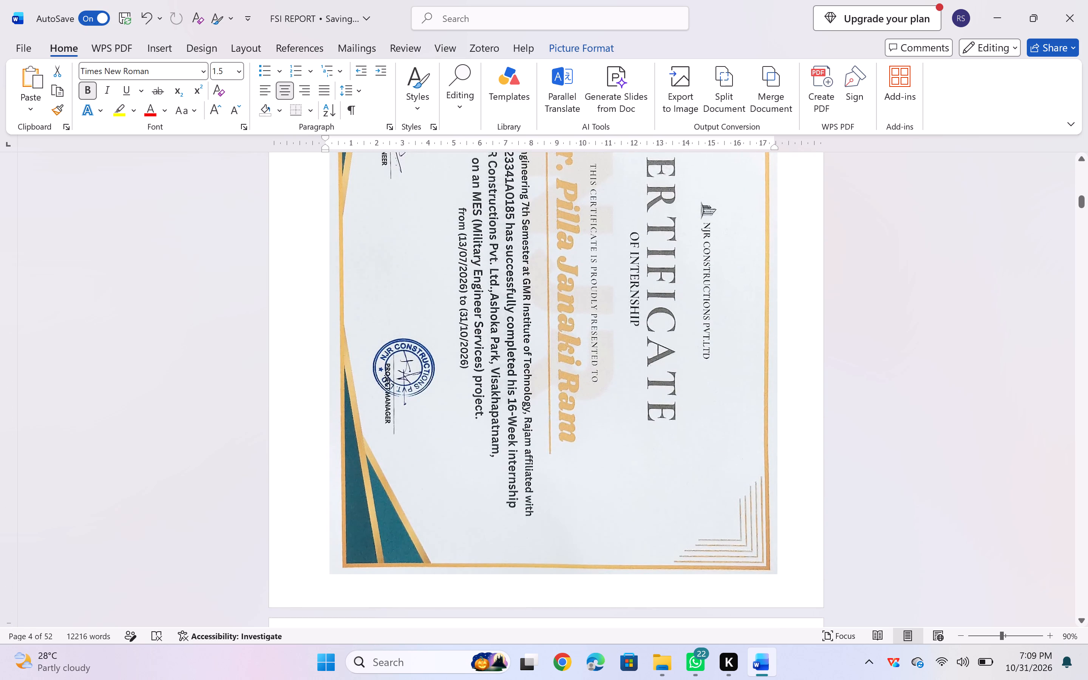
pyautogui.click(396, 461)
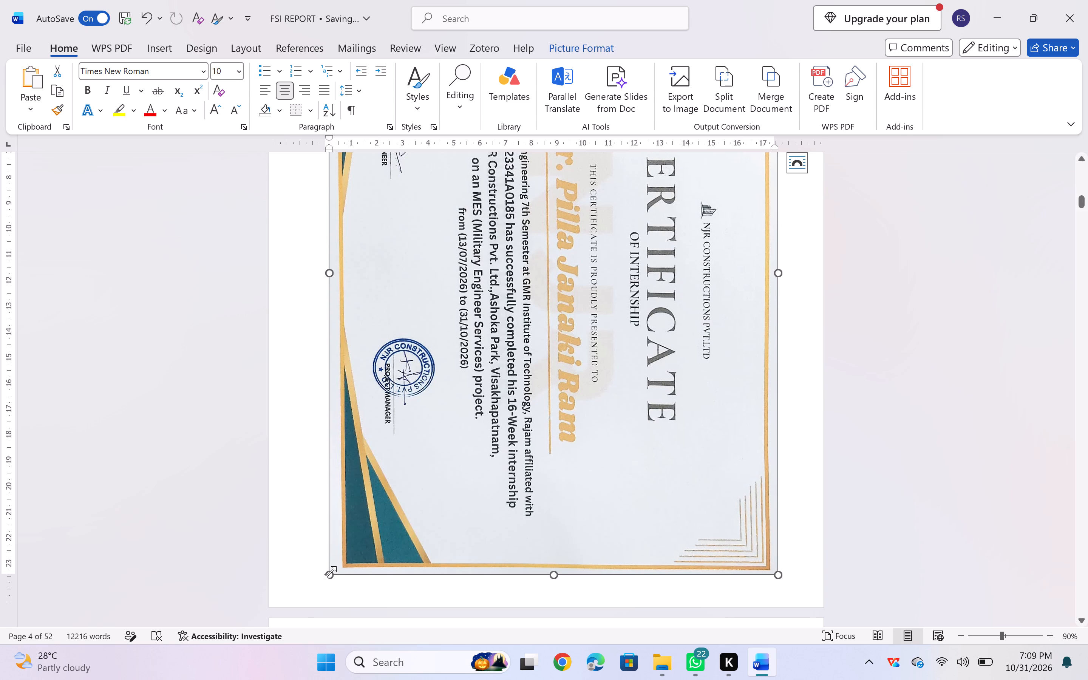
pyautogui.moveTo(330, 572); pyautogui.dragTo(338, 558)
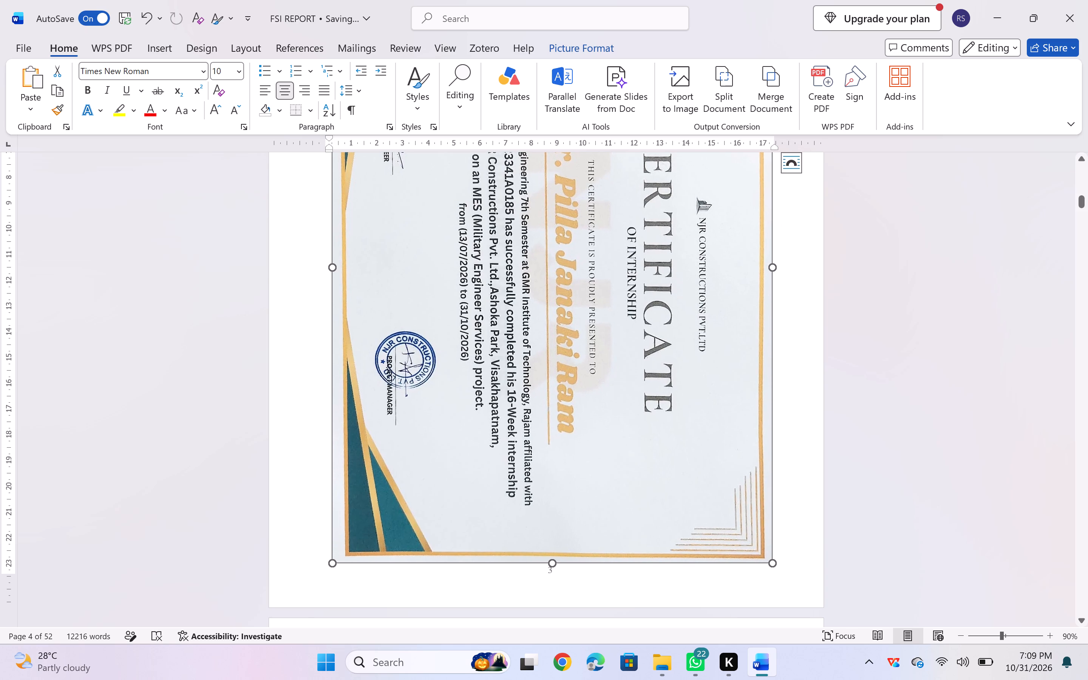
# Examine the scanned certificates on pages 3 and 4 and the page numbering between them.
pyautogui.scroll(3, 446, 499)
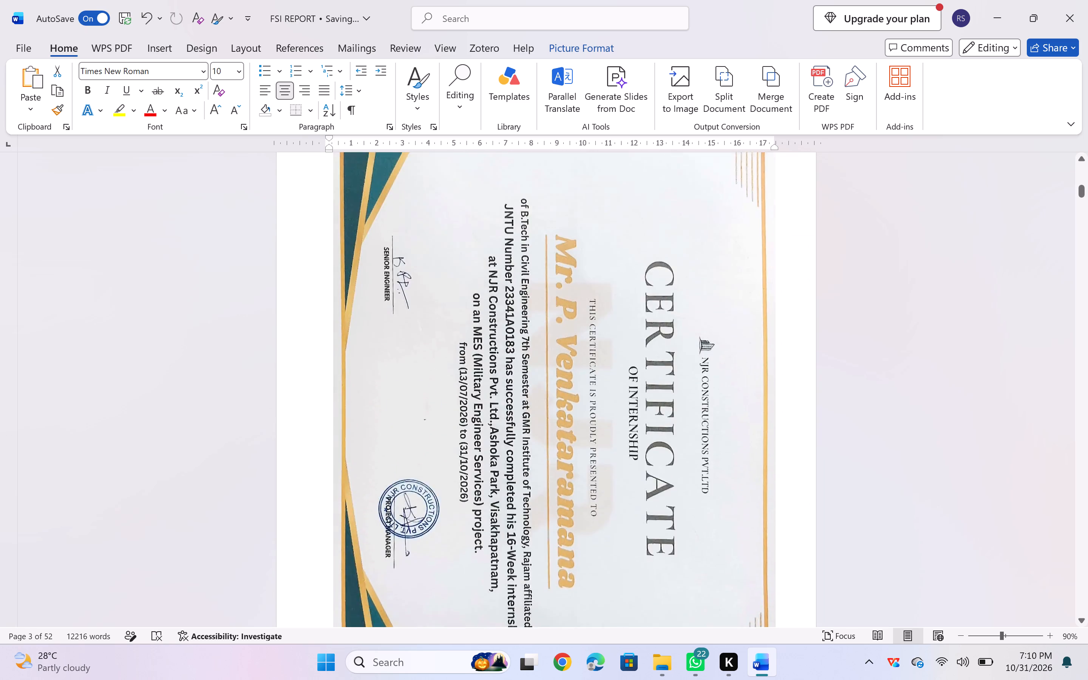
pyautogui.scroll(3, 446, 499)
pyautogui.scroll(-2, 446, 499)
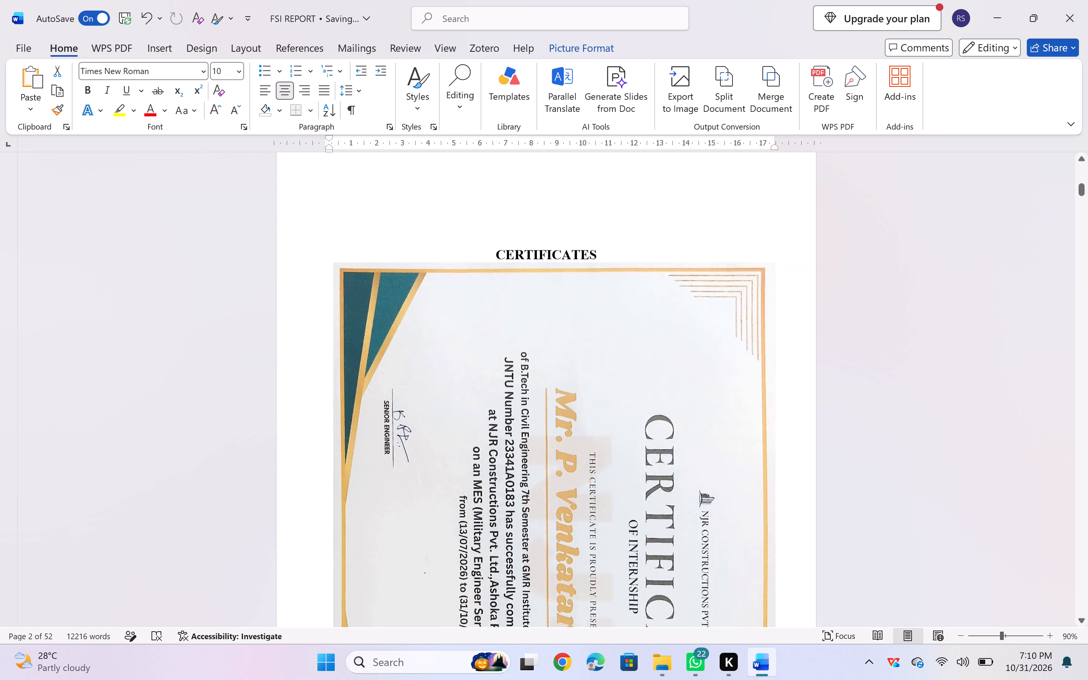
pyautogui.scroll(-5, 446, 499)
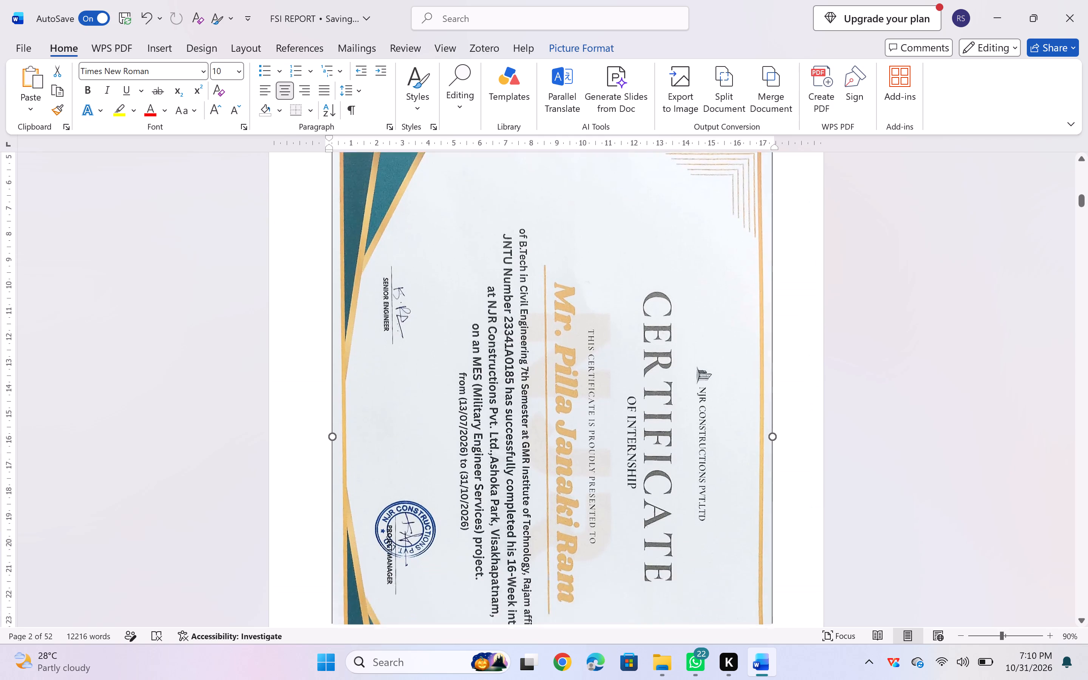
# Set the Section 3 footer's page number format to lowercase Roman (i, ii, iii), continuing from the previous section.
pyautogui.scroll(-2, 446, 499)
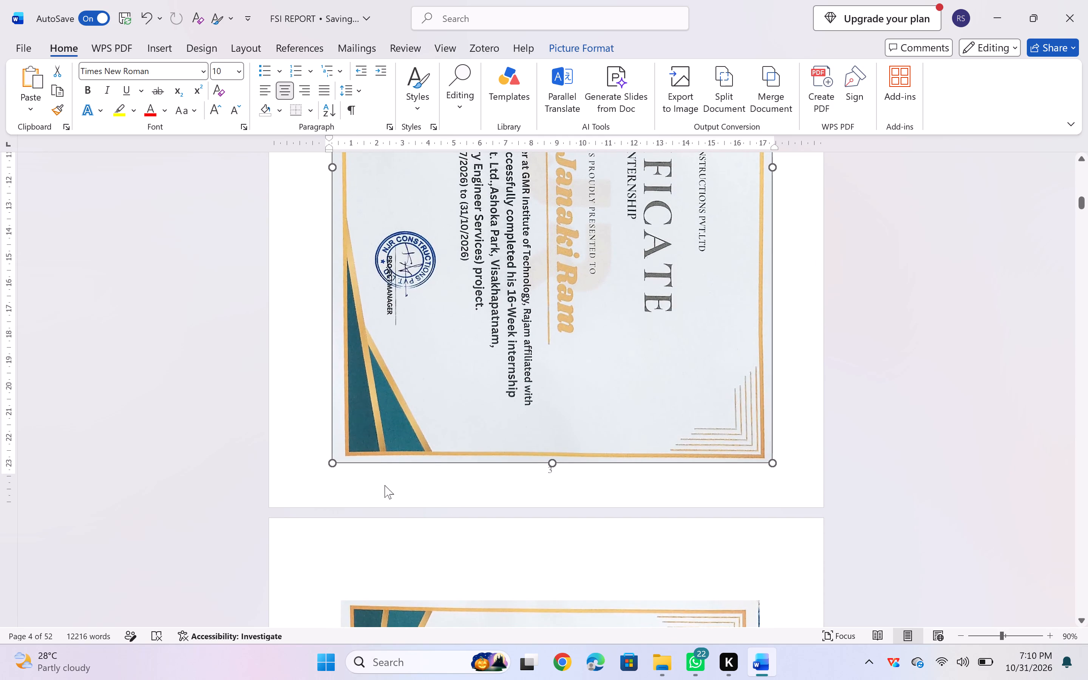
pyautogui.click(369, 486)
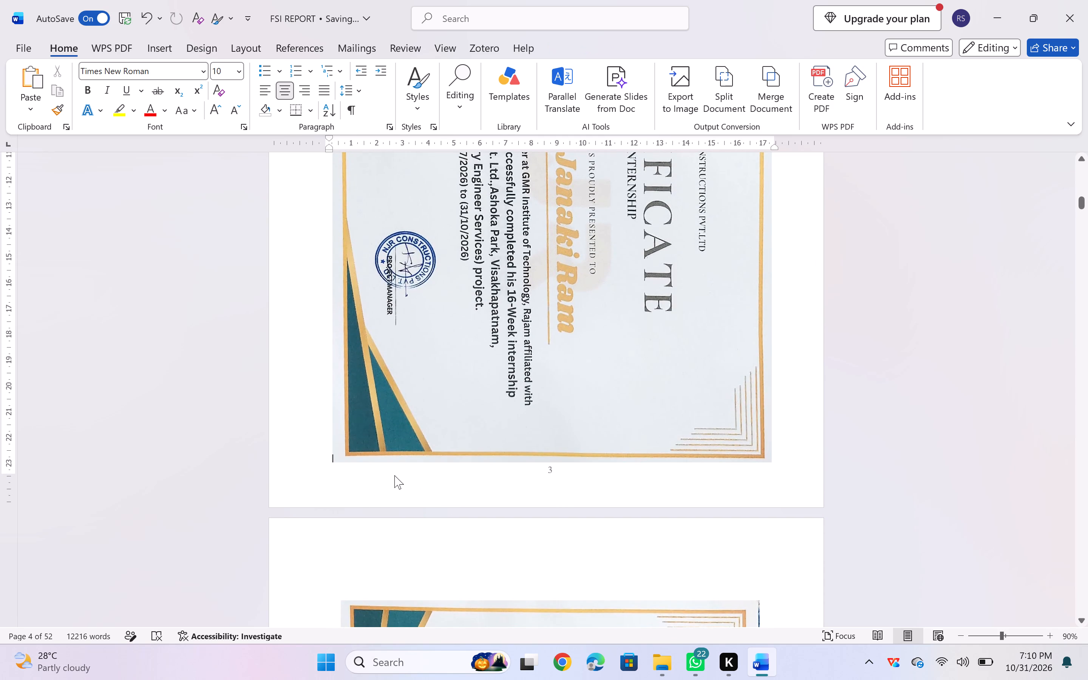
pyautogui.tripleClick(376, 485)
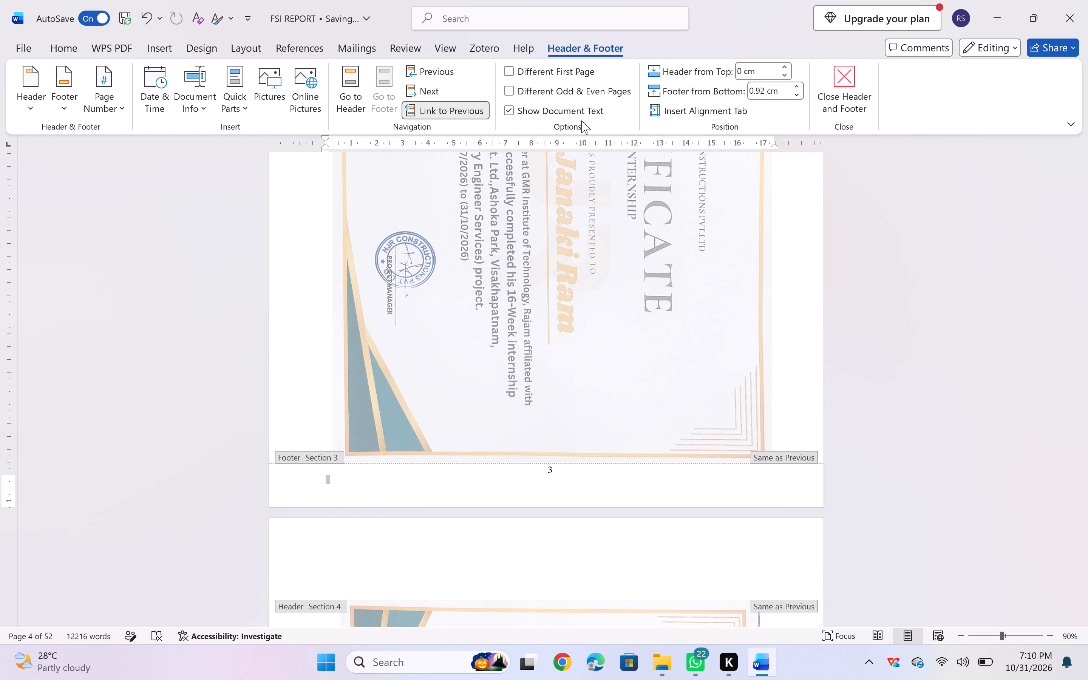
pyautogui.click(164, 51)
pyautogui.click(596, 107)
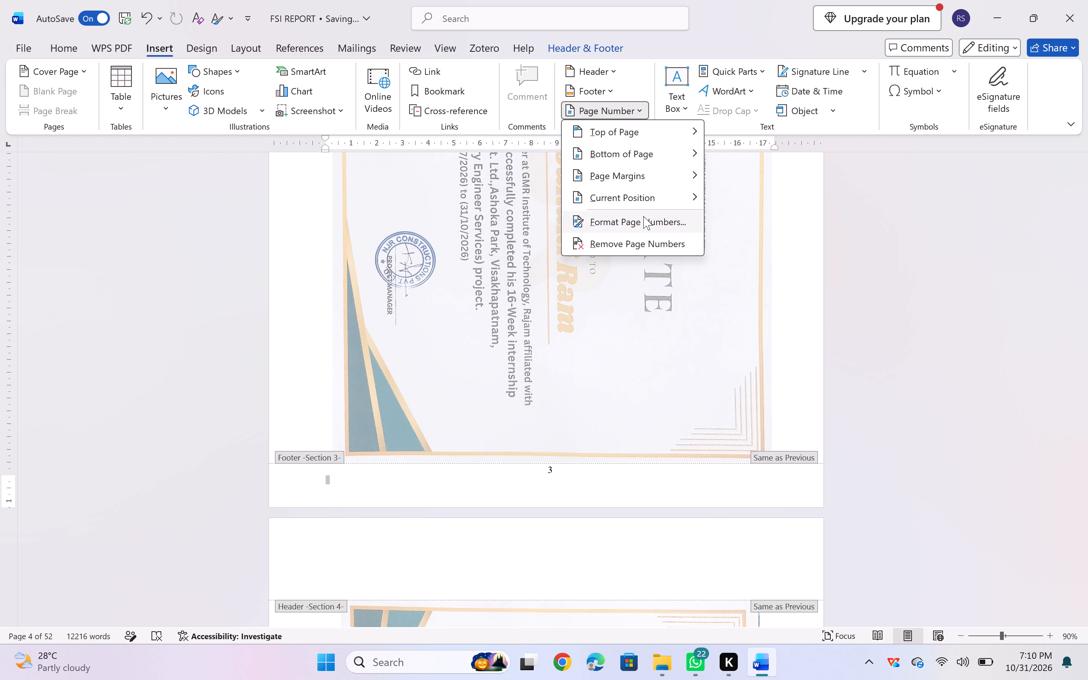
pyautogui.click(653, 219)
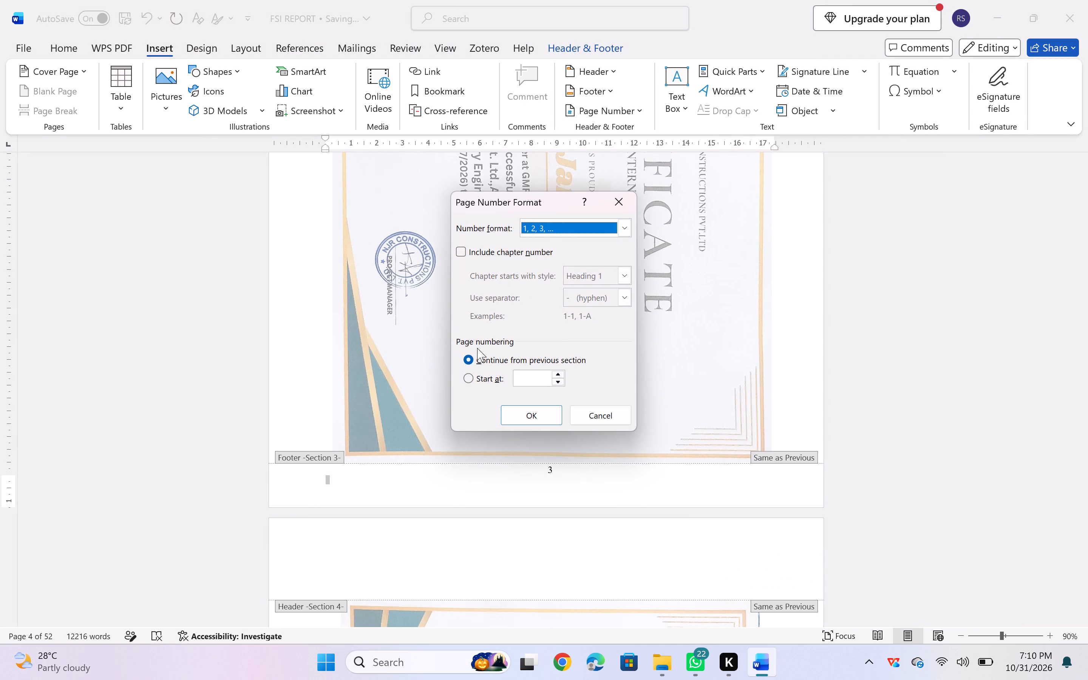
pyautogui.click(623, 227)
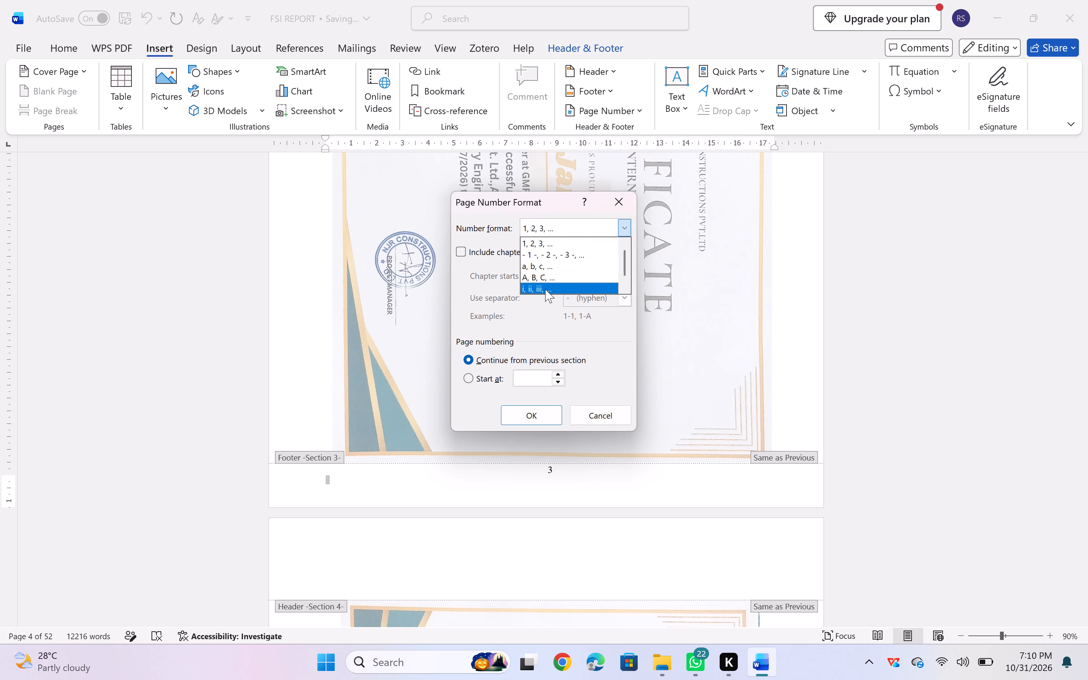
pyautogui.click(545, 289)
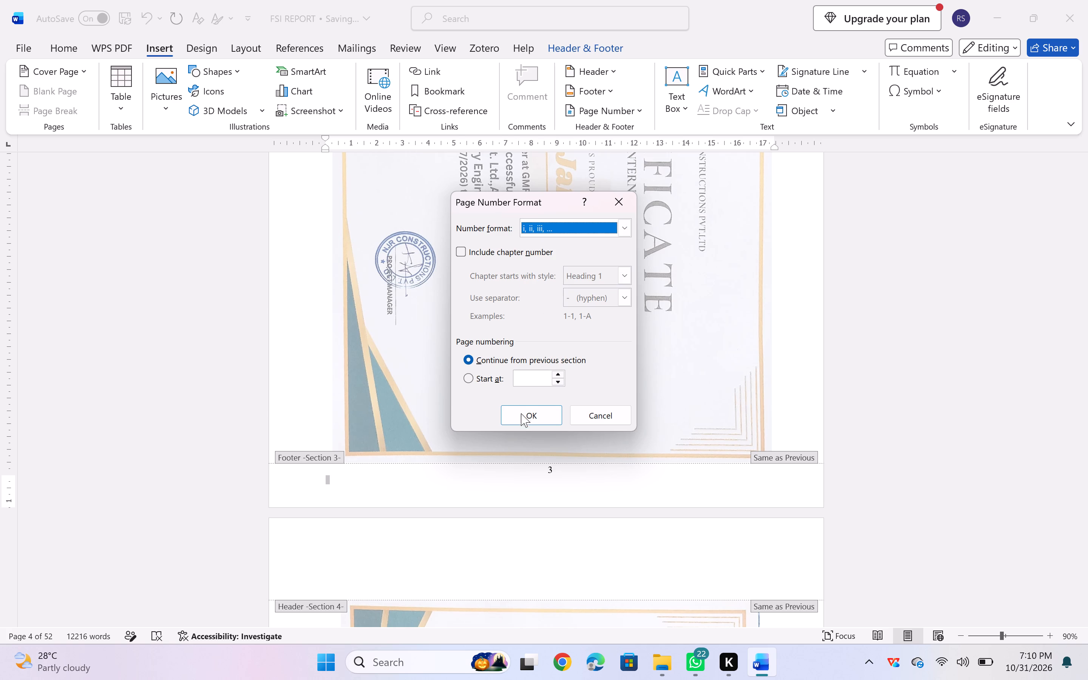
pyautogui.click(519, 417)
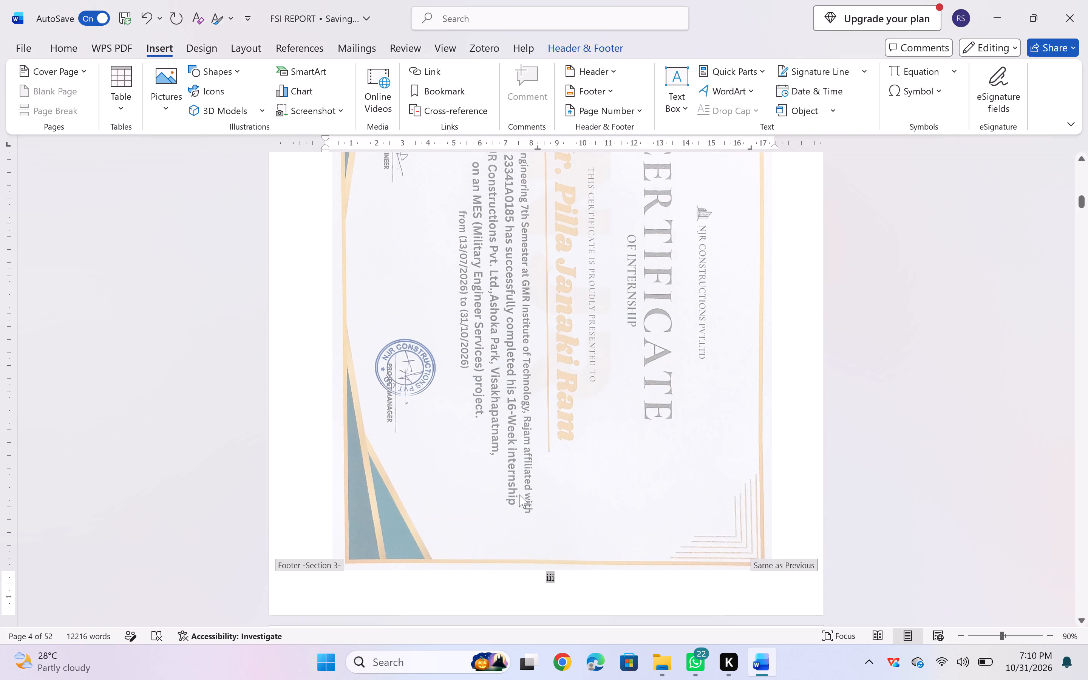
# Examine the footer page numbers from the certificate pages through the front matter to the first chapter's pages.
pyautogui.scroll(-3, 519, 496)
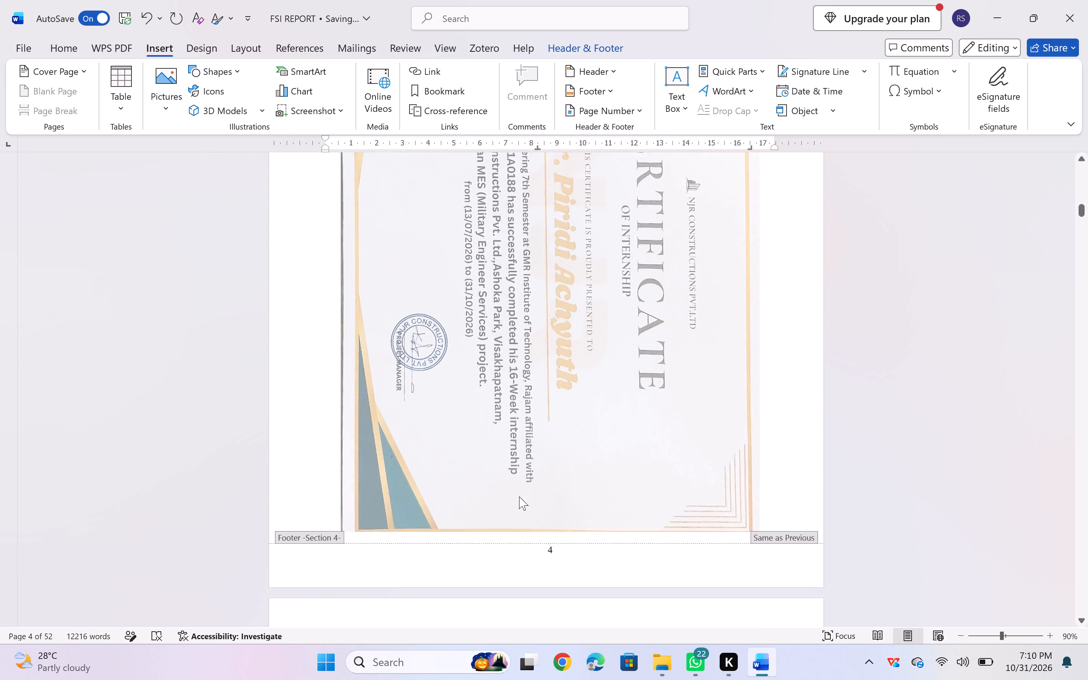
pyautogui.scroll(-2, 519, 496)
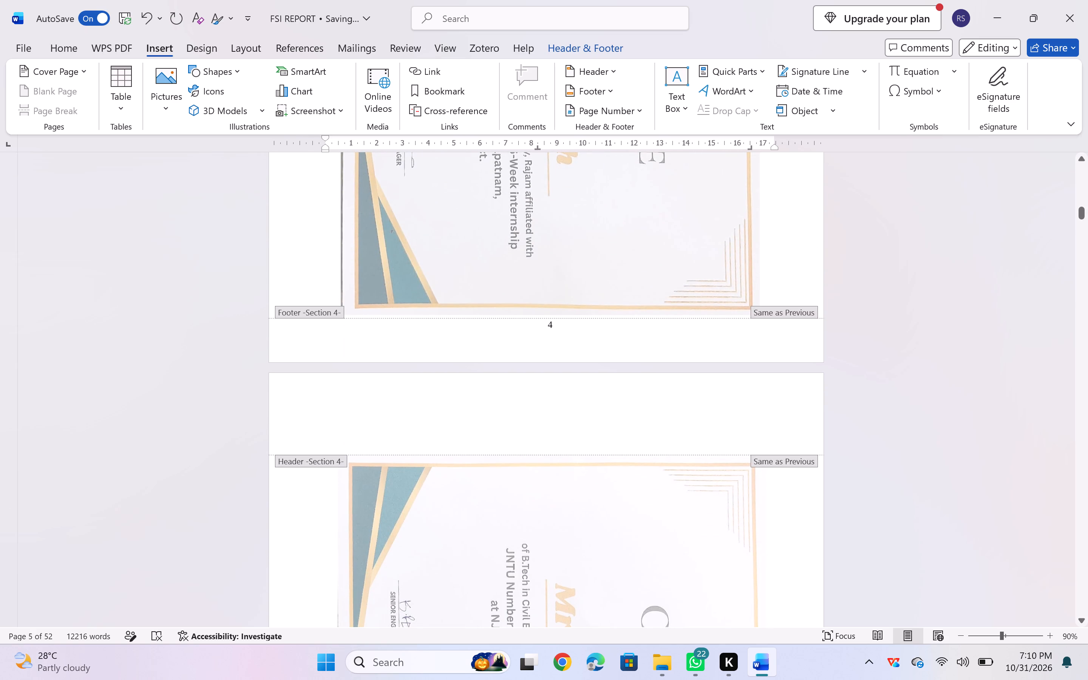
pyautogui.scroll(-4, 548, 328)
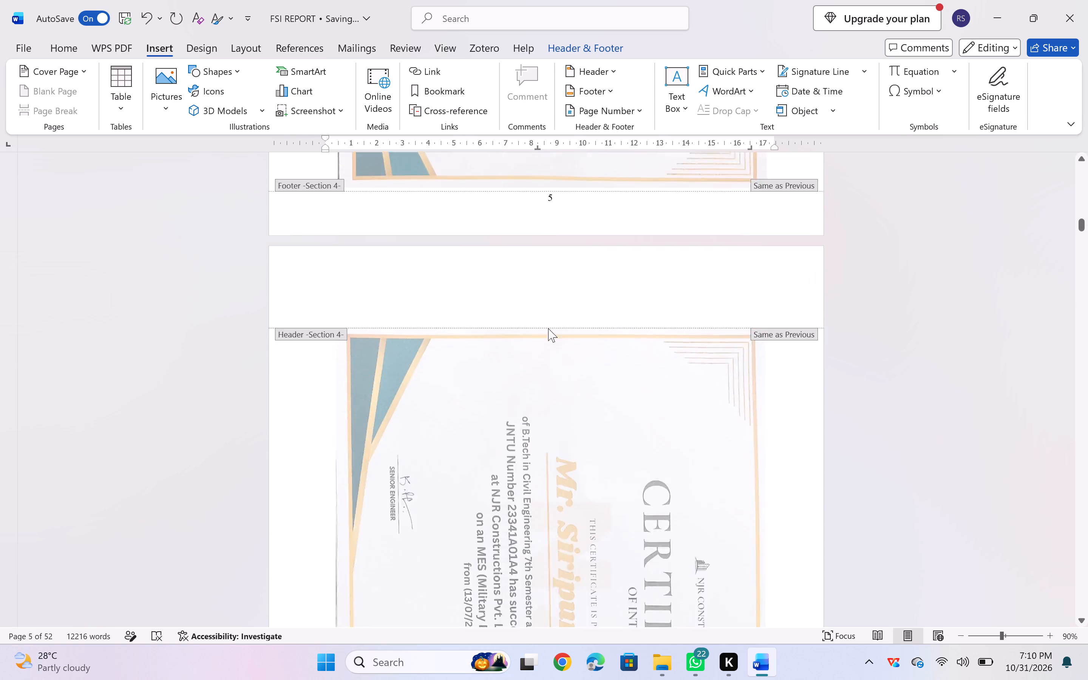
pyautogui.scroll(-9, 548, 328)
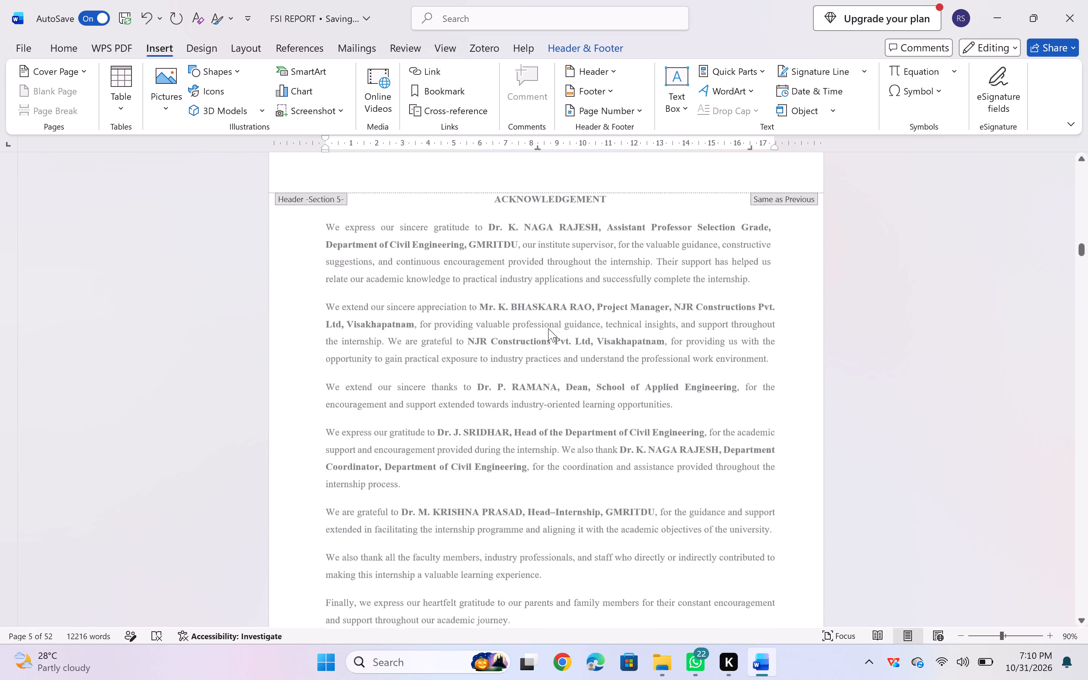
pyautogui.scroll(-5, 548, 328)
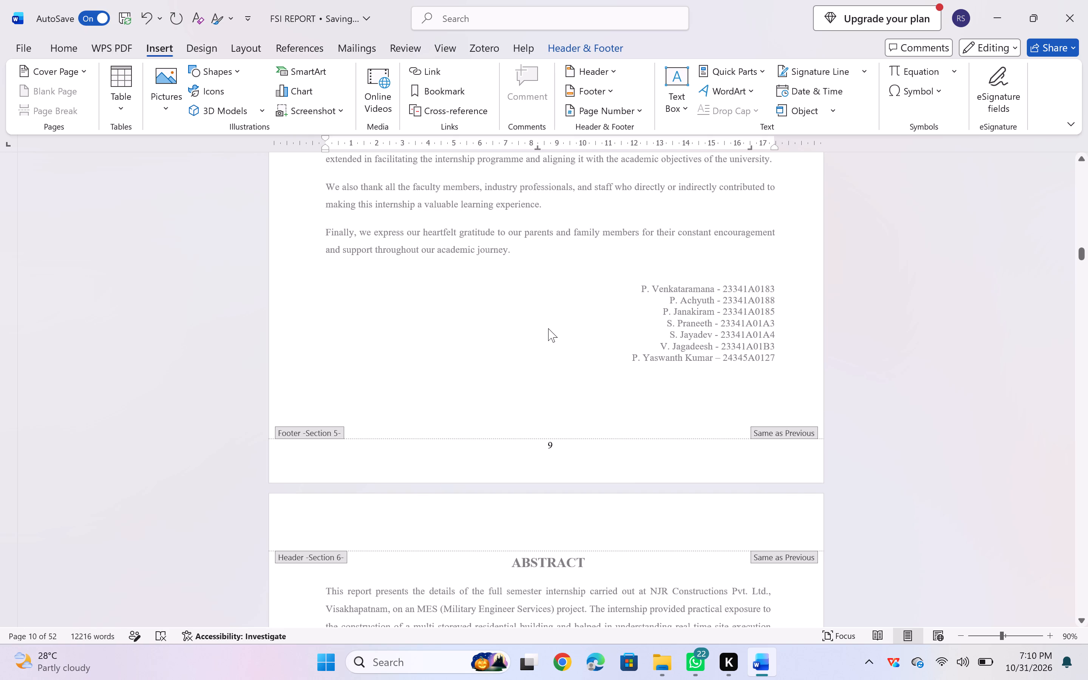
pyautogui.scroll(-6, 548, 328)
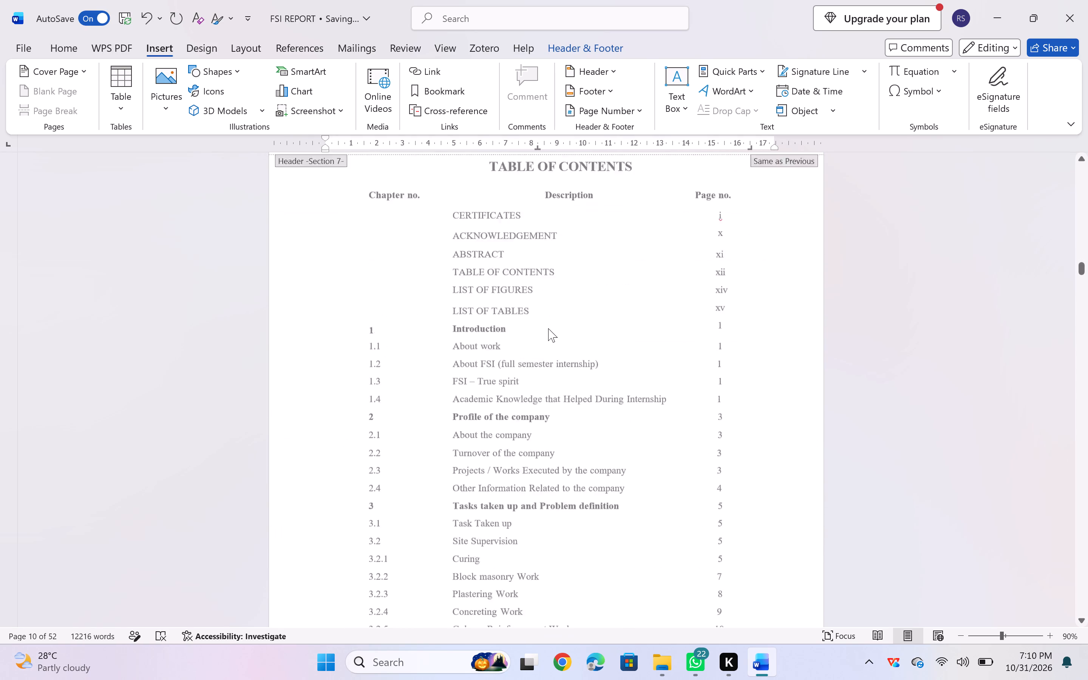
pyautogui.scroll(-4, 548, 328)
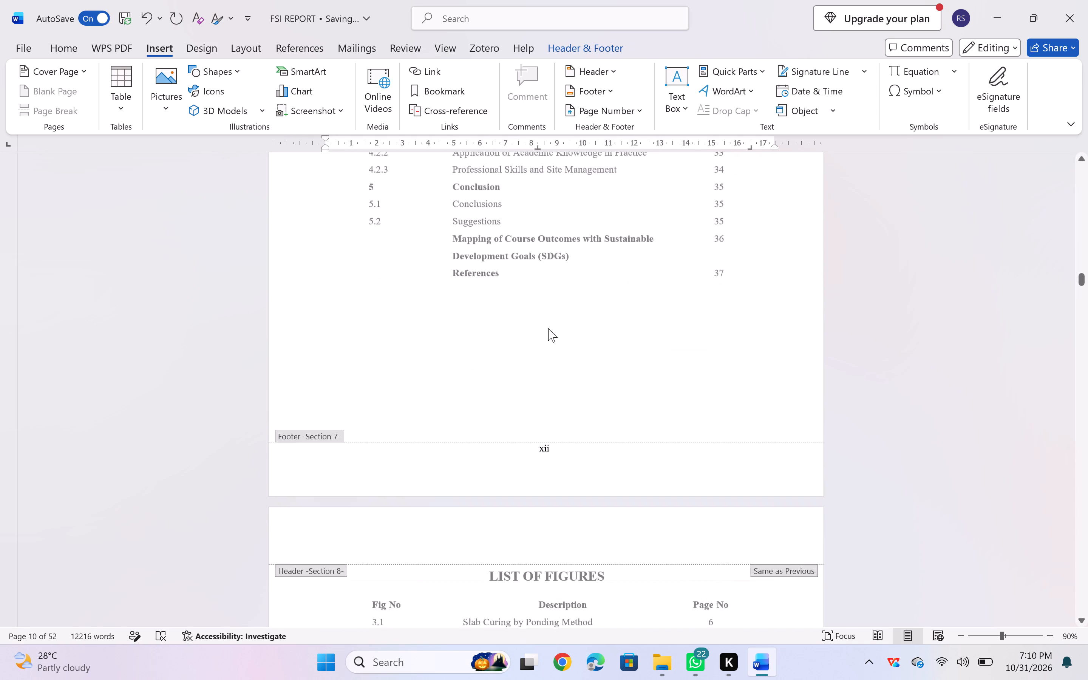
pyautogui.scroll(-13, 548, 328)
pyautogui.scroll(7, 548, 328)
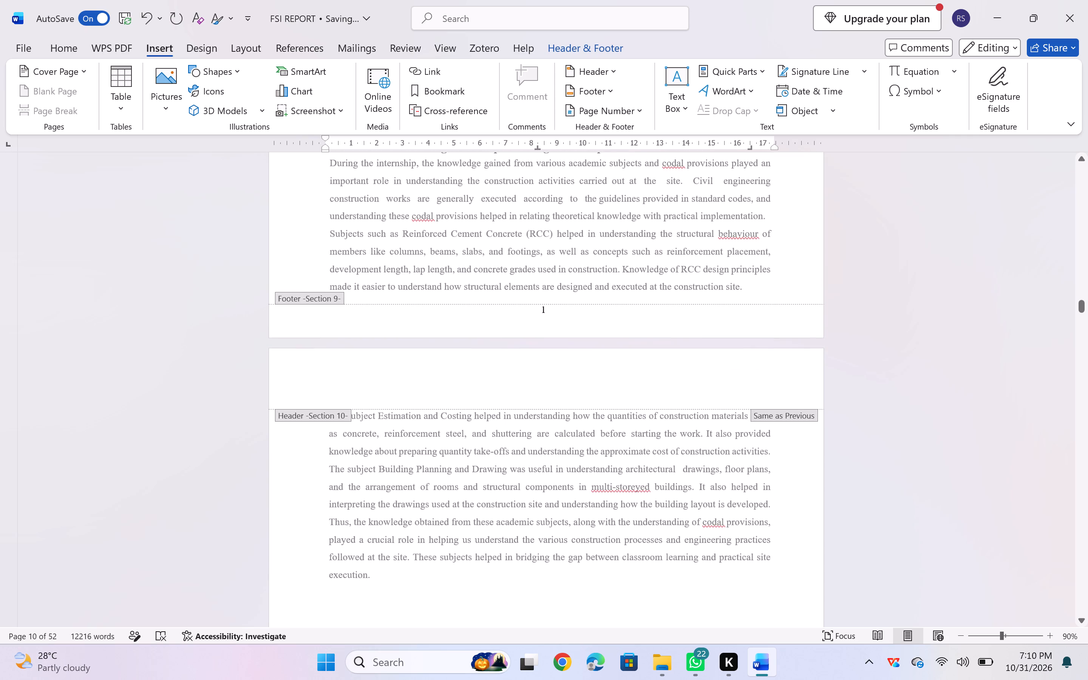
pyautogui.scroll(16, 548, 328)
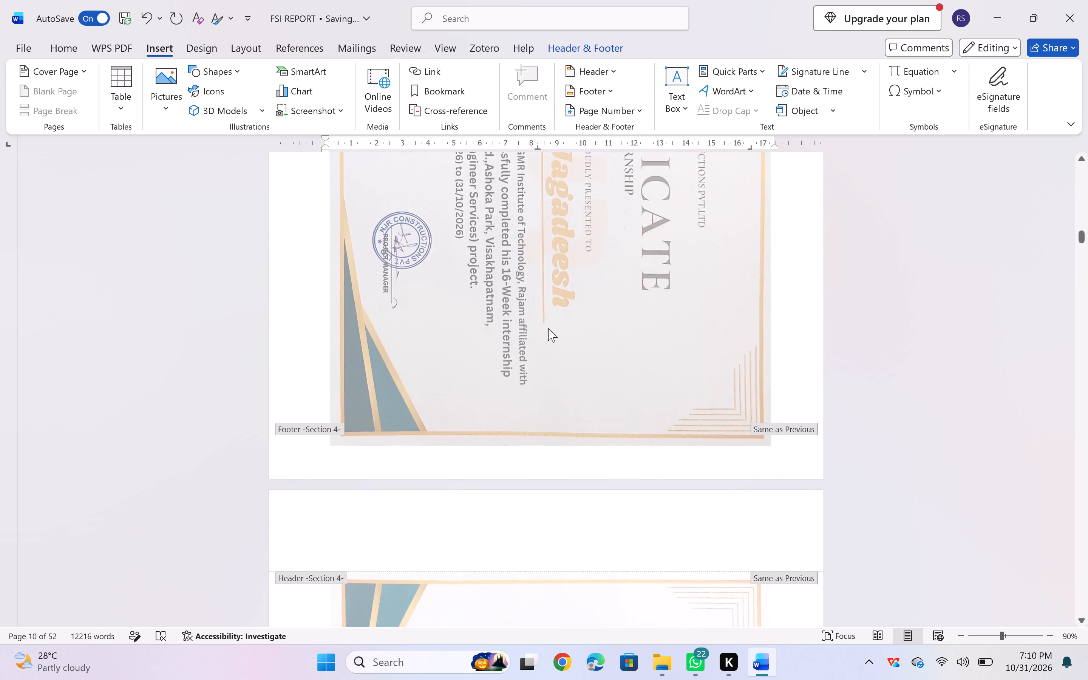
pyautogui.scroll(9, 548, 328)
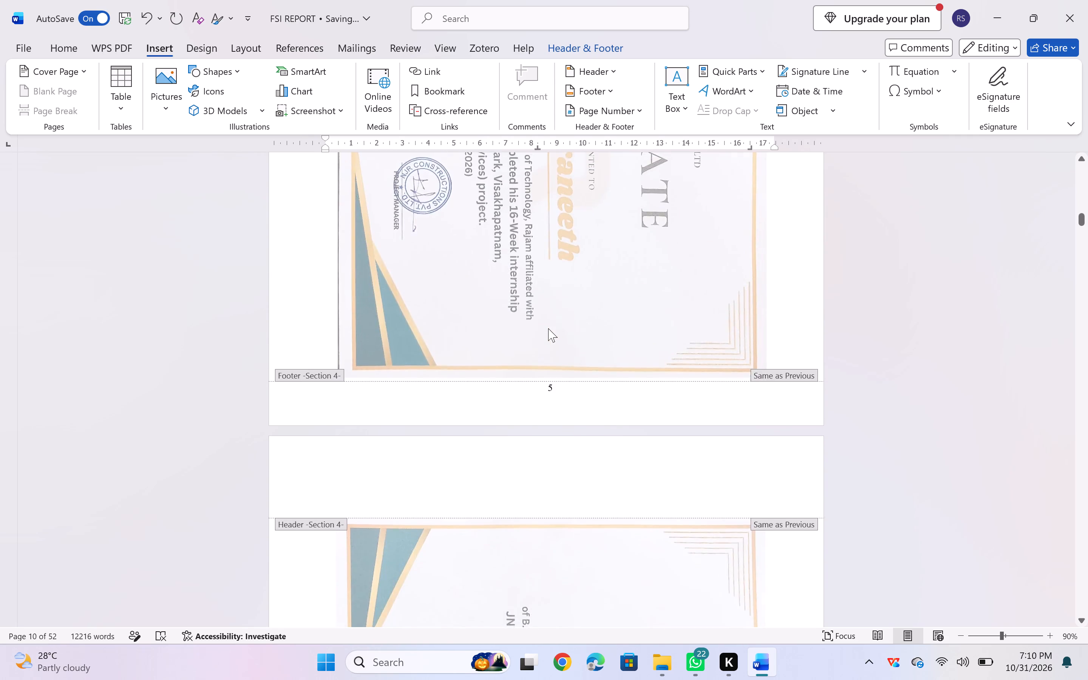
pyautogui.scroll(6, 548, 328)
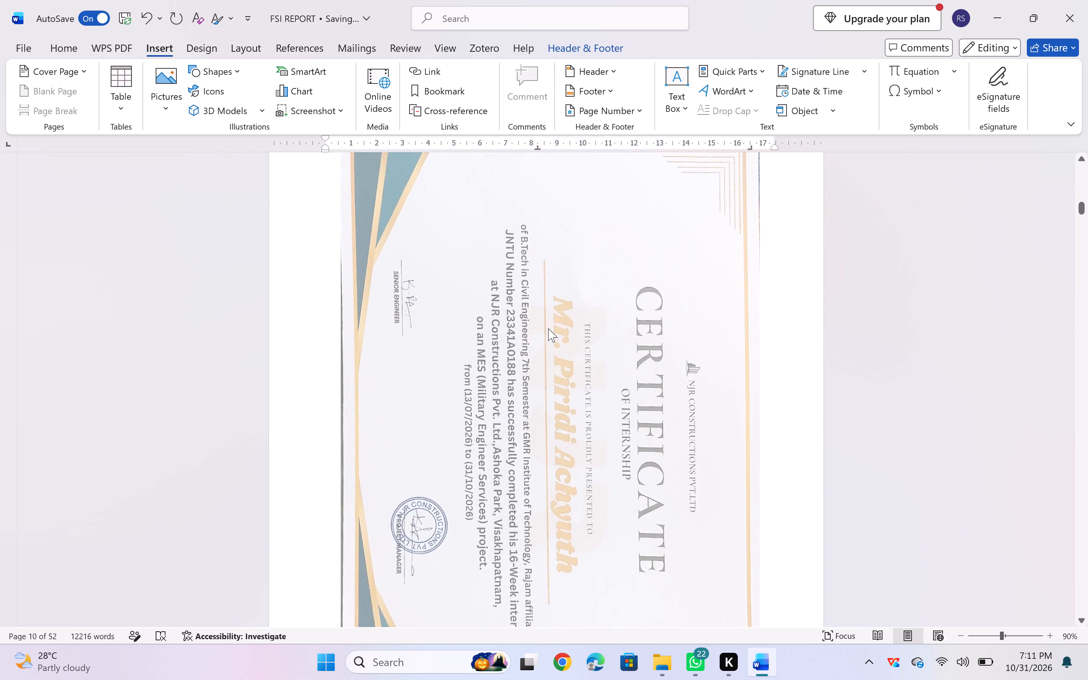
pyautogui.scroll(1, 548, 328)
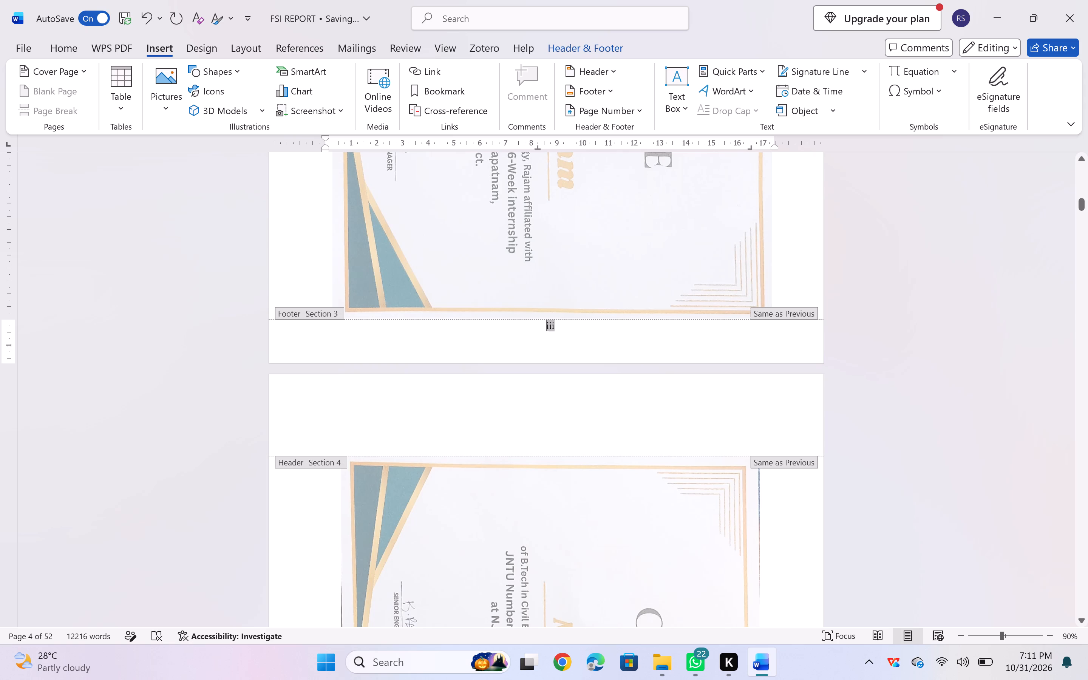
# Set the Section 4 footer's page number format to lowercase Roman (i, ii, iii), continuing from the previous section.
pyautogui.scroll(-1, 548, 328)
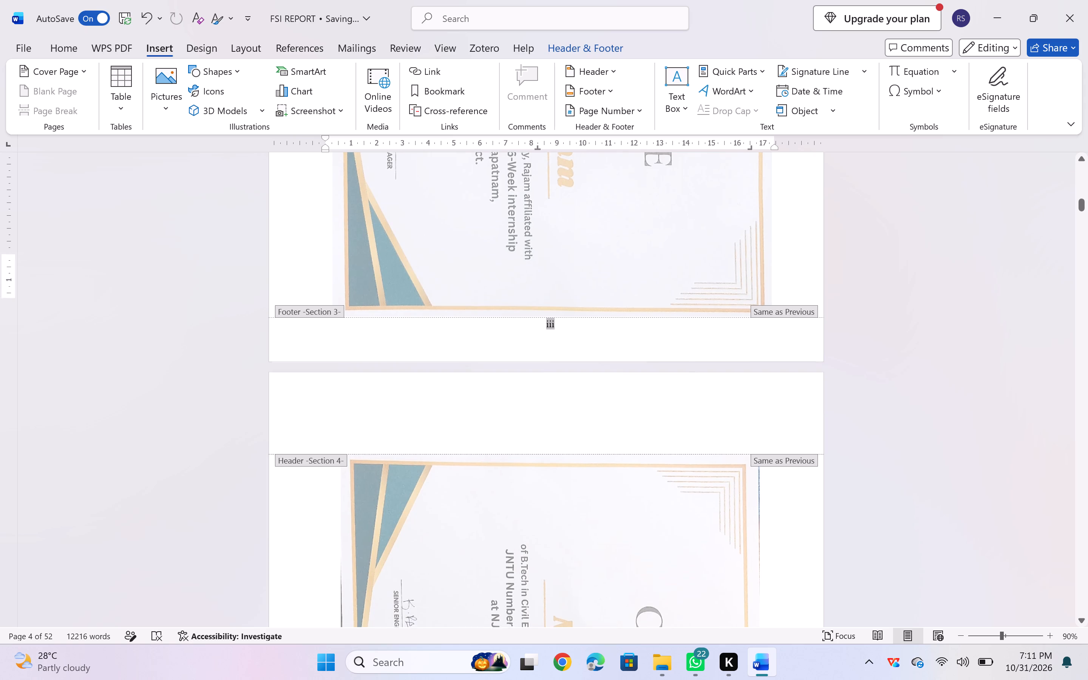
pyautogui.scroll(-3, 548, 328)
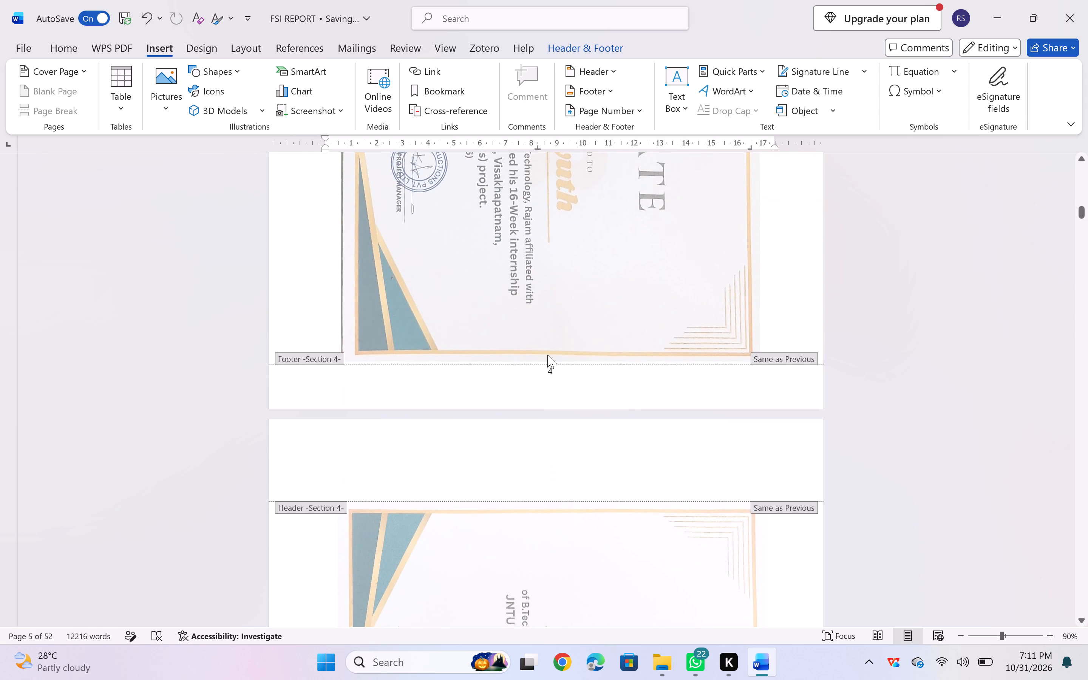
pyautogui.doubleClick(550, 370)
pyautogui.click(600, 112)
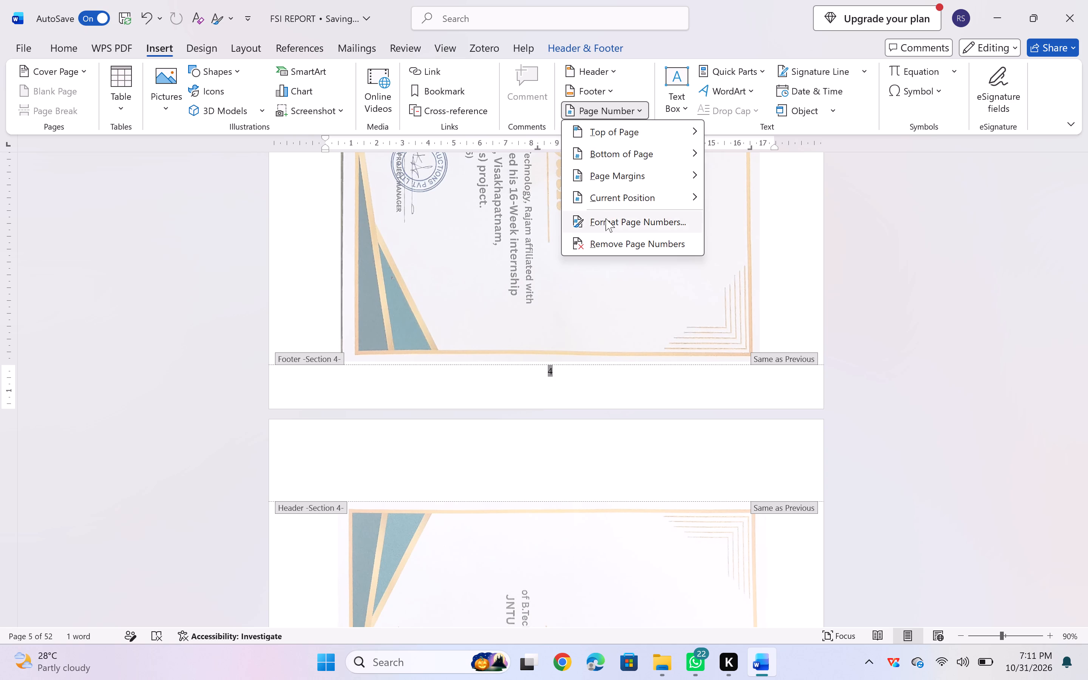
pyautogui.click(606, 224)
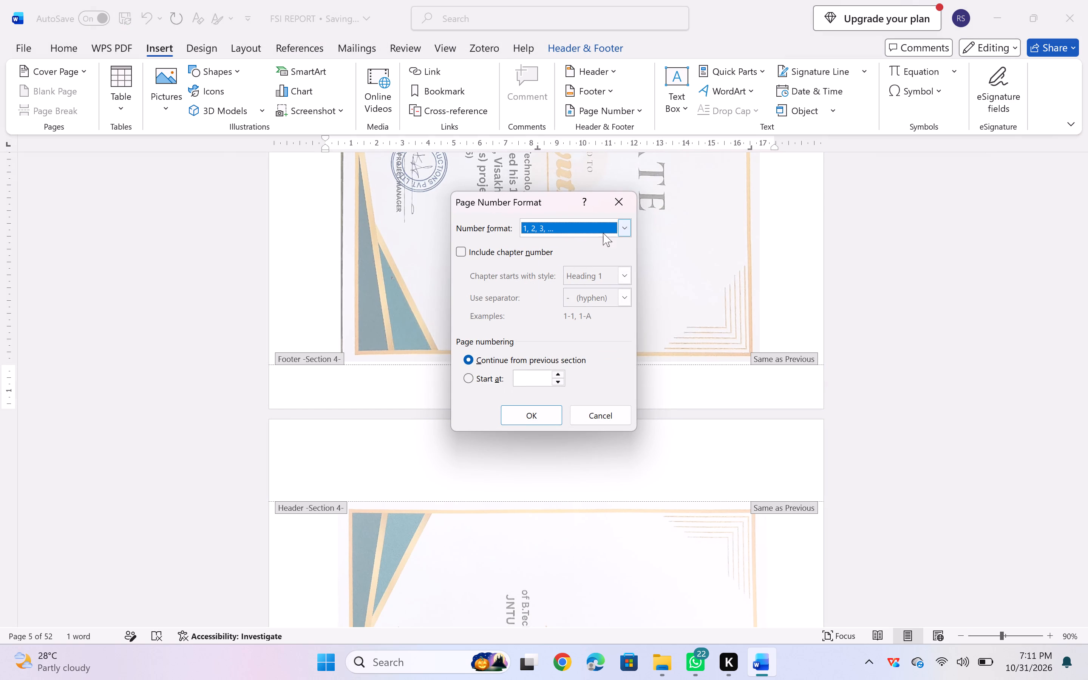
pyautogui.click(624, 224)
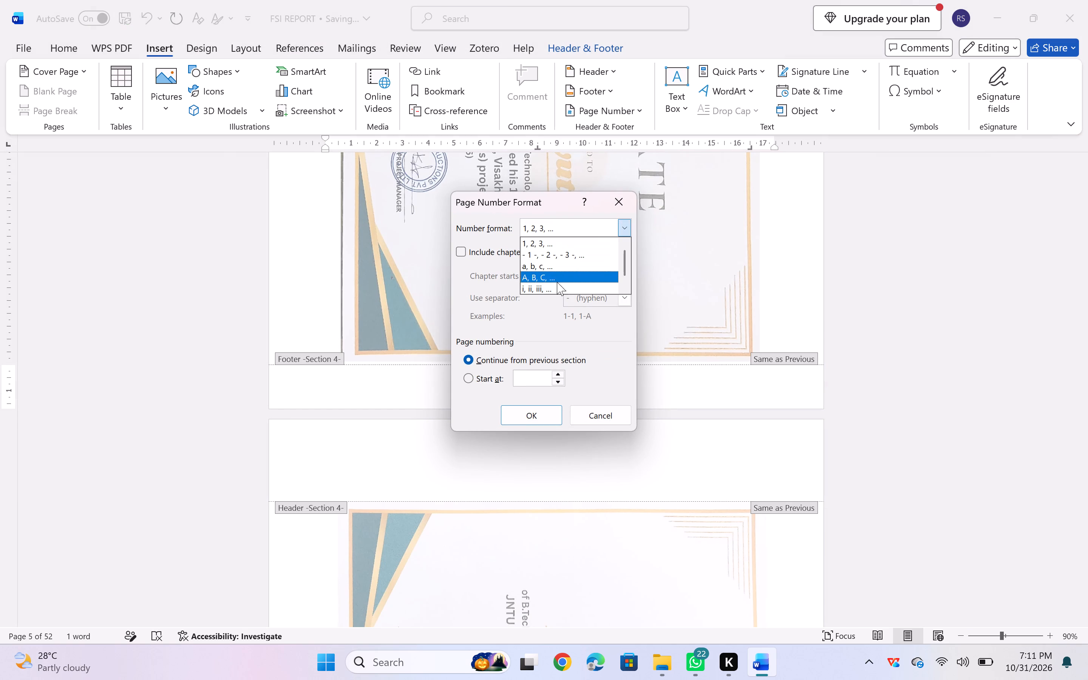
pyautogui.click(553, 290)
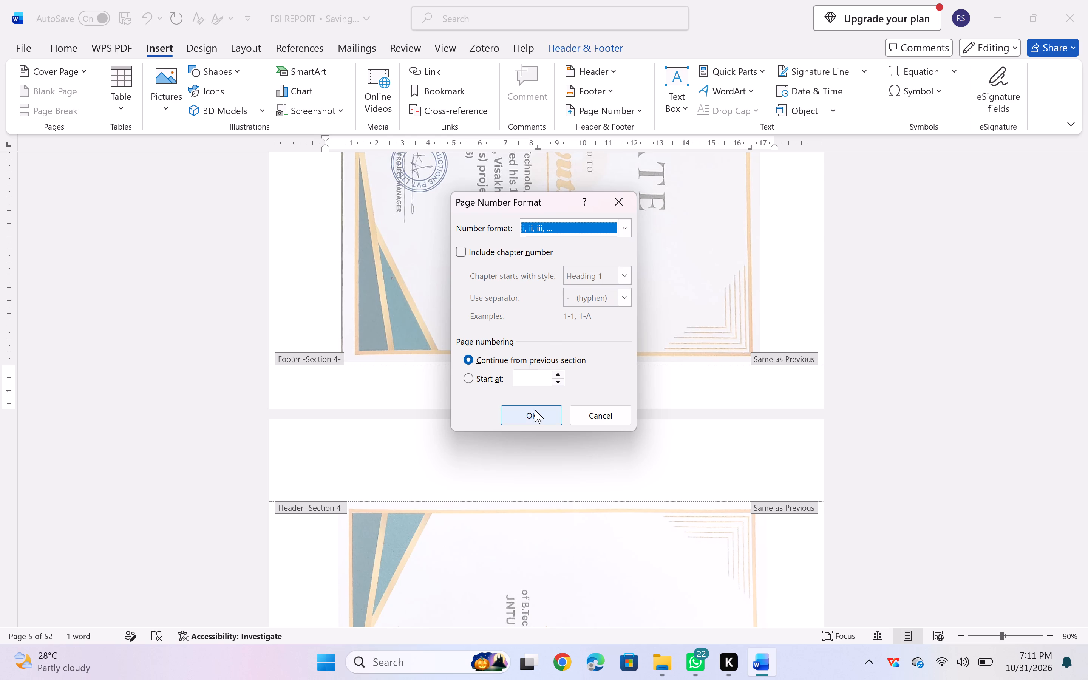
pyautogui.click(535, 410)
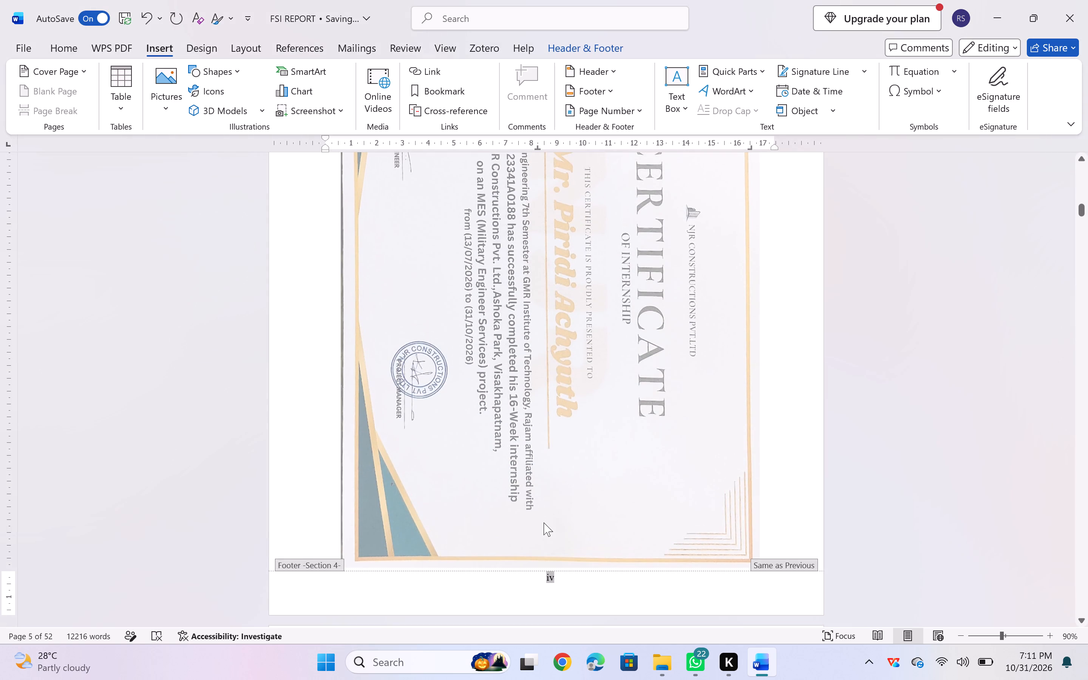
# Leave footer editing and shrink the scanned certificate on page 7 slightly from its lower corner to make room for the footer number.
pyautogui.scroll(-4, 544, 522)
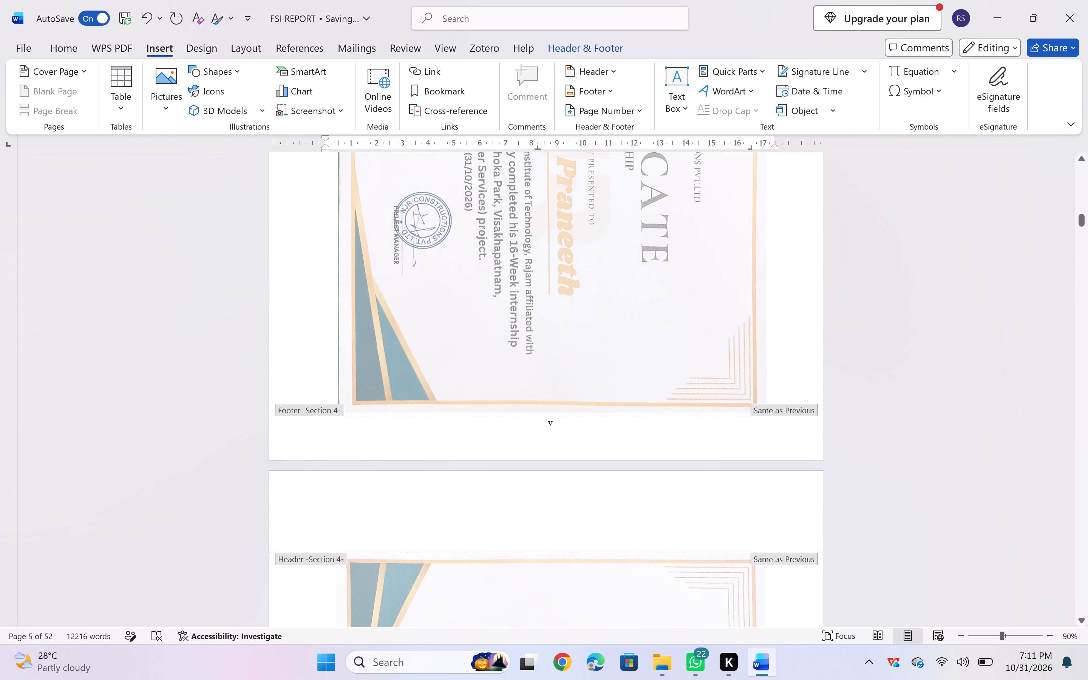
pyautogui.scroll(-1, 545, 474)
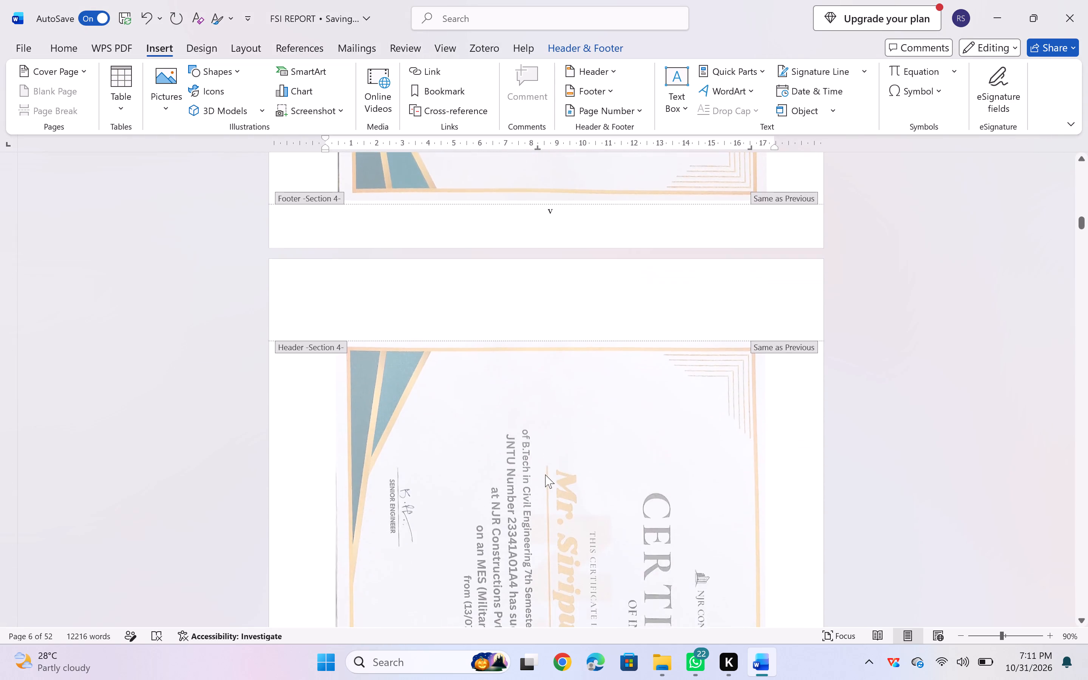
pyautogui.scroll(-2, 545, 474)
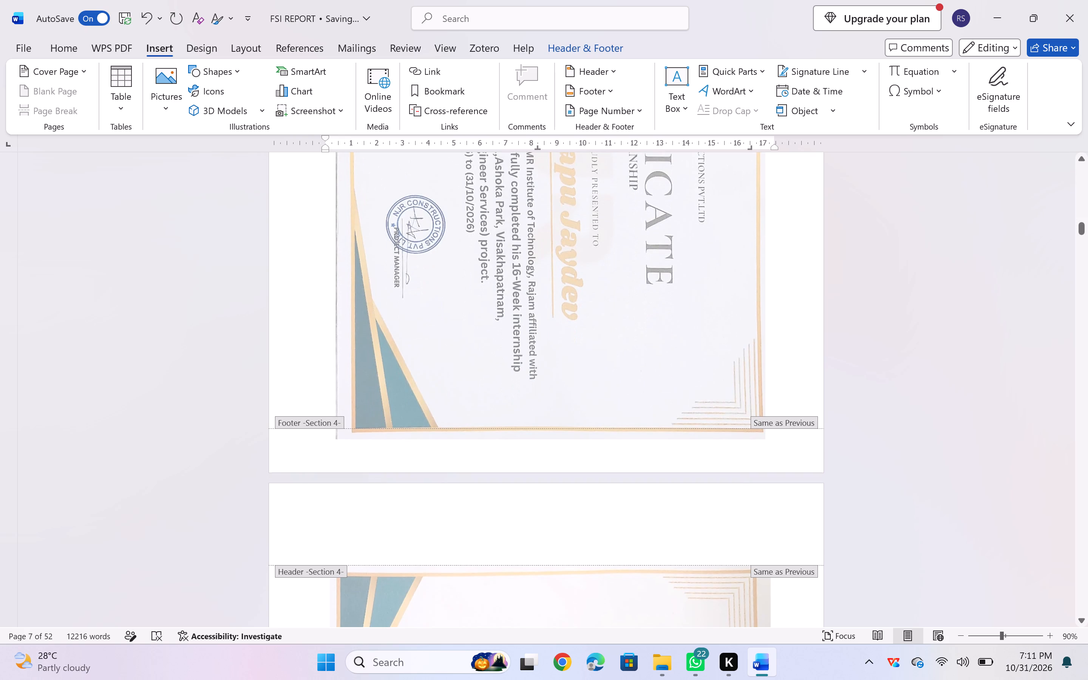
pyautogui.click(314, 316)
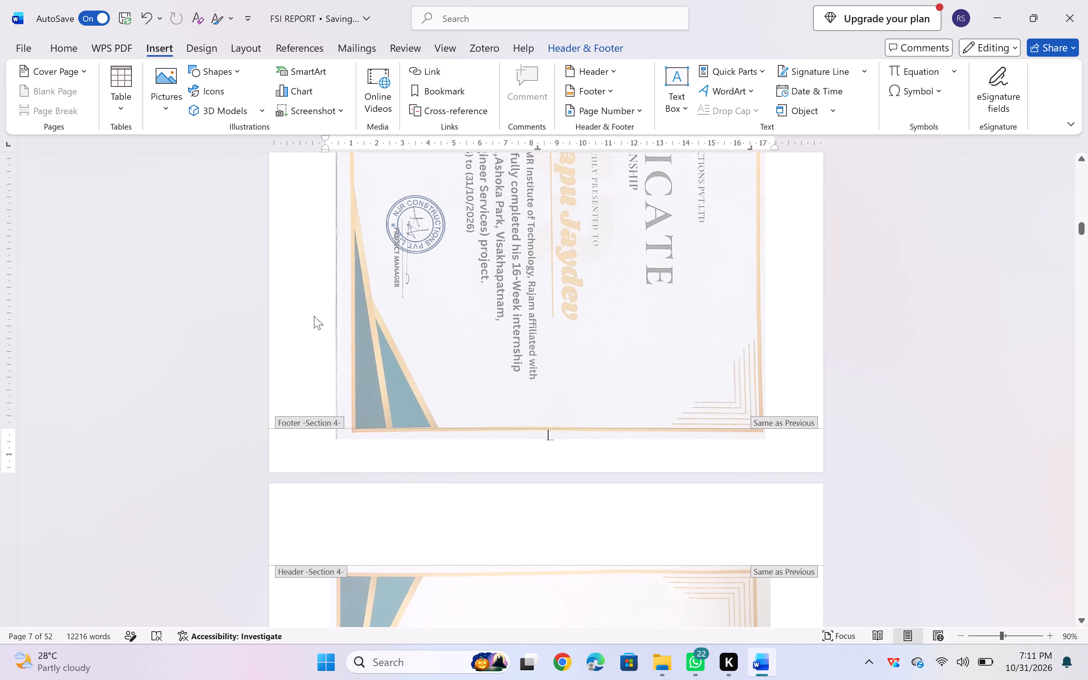
pyautogui.doubleClick(314, 316)
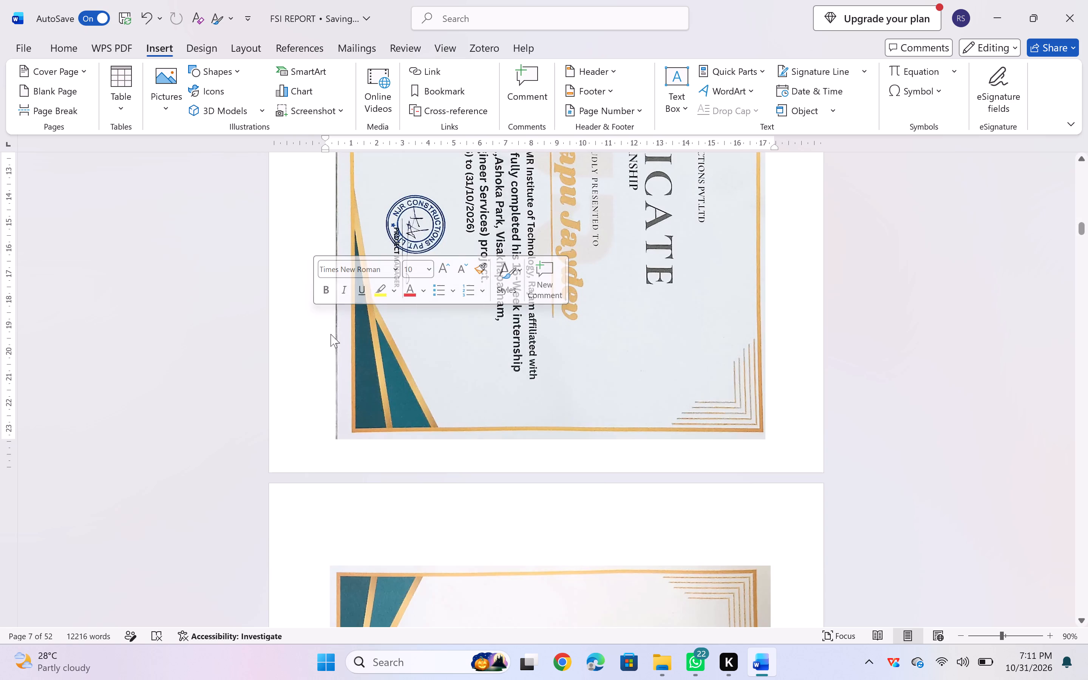
pyautogui.click(366, 375)
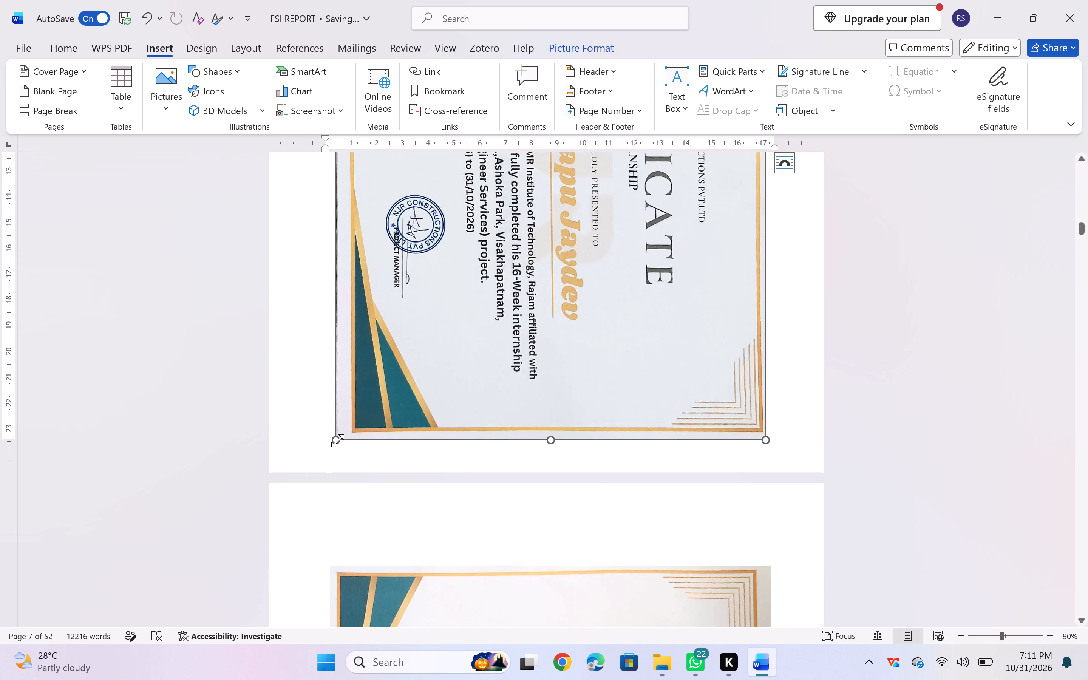
pyautogui.moveTo(337, 440); pyautogui.dragTo(344, 423)
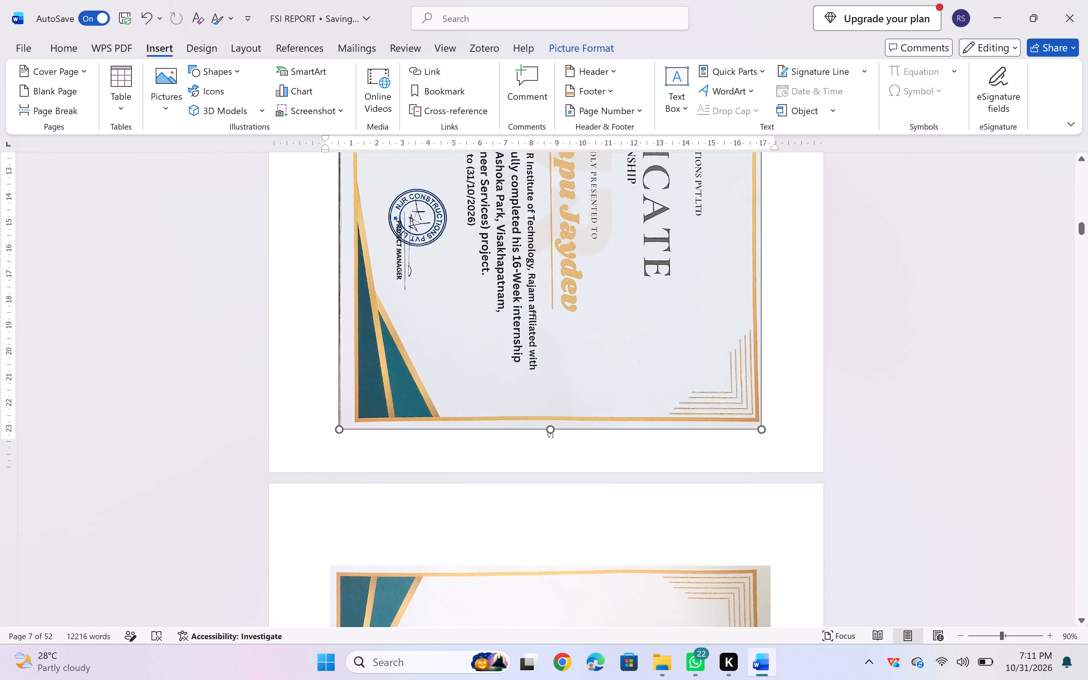
# Shrink the scanned certificate on page 7 slightly more from its lower corner to clear the footer number.
pyautogui.moveTo(344, 423); pyautogui.dragTo(346, 420)
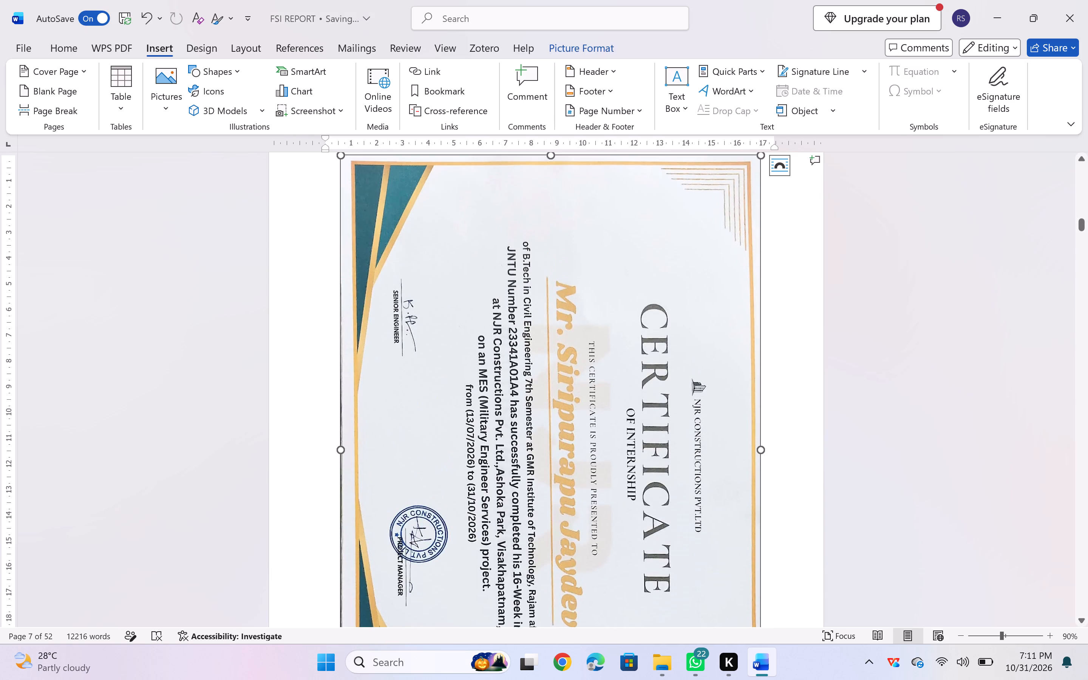
# Shrink the scanned certificate on page 8 slightly from its lower corner to make room for the footer number.
pyautogui.scroll(-4, 373, 467)
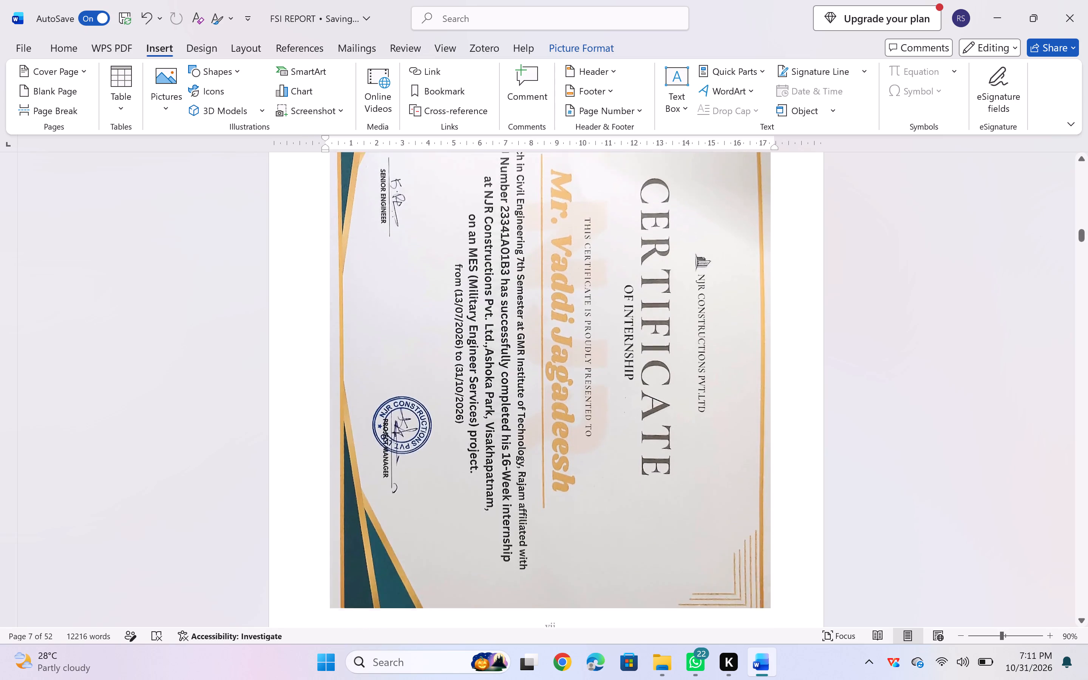
pyautogui.scroll(-1, 373, 467)
pyautogui.click(382, 457)
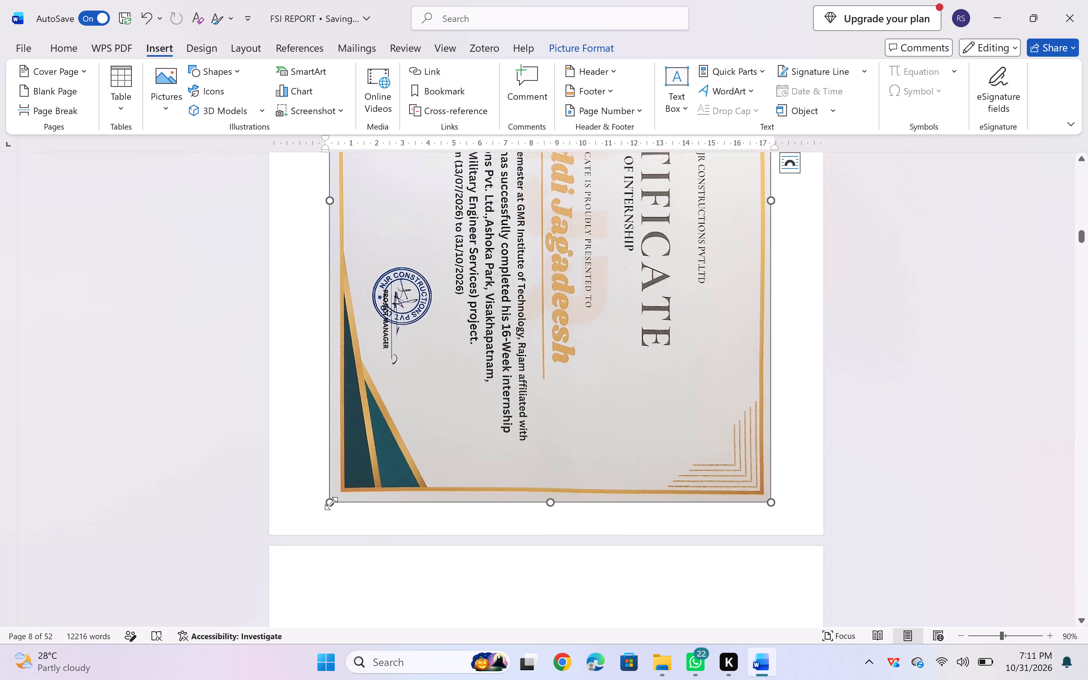
pyautogui.moveTo(333, 502); pyautogui.dragTo(337, 488)
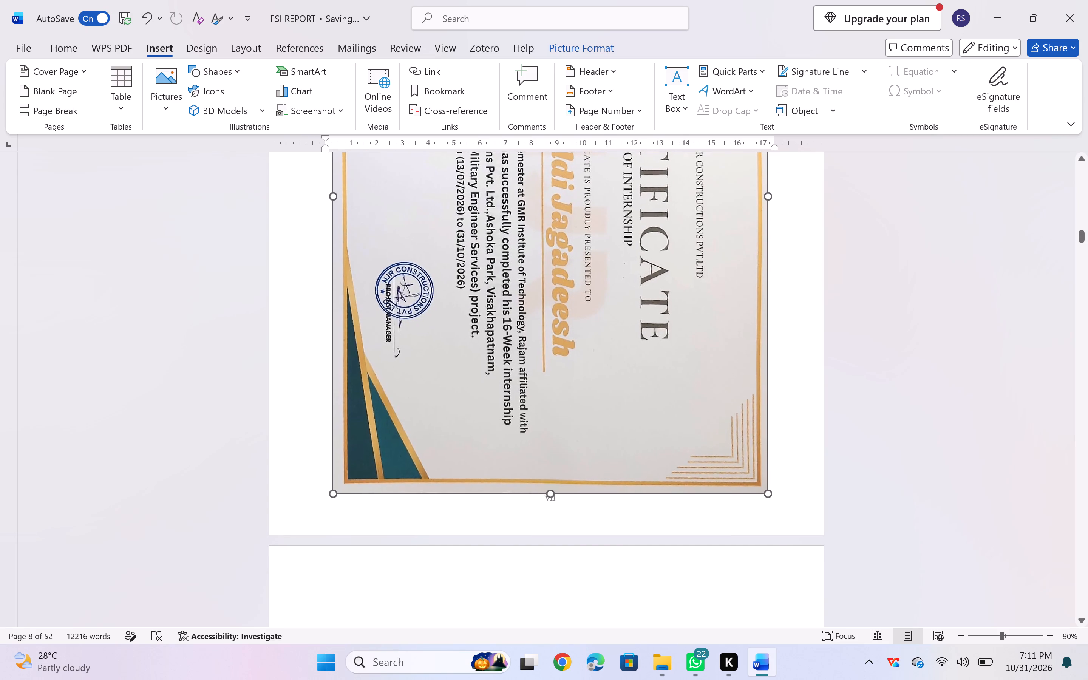
pyautogui.moveTo(337, 488); pyautogui.dragTo(339, 484)
# Shrink the scanned certificate on page 9 slightly from its lower corner to make room for the footer number.
pyautogui.scroll(-4, 360, 537)
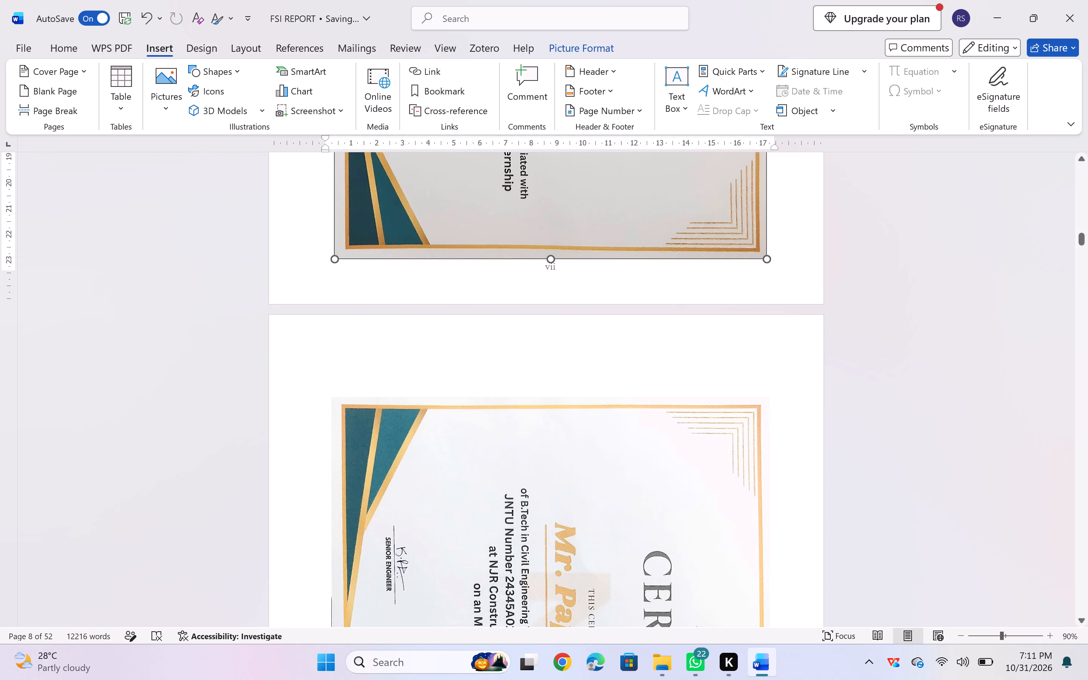
pyautogui.click(404, 569)
pyautogui.scroll(-1, 404, 569)
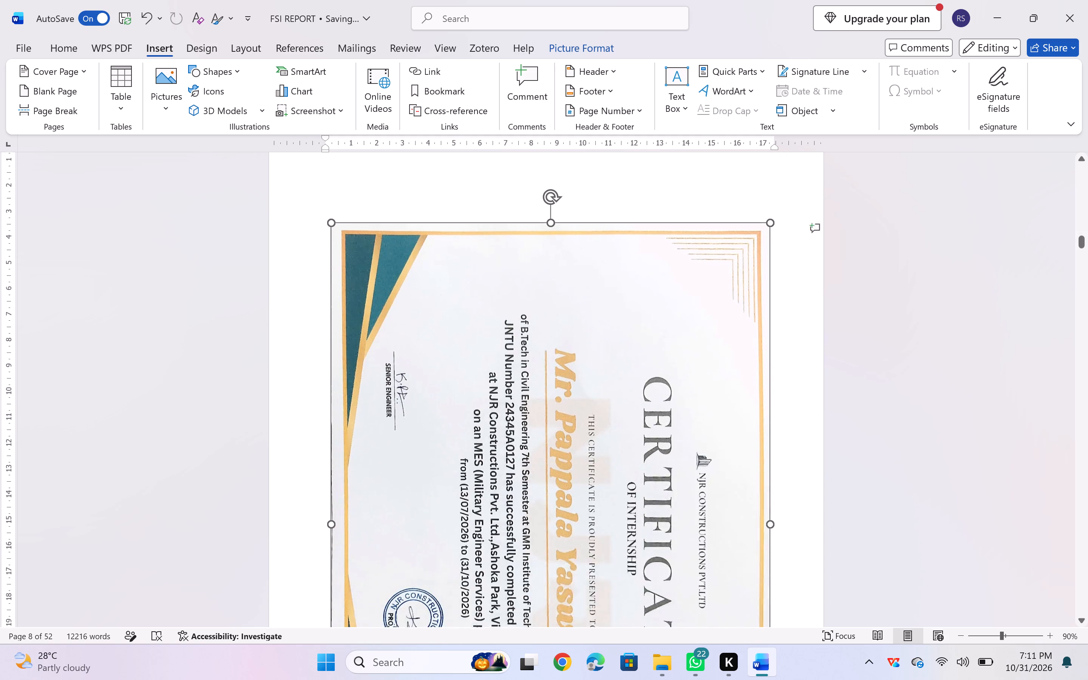
pyautogui.scroll(-2, 404, 569)
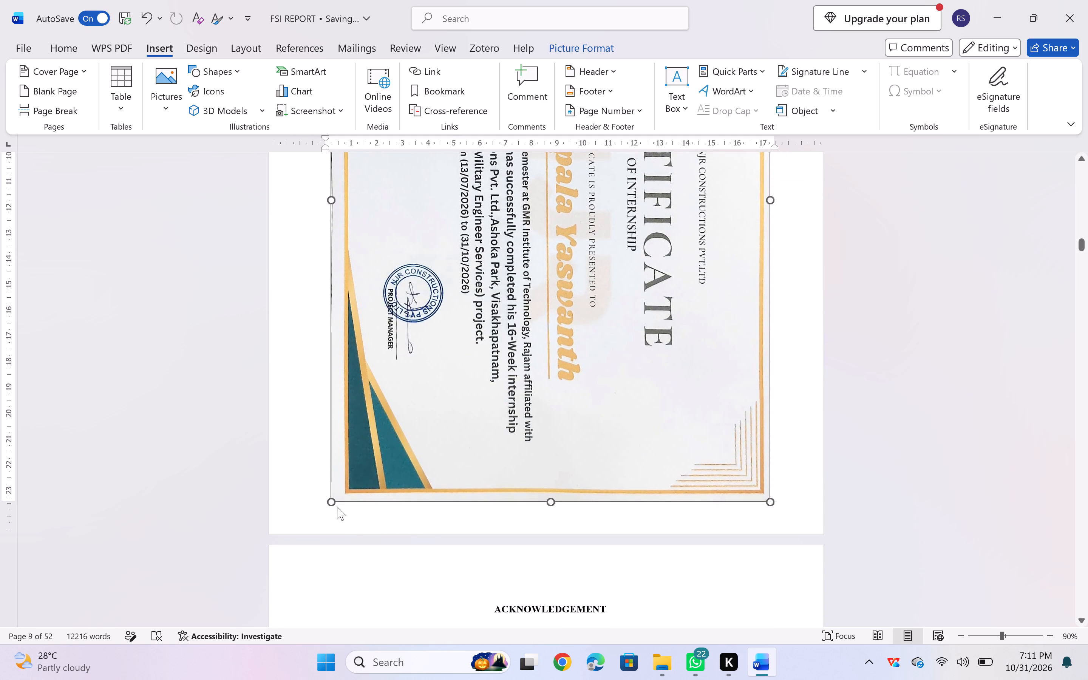
pyautogui.moveTo(332, 501); pyautogui.dragTo(332, 484)
pyautogui.moveTo(332, 484); pyautogui.dragTo(338, 470)
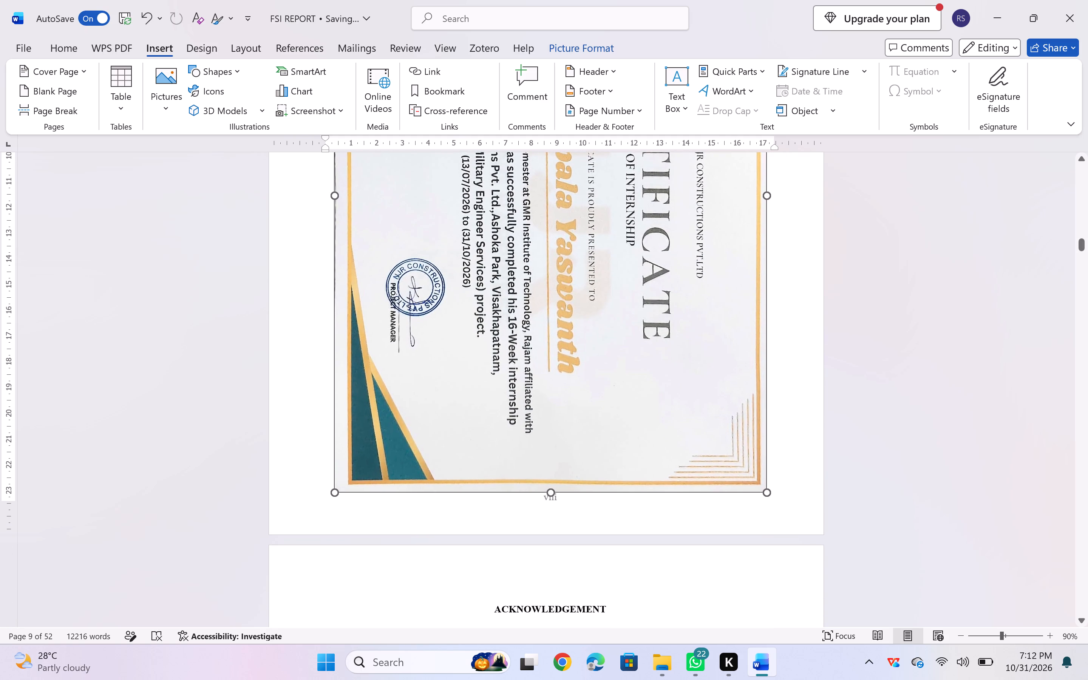
pyautogui.moveTo(338, 470); pyautogui.dragTo(341, 464)
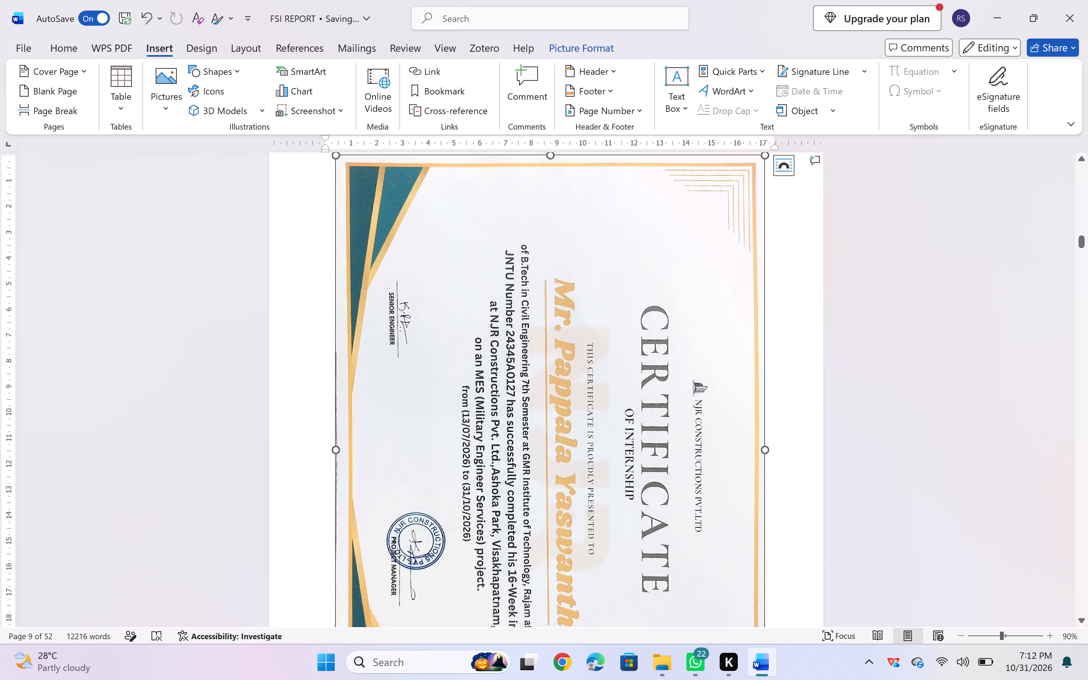
# Set the Section 5 footer's page number format on the Acknowledgement page to lowercase Roman (i, ii, iii), continuing from the previous section.
pyautogui.scroll(-5, 360, 509)
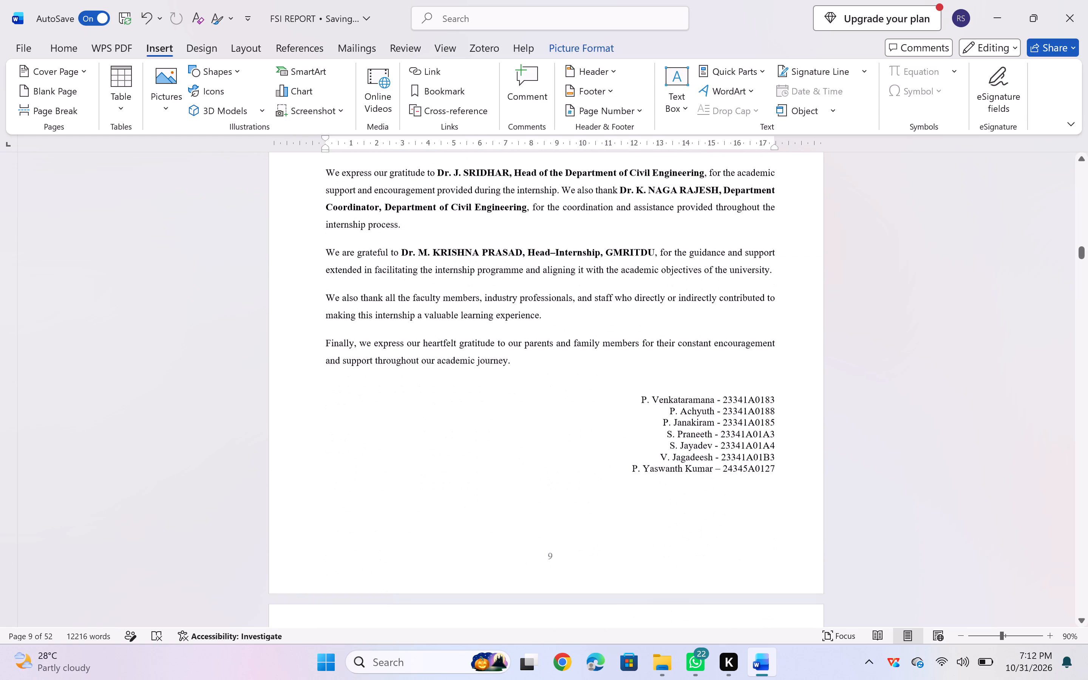
pyautogui.scroll(-1, 360, 509)
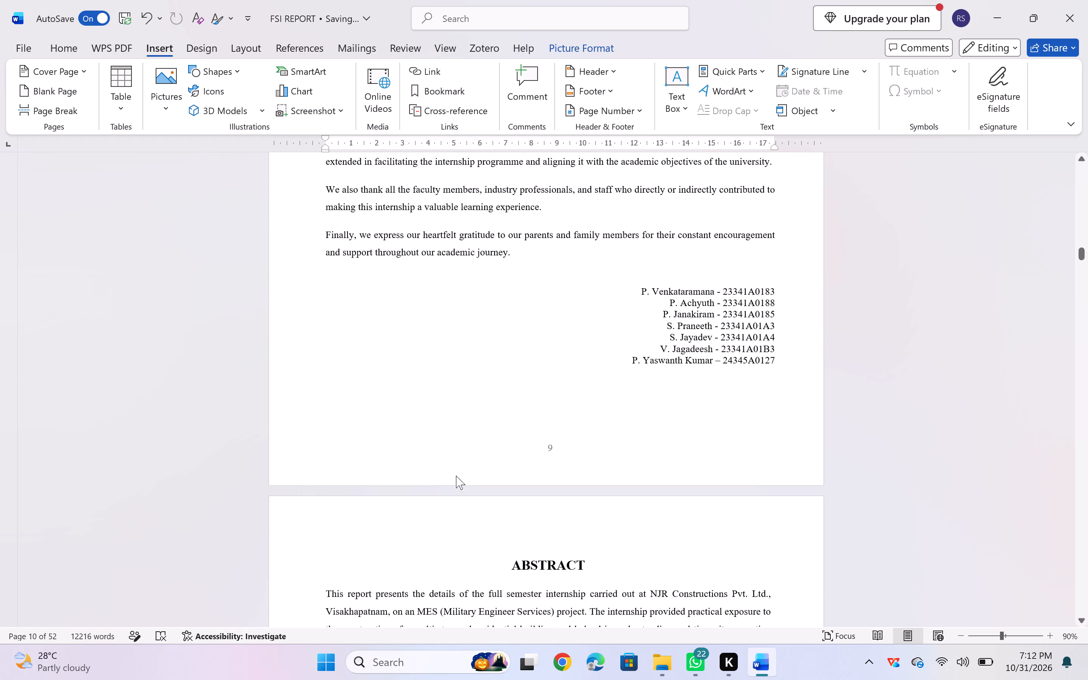
pyautogui.doubleClick(550, 450)
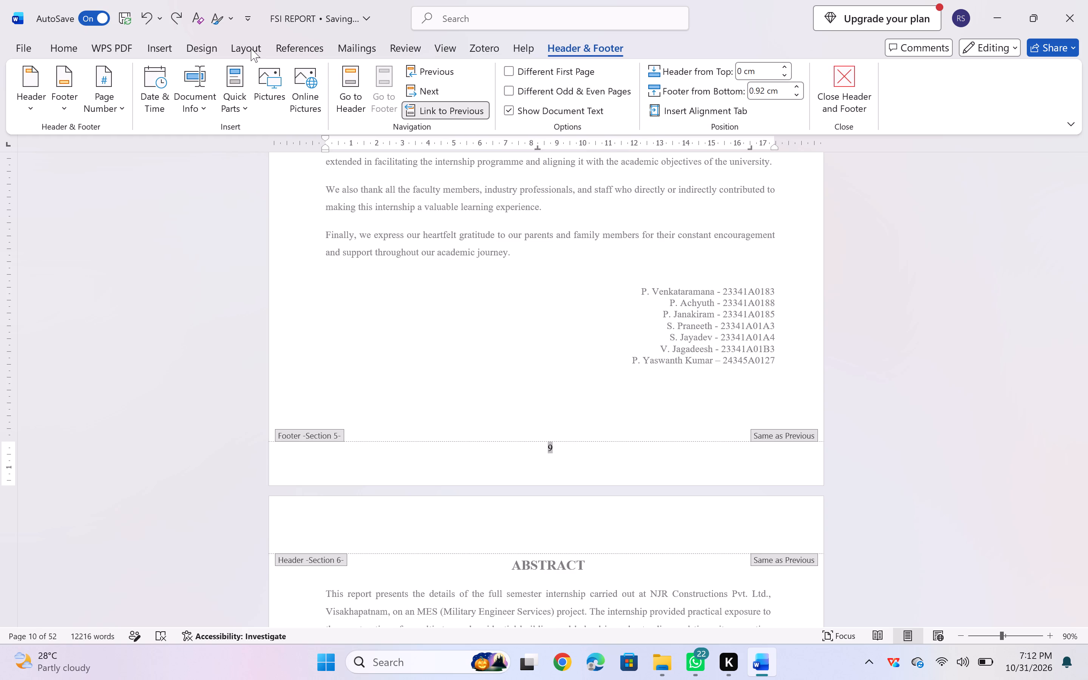
pyautogui.click(160, 46)
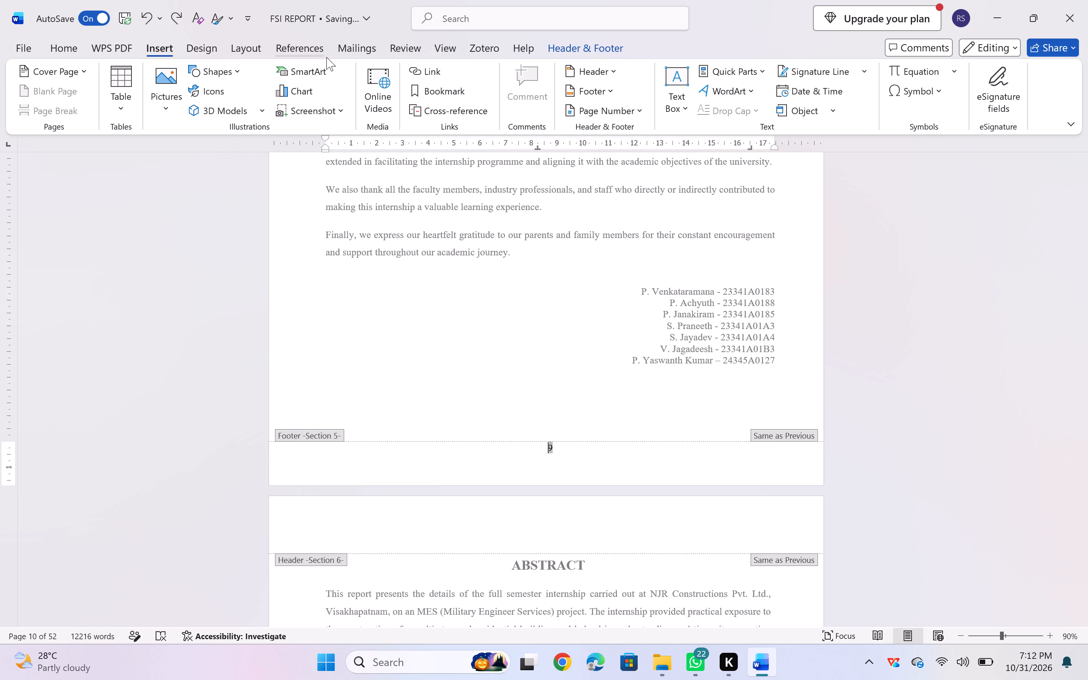
pyautogui.click(583, 114)
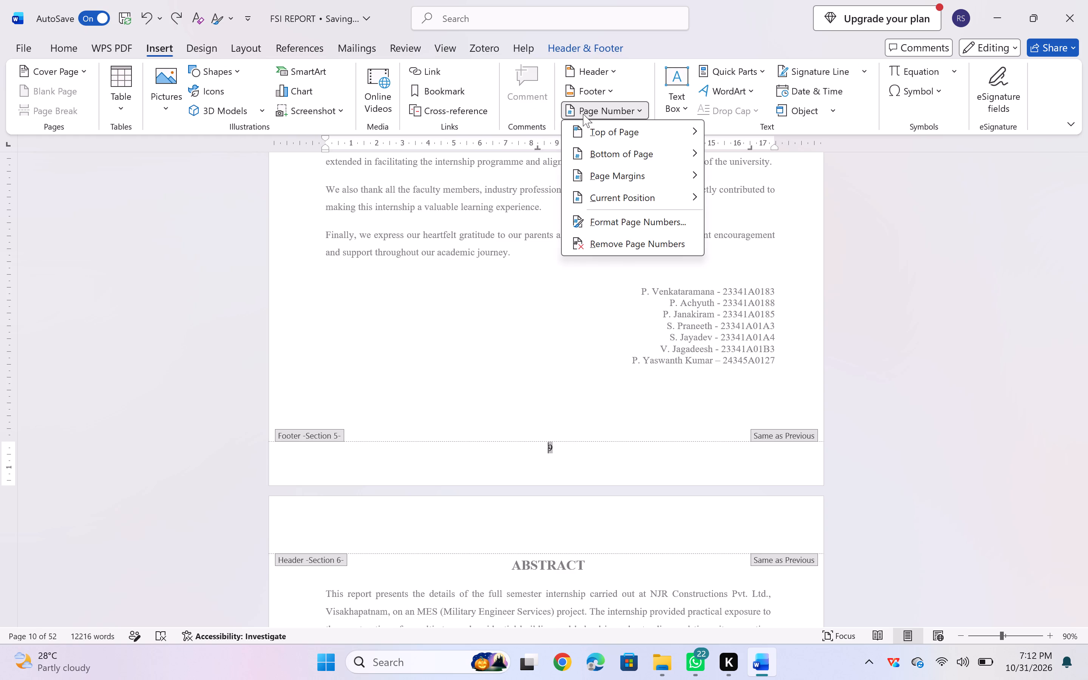
pyautogui.click(613, 221)
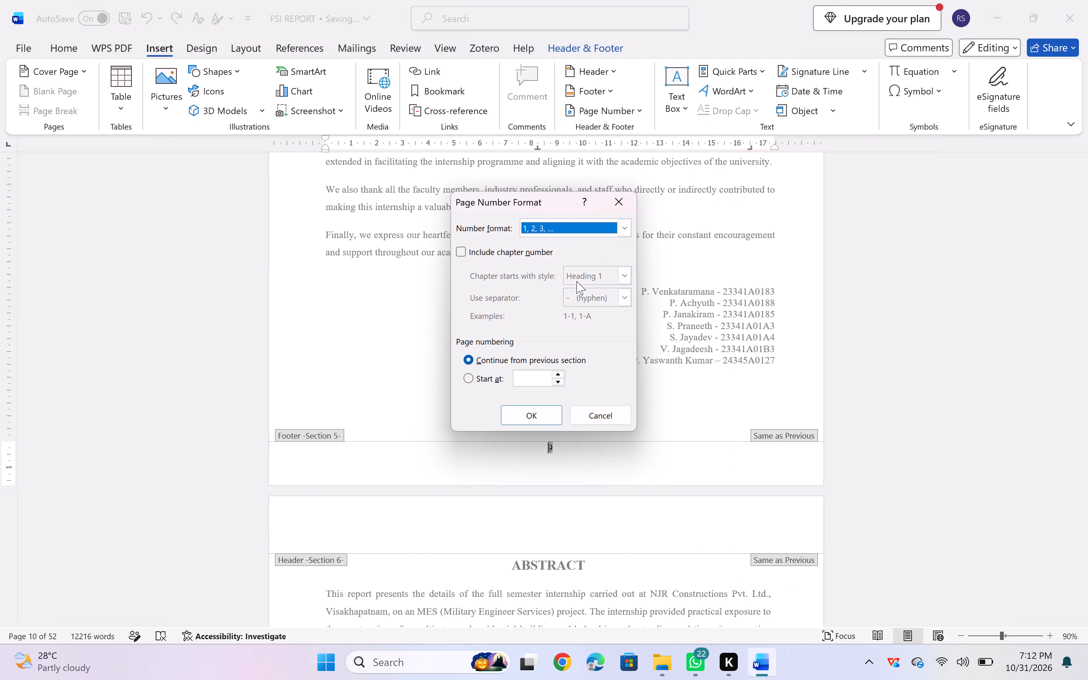
pyautogui.click(623, 227)
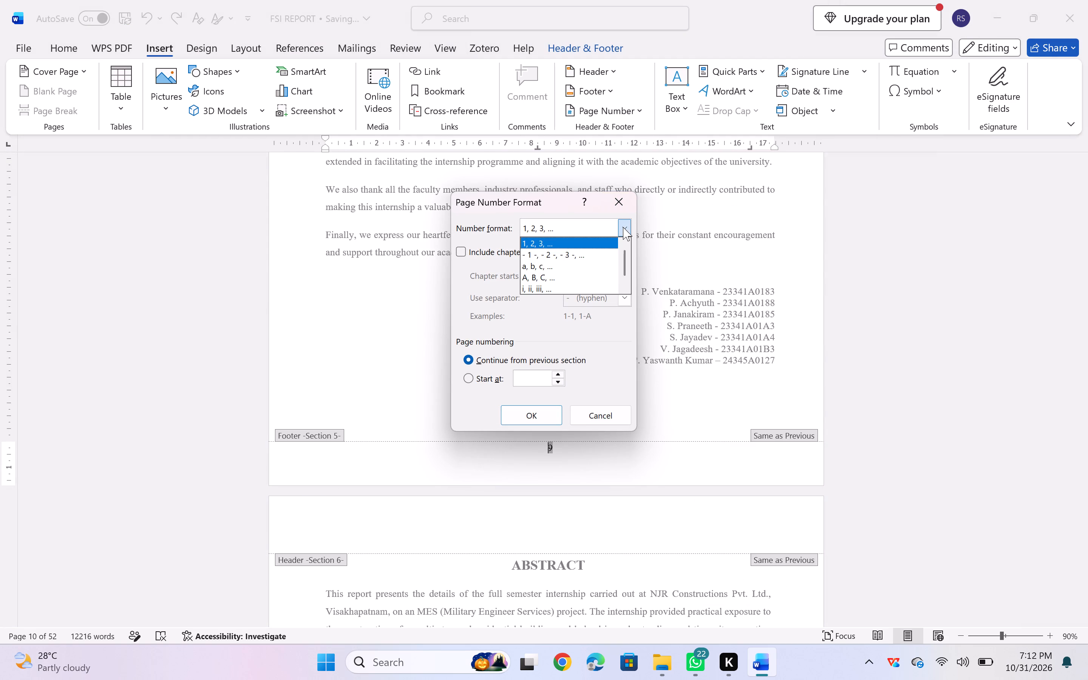
pyautogui.click(567, 284)
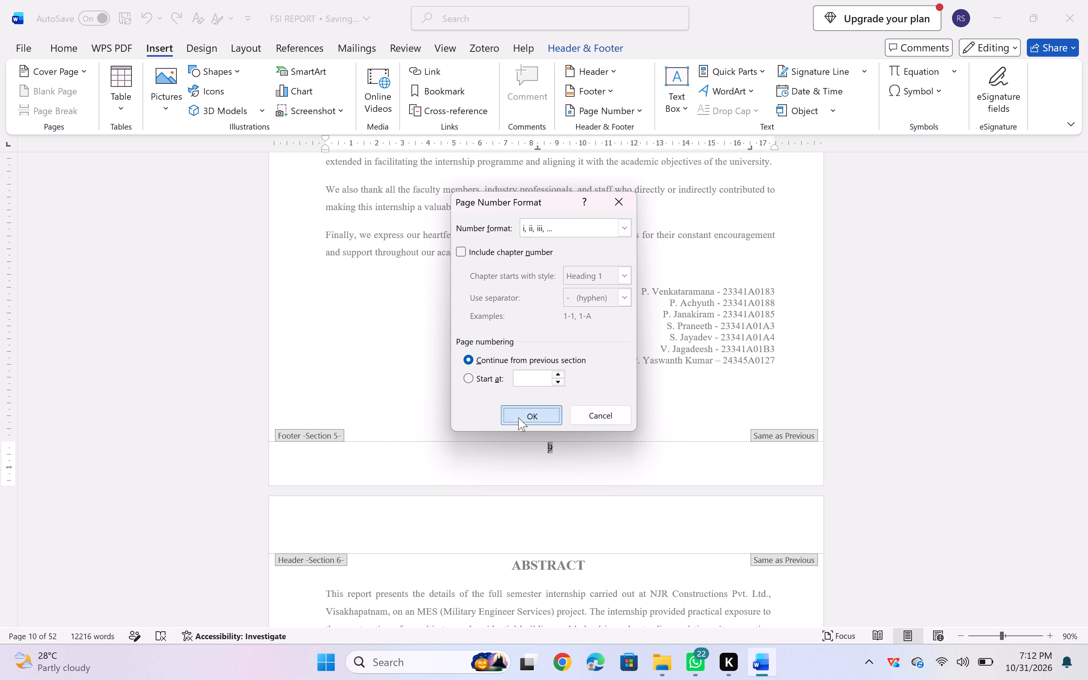
pyautogui.click(518, 417)
# Set the Section 6 footer's page number format on the Abstract page to lowercase Roman (i, ii, iii), continuing from the previous section.
pyautogui.scroll(-2, 523, 498)
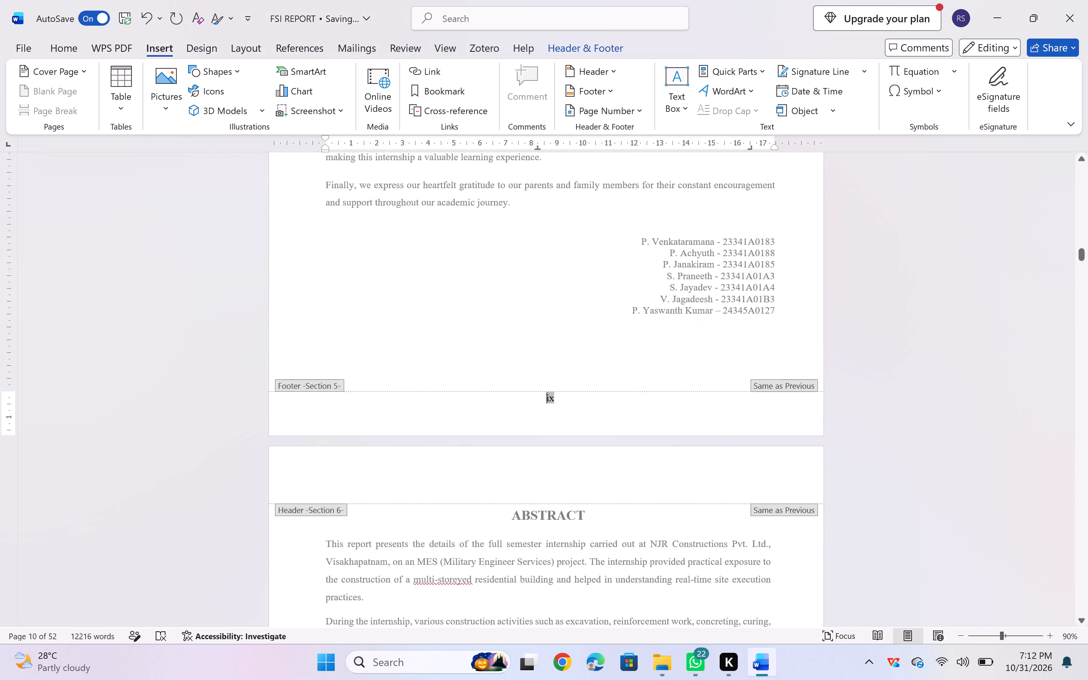
pyautogui.scroll(-3, 523, 498)
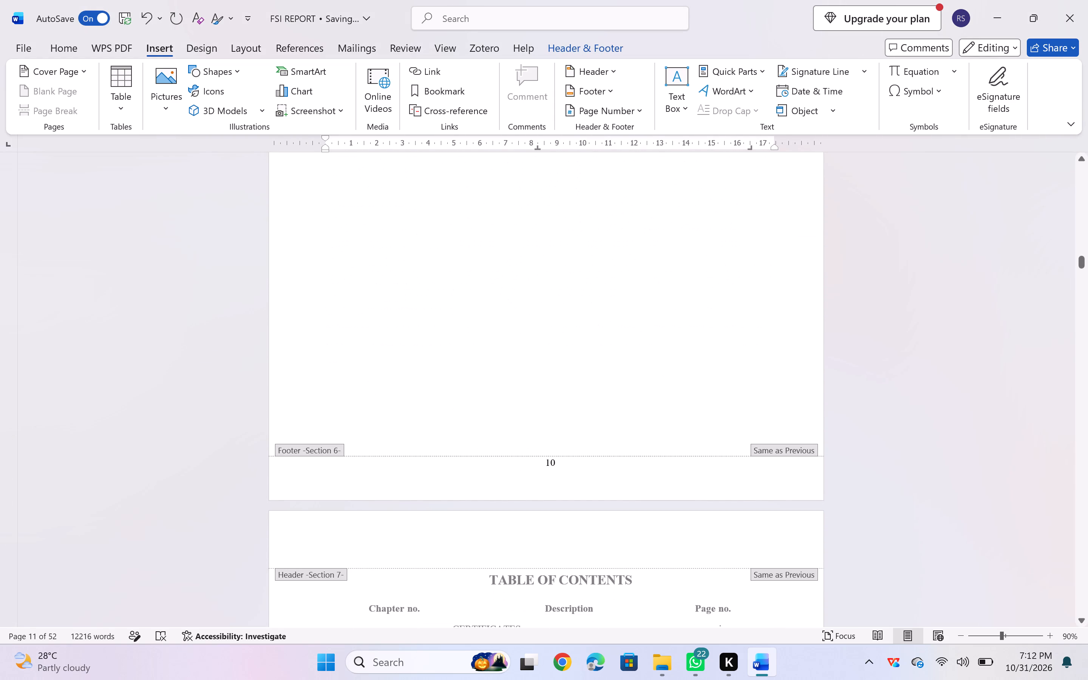
pyautogui.click(550, 461)
pyautogui.click(769, 448)
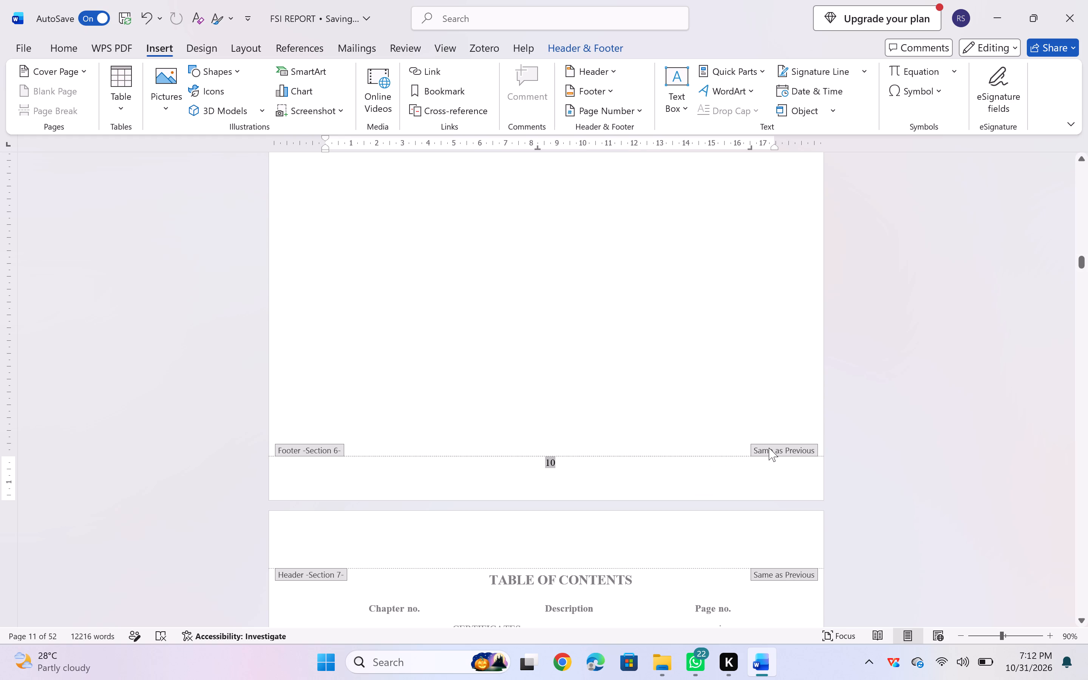
pyautogui.click(769, 448)
pyautogui.click(577, 112)
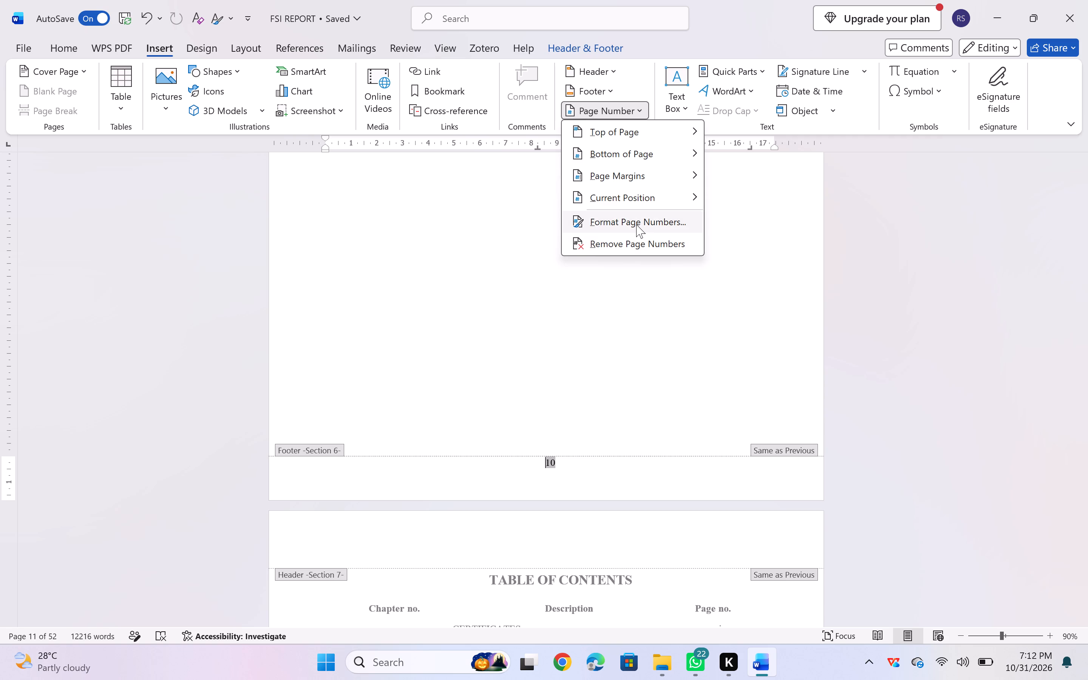
pyautogui.click(636, 224)
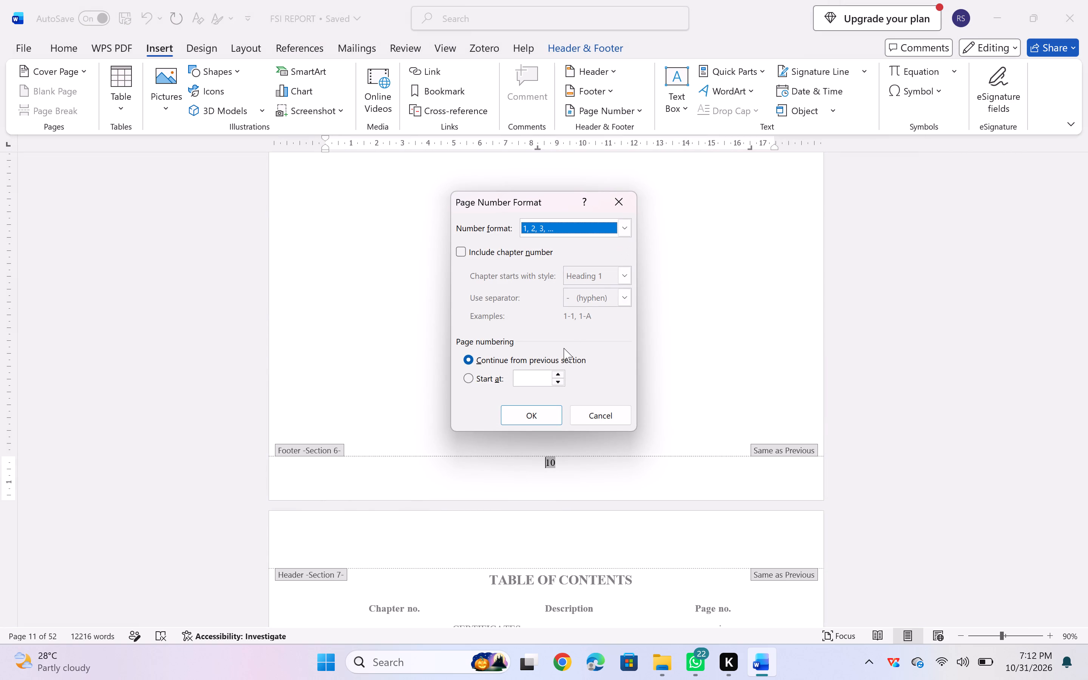
pyautogui.click(624, 223)
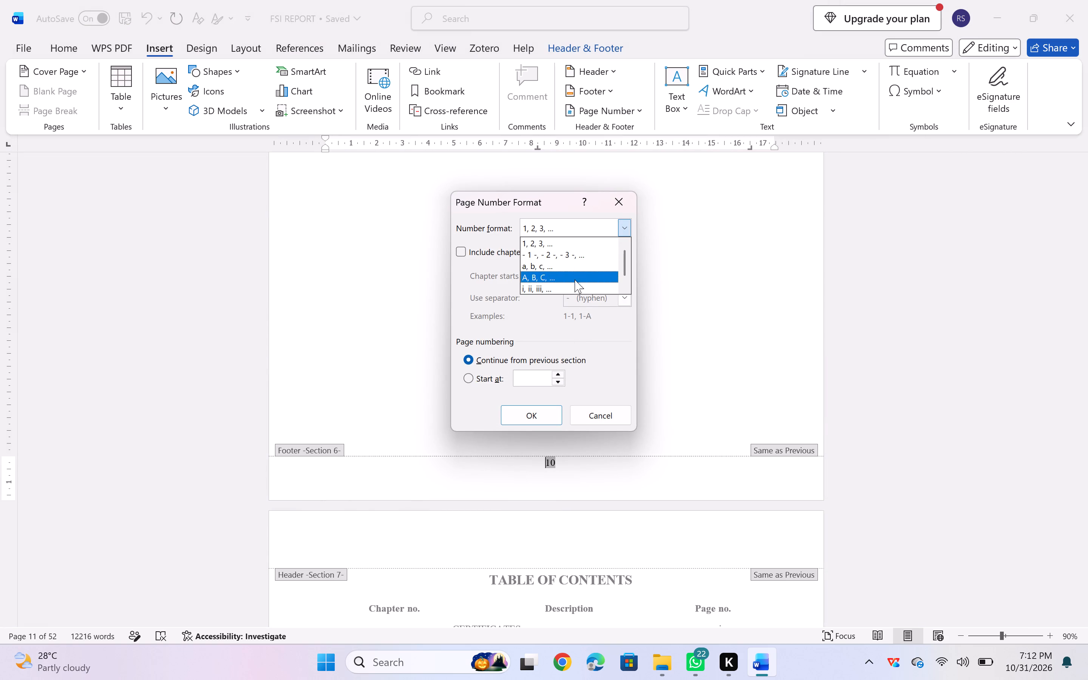
pyautogui.click(563, 289)
pyautogui.click(529, 411)
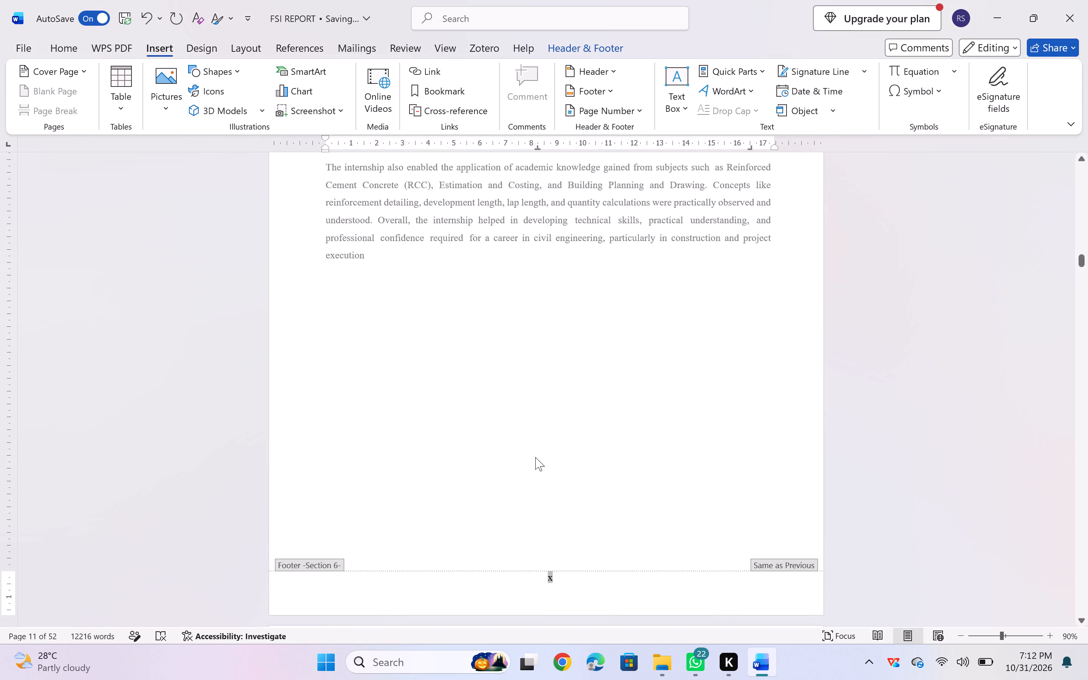
# Examine the footer page numbers from the table of contents through the lists of figures and tables to Chapter 1's first pages.
pyautogui.scroll(-6, 535, 471)
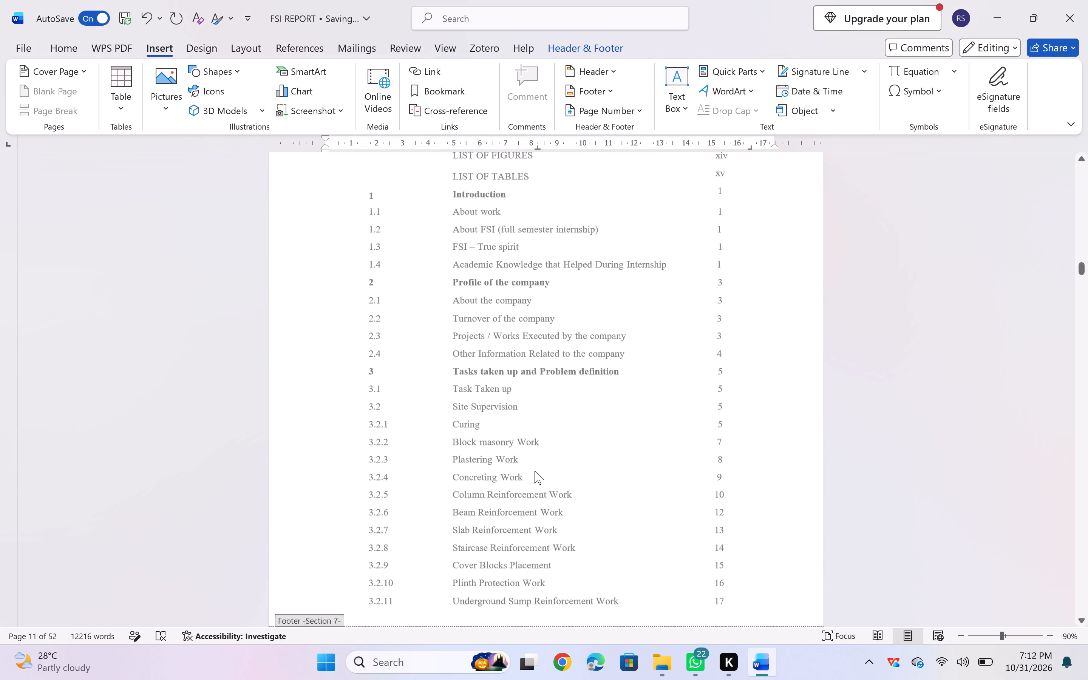
pyautogui.scroll(-1, 535, 471)
pyautogui.scroll(1, 535, 471)
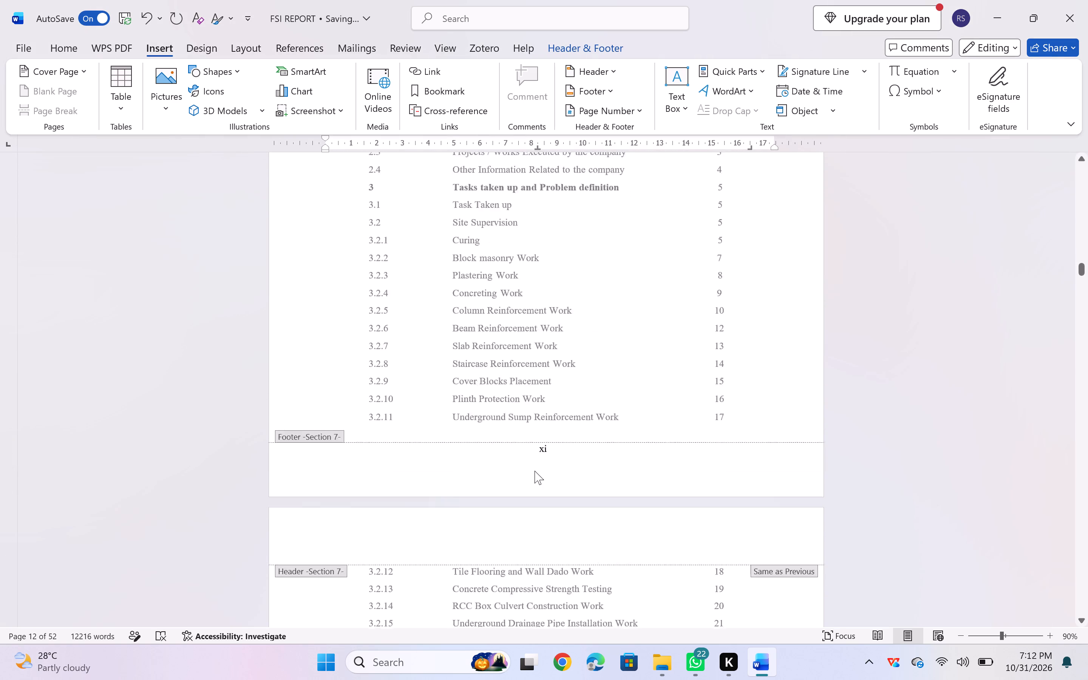
pyautogui.scroll(2, 535, 471)
pyautogui.scroll(-2, 535, 471)
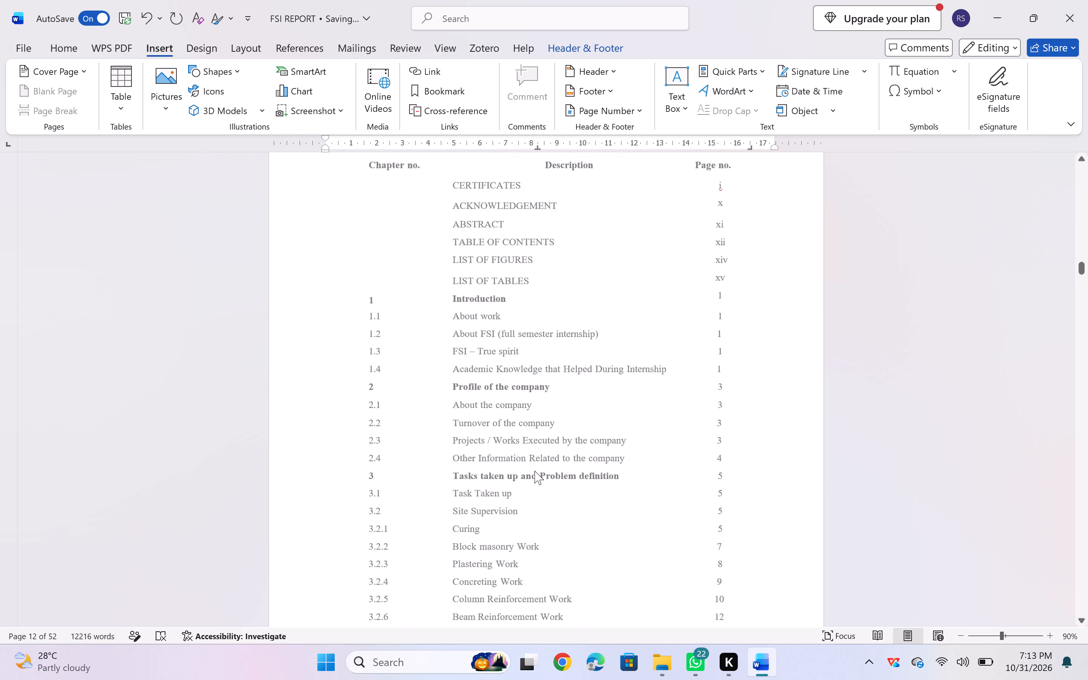
pyautogui.scroll(-4, 535, 471)
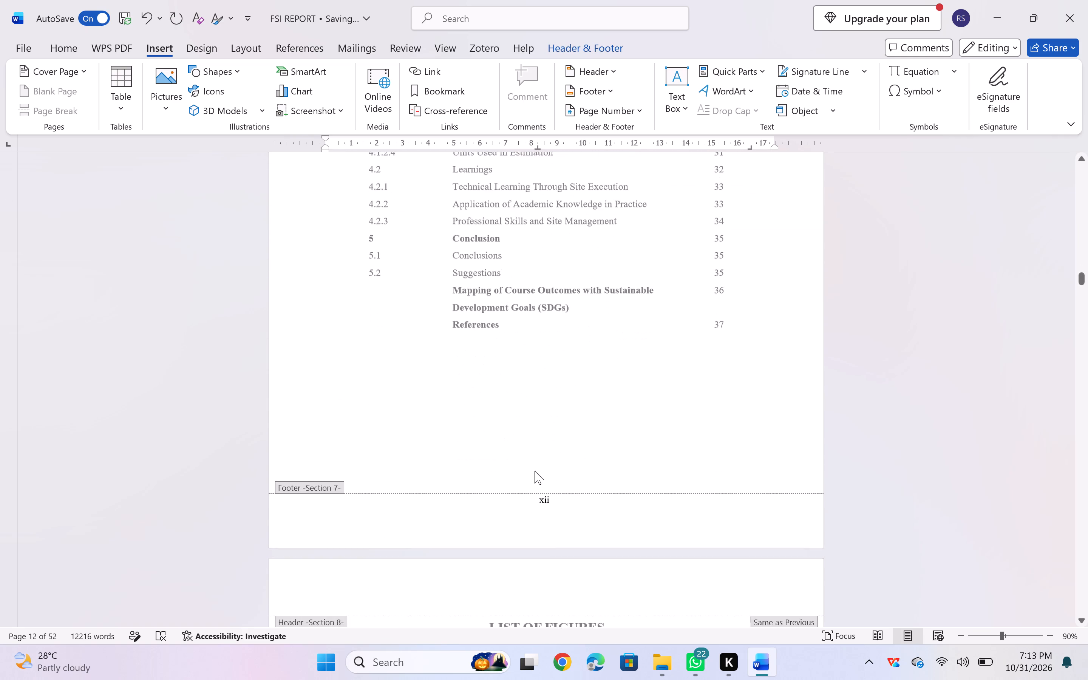
pyautogui.scroll(-2, 535, 471)
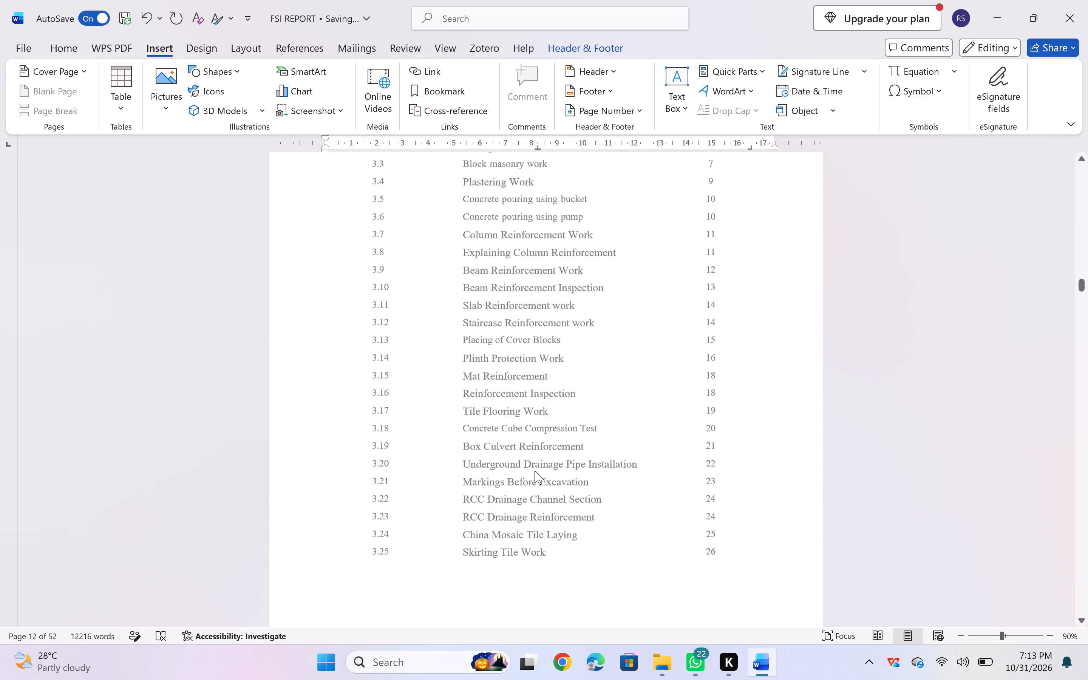
pyautogui.scroll(-4, 535, 471)
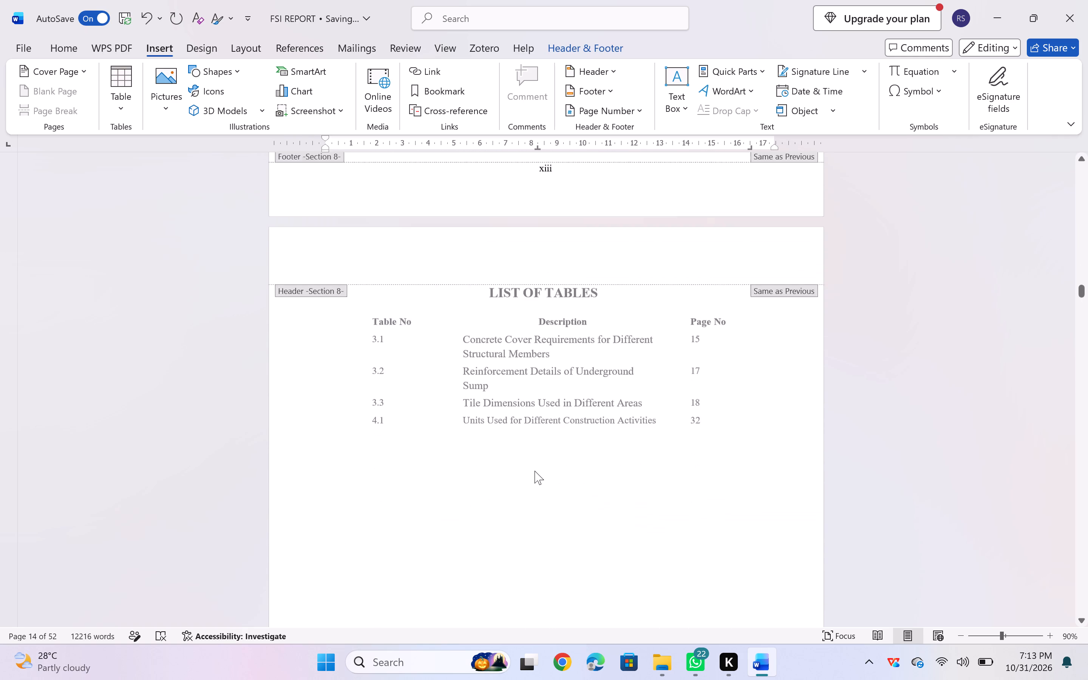
pyautogui.scroll(-3, 535, 471)
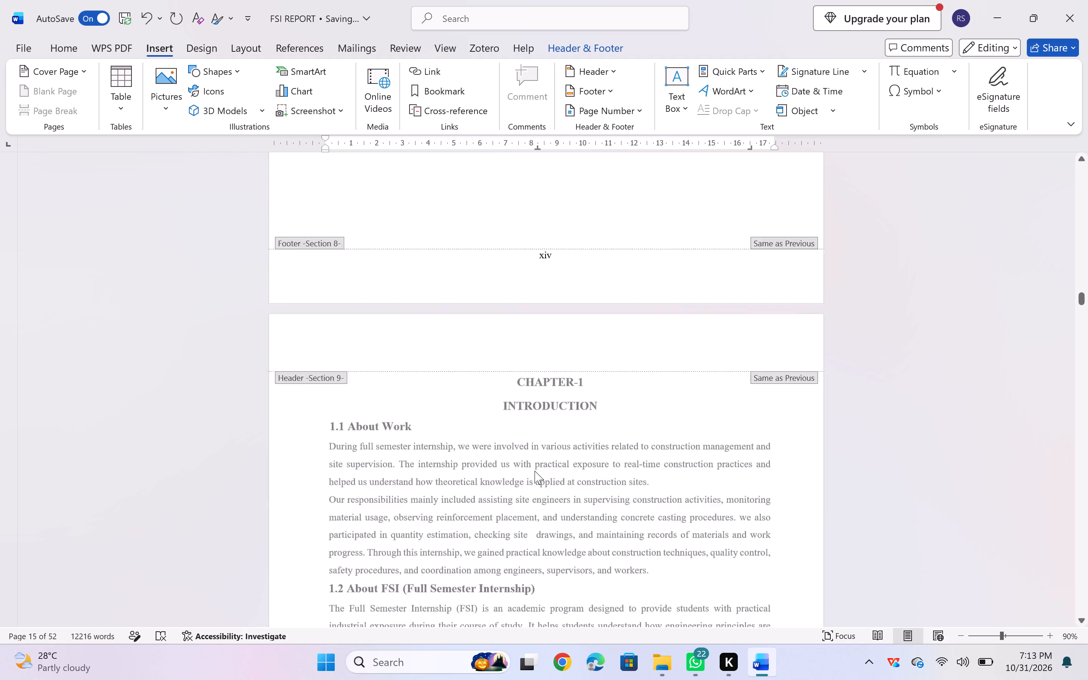
pyautogui.scroll(-3, 535, 471)
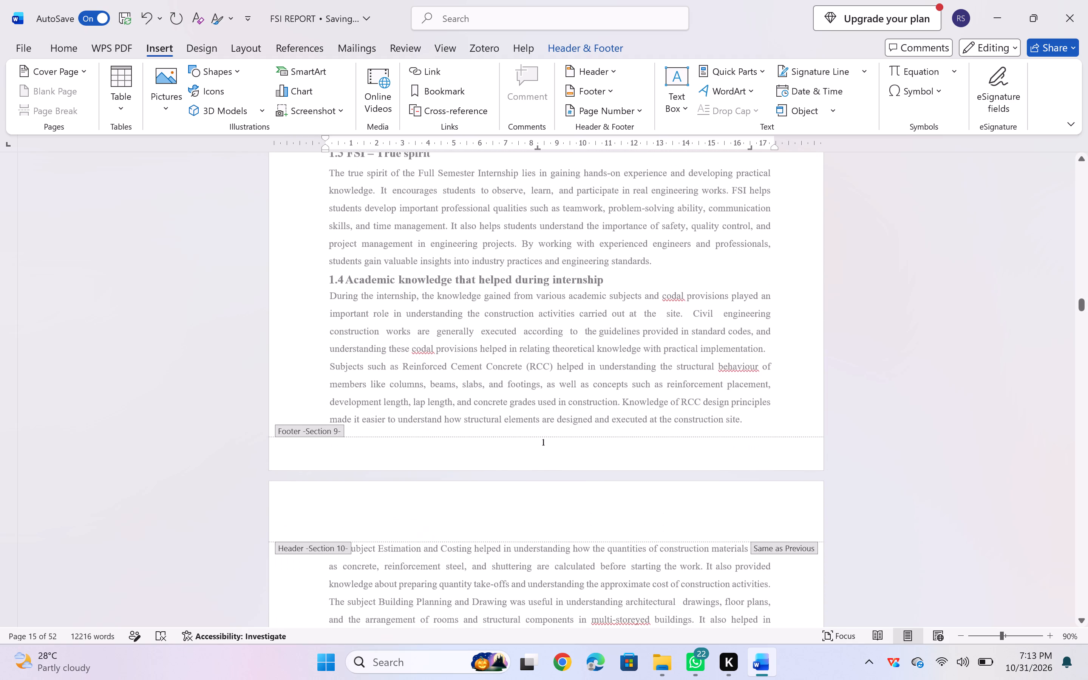
# Close footer editing and examine the page numbers from Chapter 1 back through the lists of tables and figures to the table of contents.
pyautogui.doubleClick(482, 266)
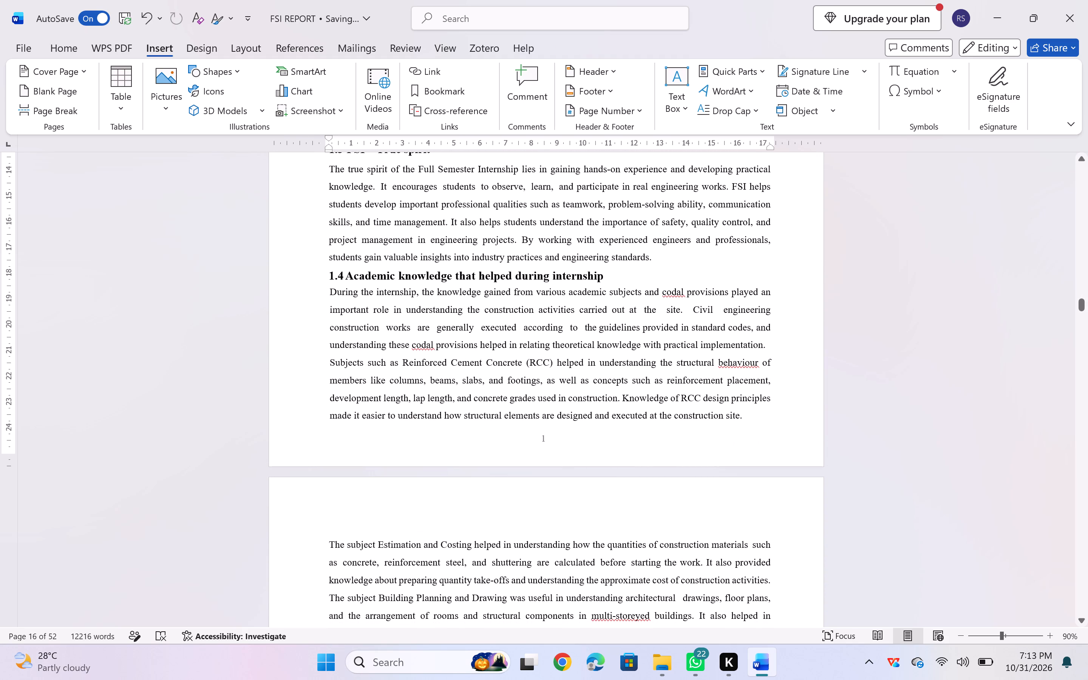
pyautogui.scroll(2, 482, 266)
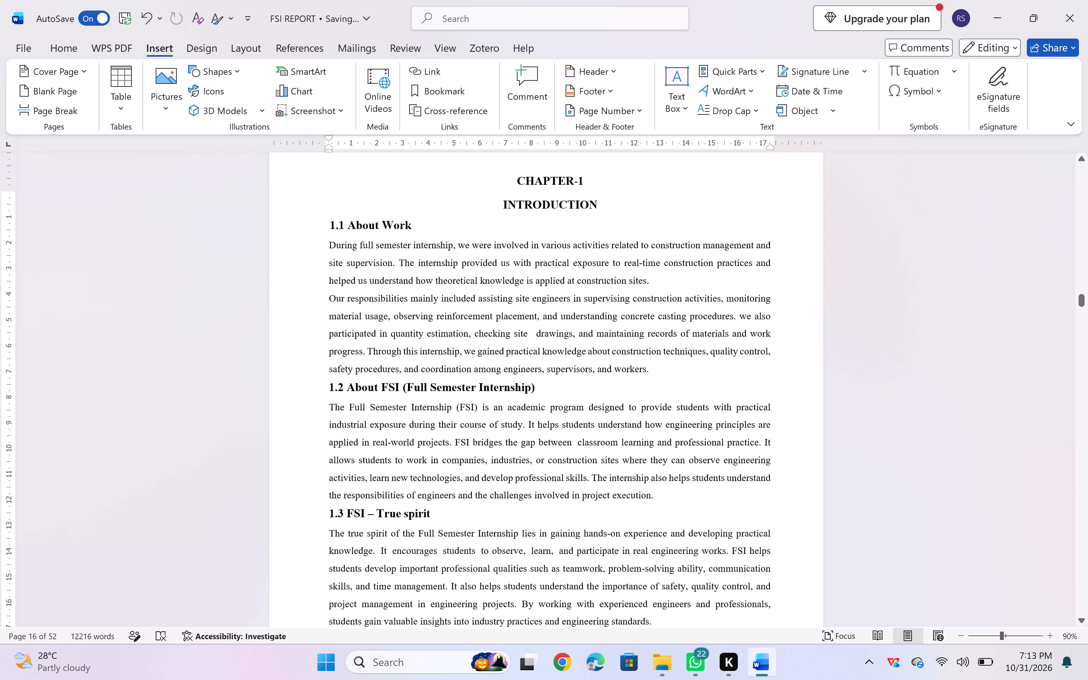
pyautogui.scroll(4, 482, 266)
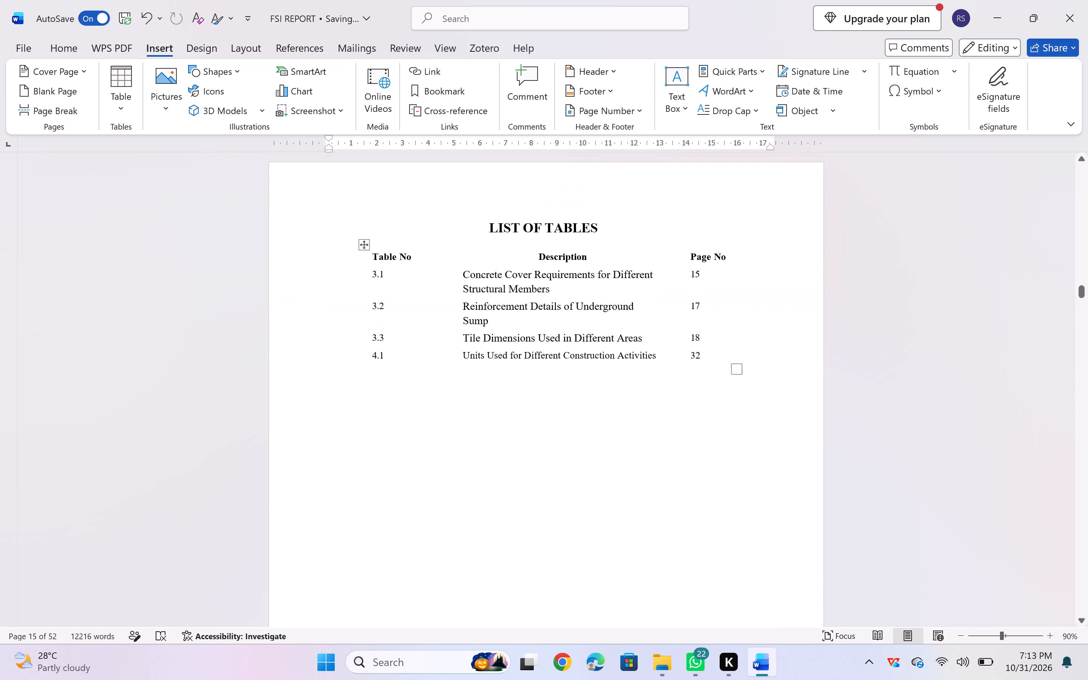
pyautogui.scroll(2, 482, 266)
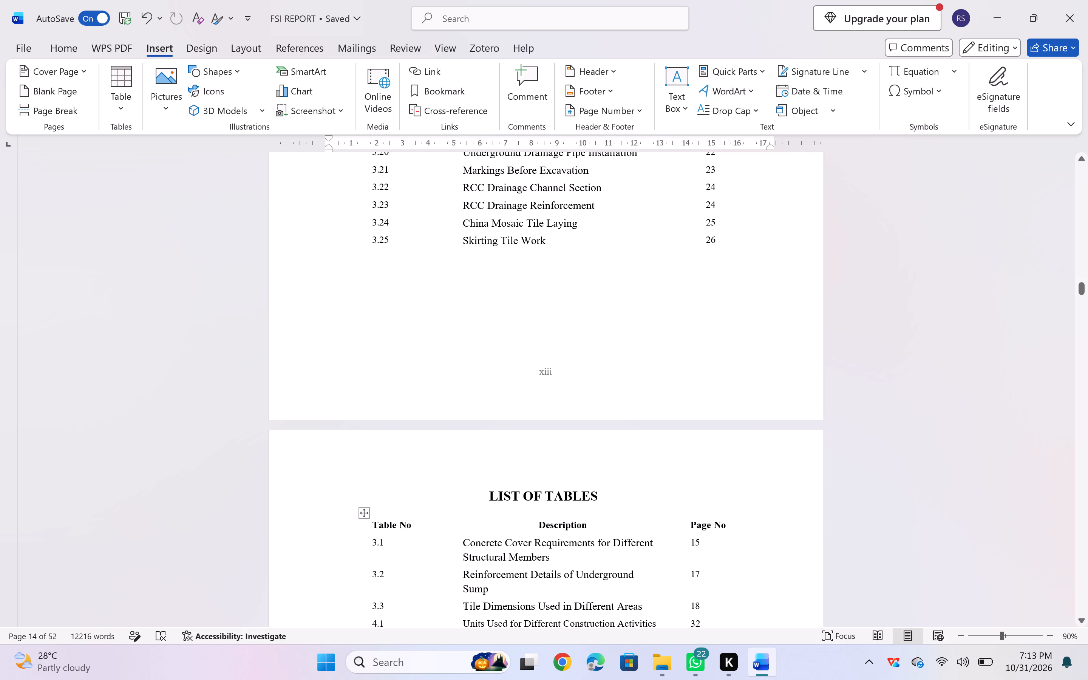
pyautogui.scroll(-2, 482, 266)
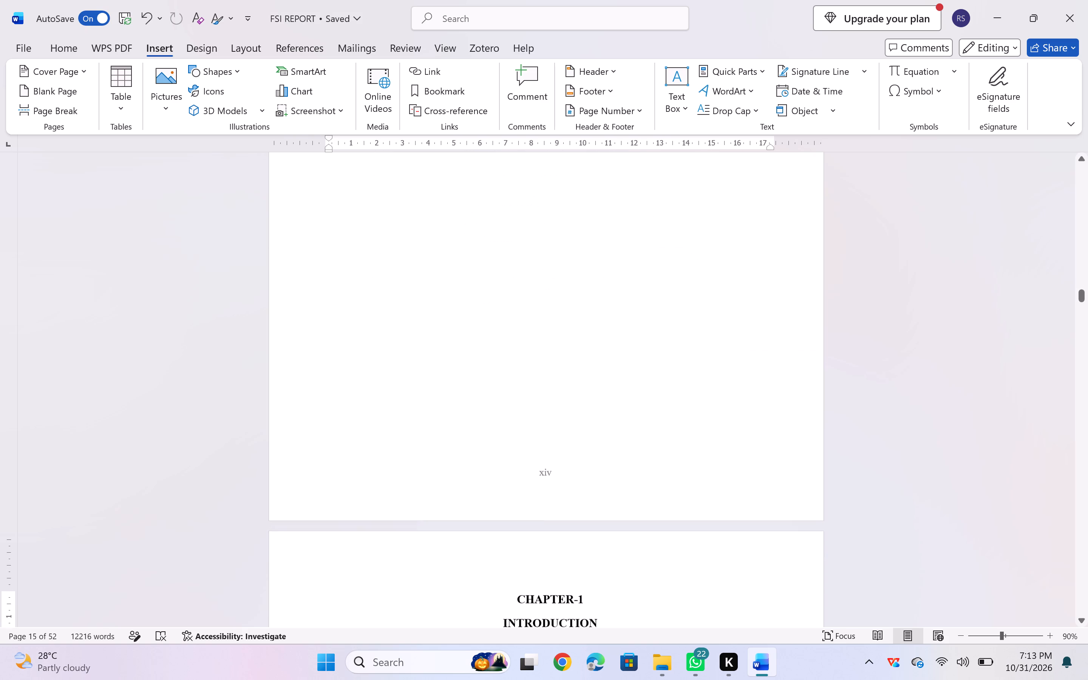
pyautogui.scroll(3, 482, 266)
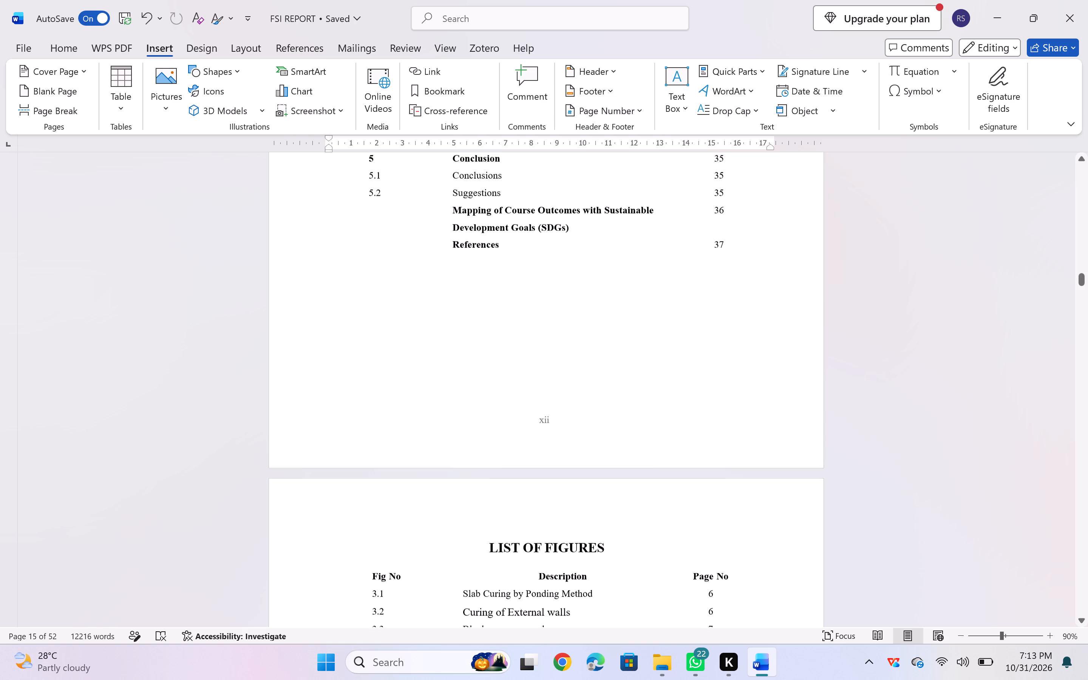
pyautogui.scroll(3, 482, 266)
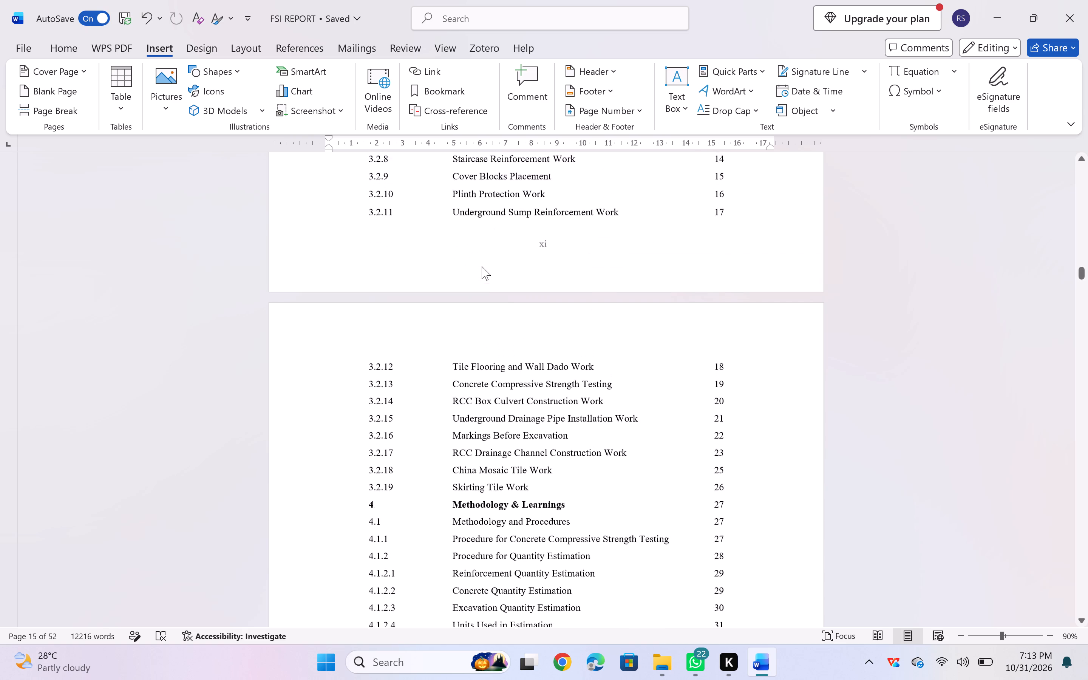
pyautogui.scroll(2, 482, 266)
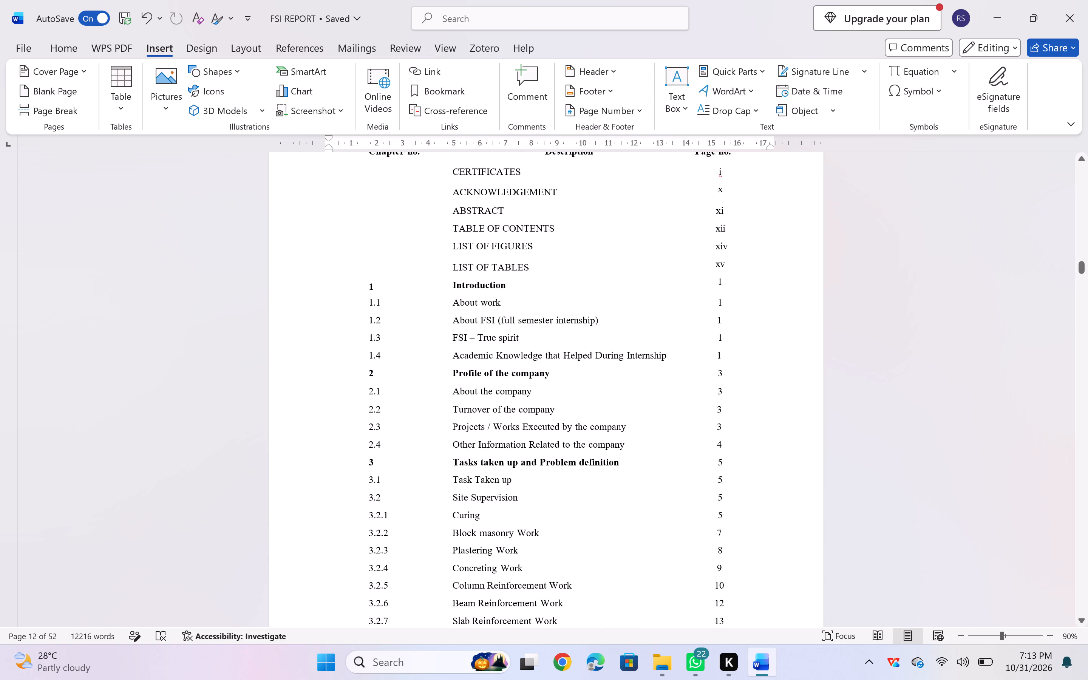
# Examine the front matter's layout and page numbers from the table of contents back to the title page, and on to the internship certificates.
pyautogui.scroll(1, 687, 267)
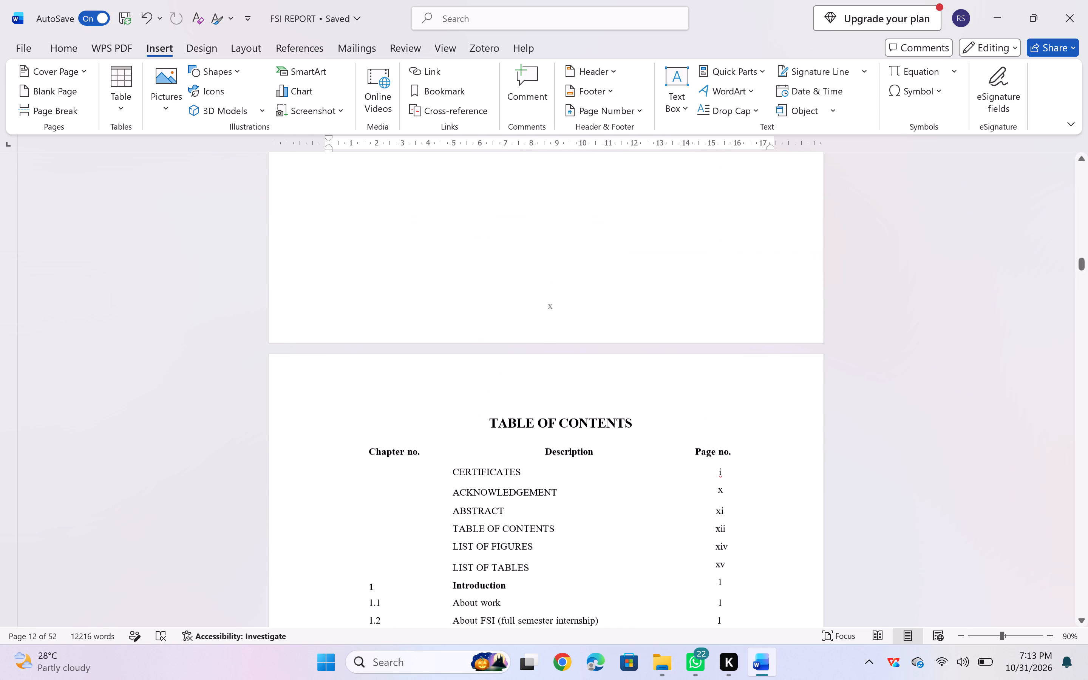
pyautogui.scroll(-1, 687, 267)
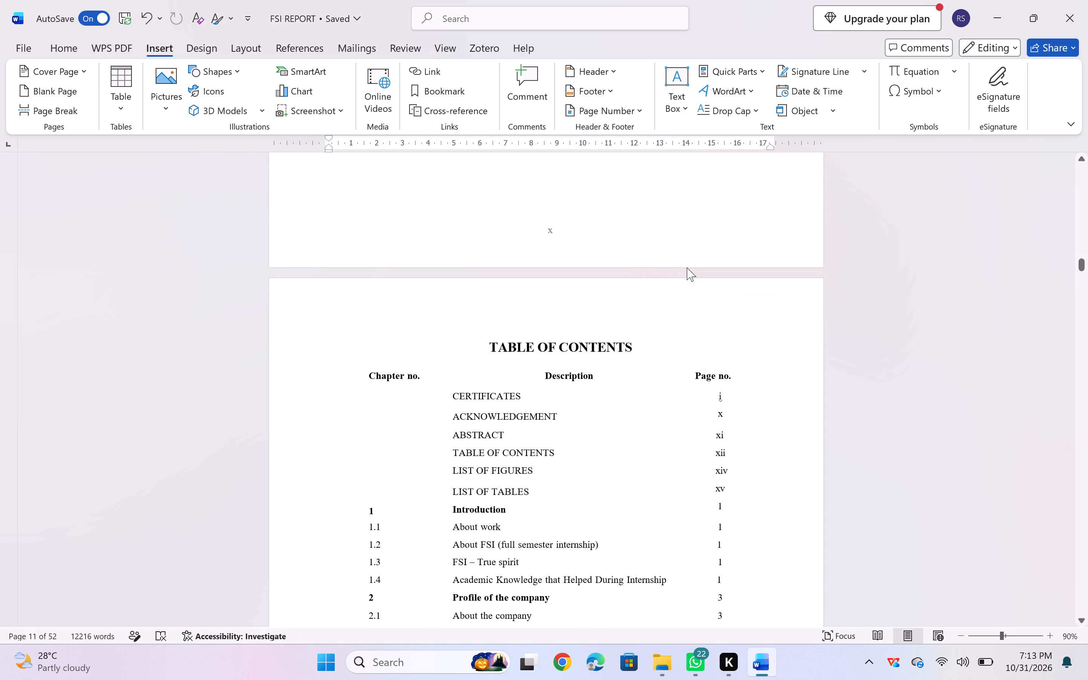
pyautogui.scroll(13, 687, 267)
pyautogui.scroll(9, 687, 267)
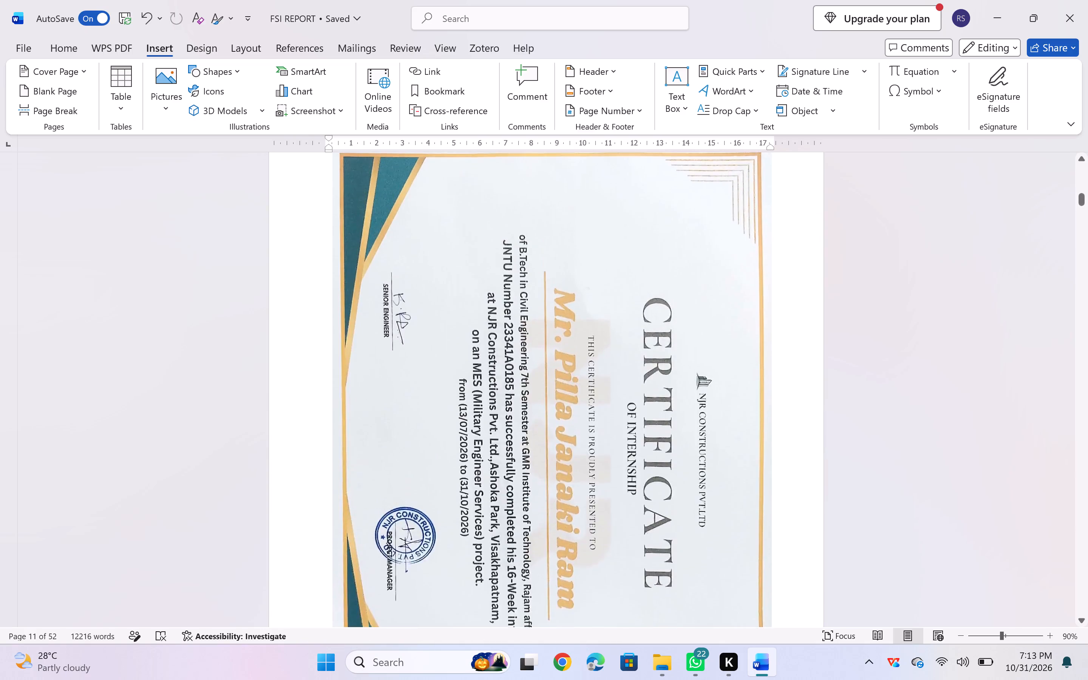
pyautogui.scroll(15, 687, 267)
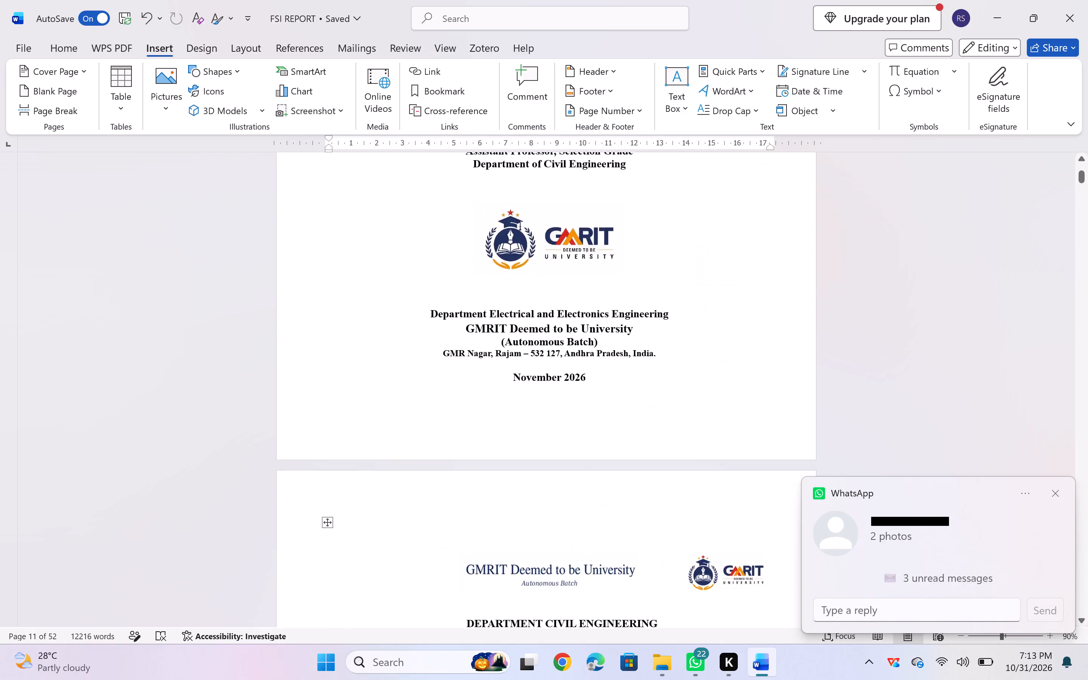
pyautogui.scroll(10, 687, 267)
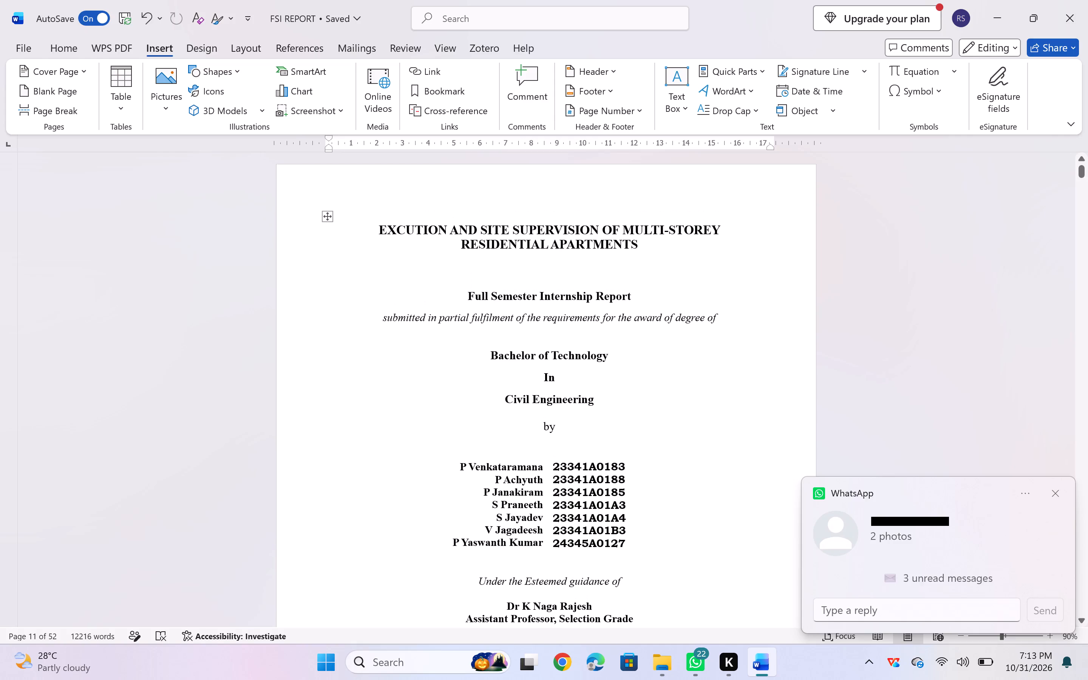
pyautogui.scroll(-3, 635, 417)
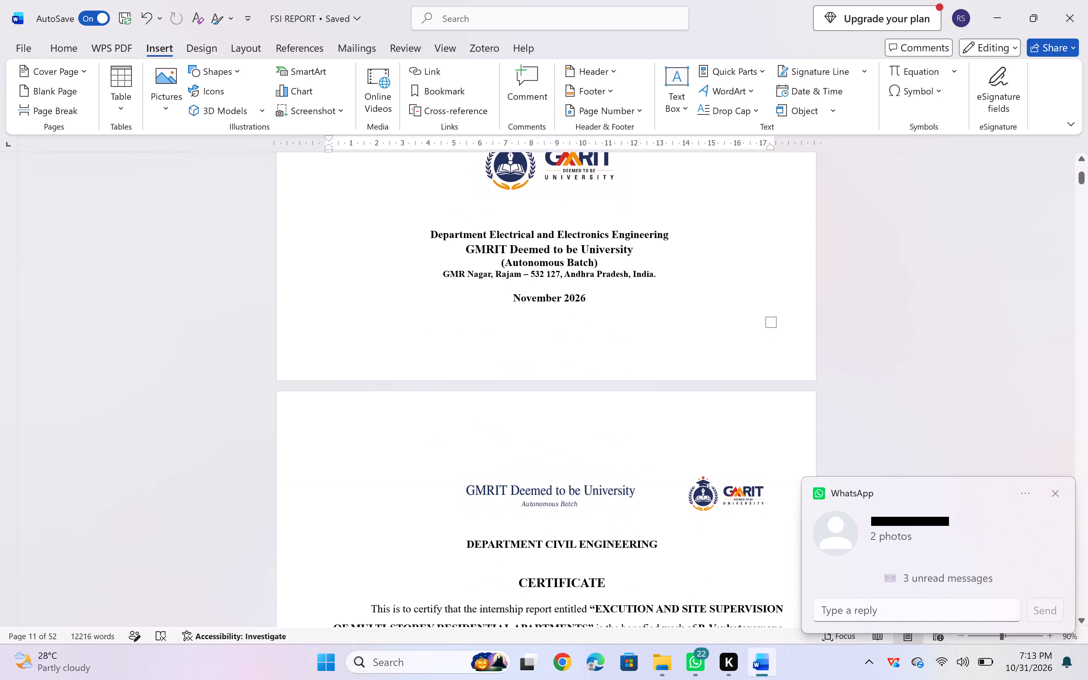
pyautogui.scroll(-3, 635, 417)
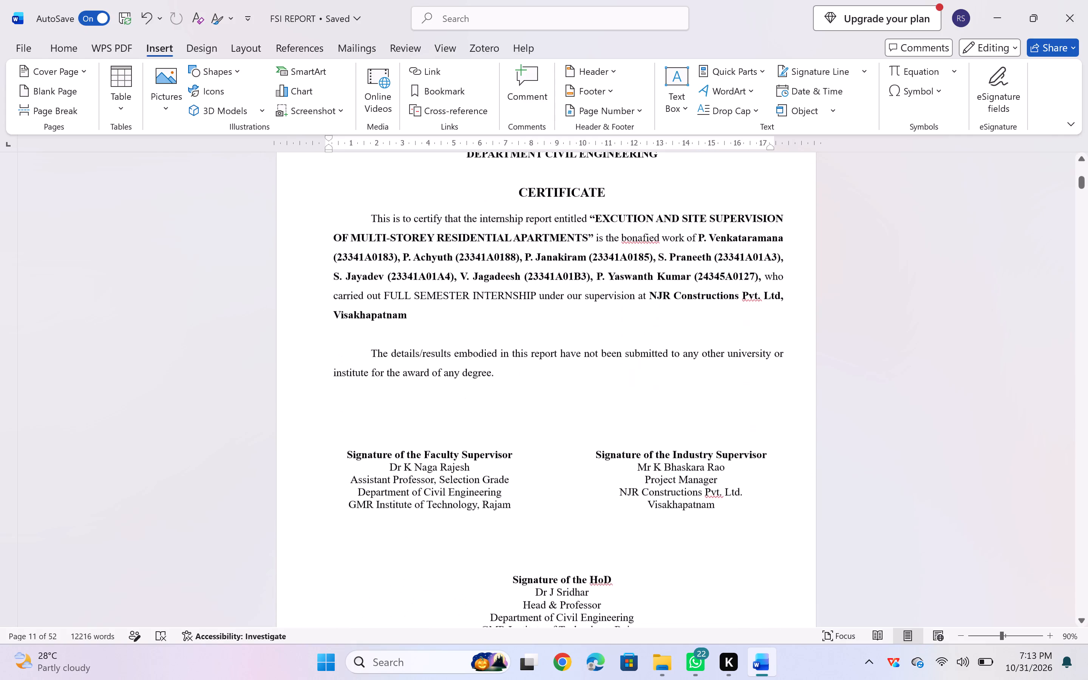
pyautogui.scroll(-1, 635, 417)
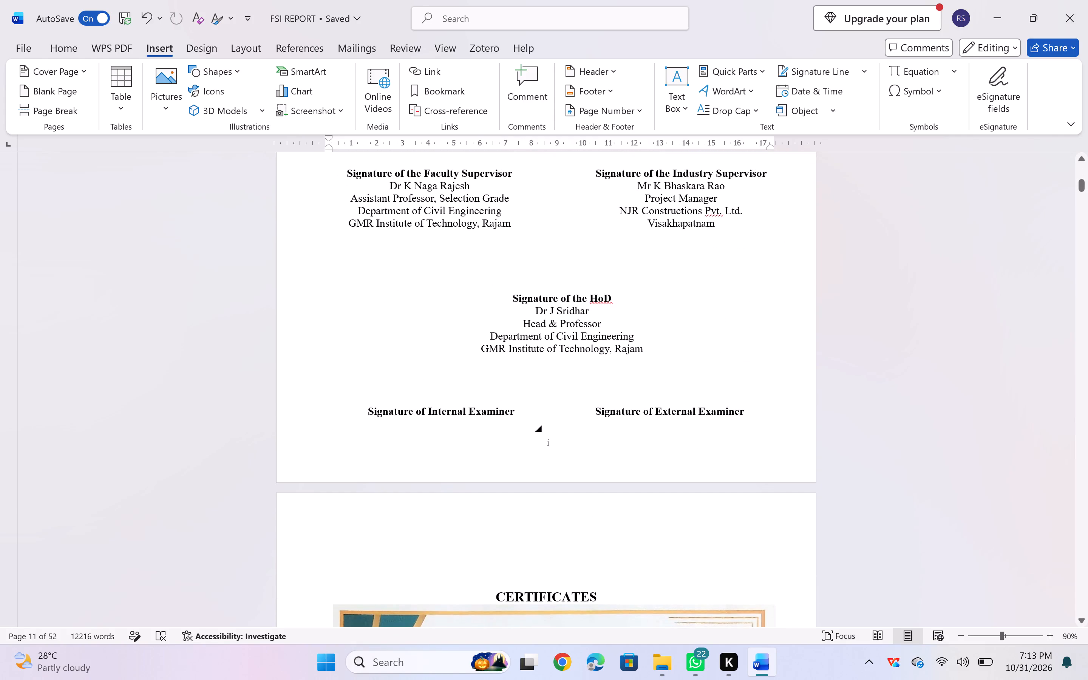
pyautogui.scroll(2, 635, 417)
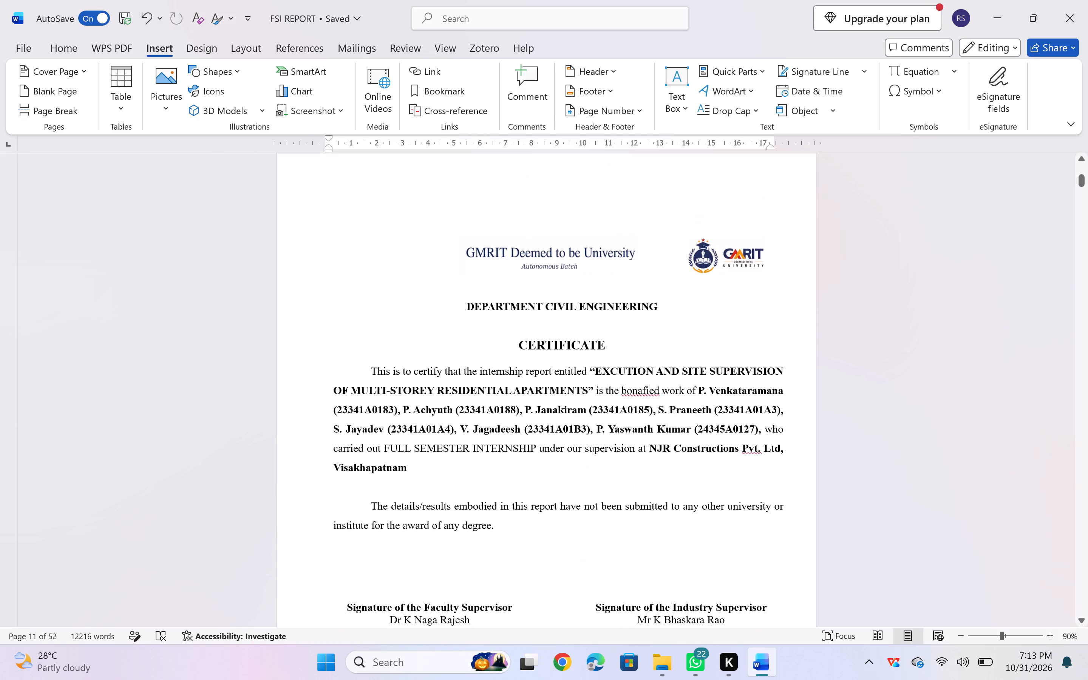
pyautogui.scroll(-3, 635, 417)
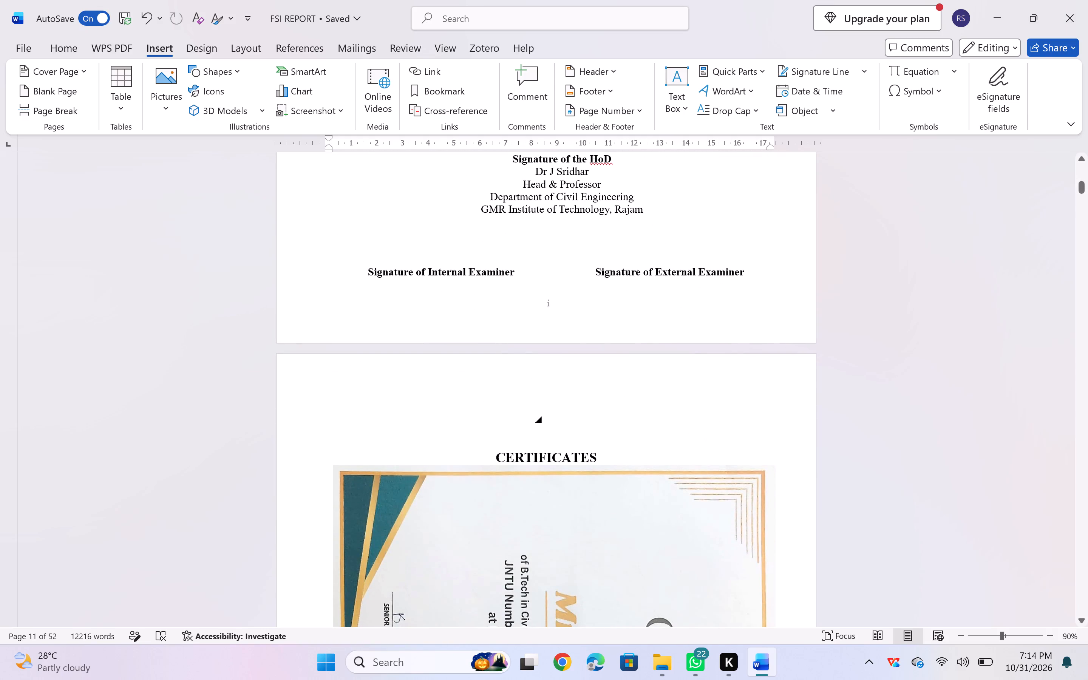
pyautogui.scroll(-2, 635, 417)
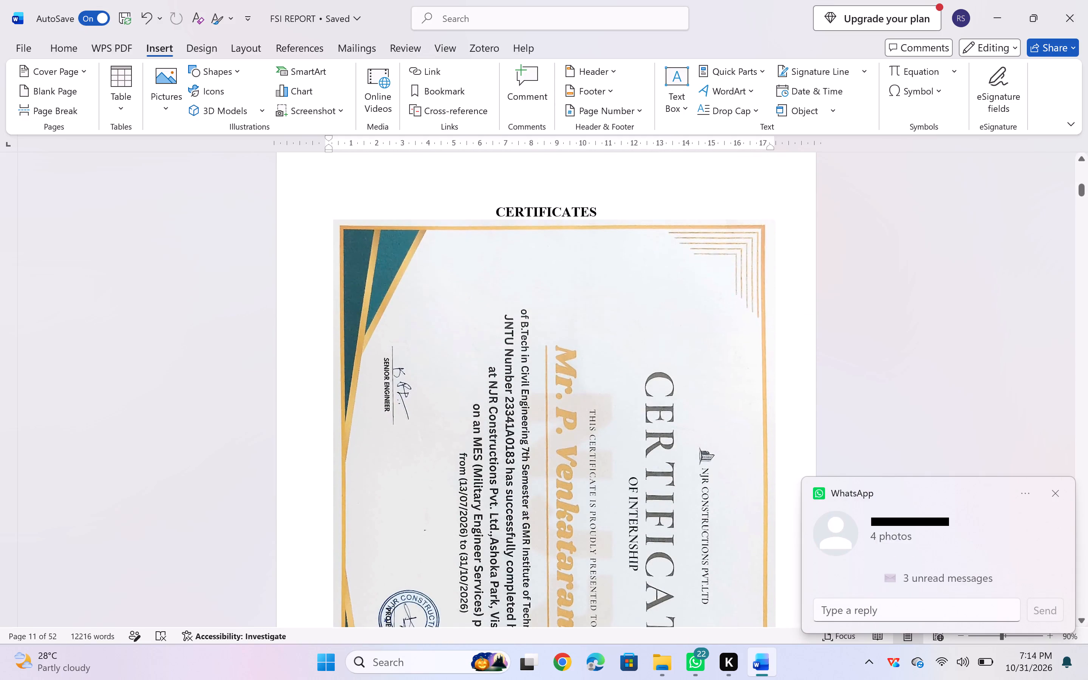
pyautogui.keyDown('ctrl'); pyautogui.scroll(-5, 670, 389); pyautogui.keyUp('ctrl')
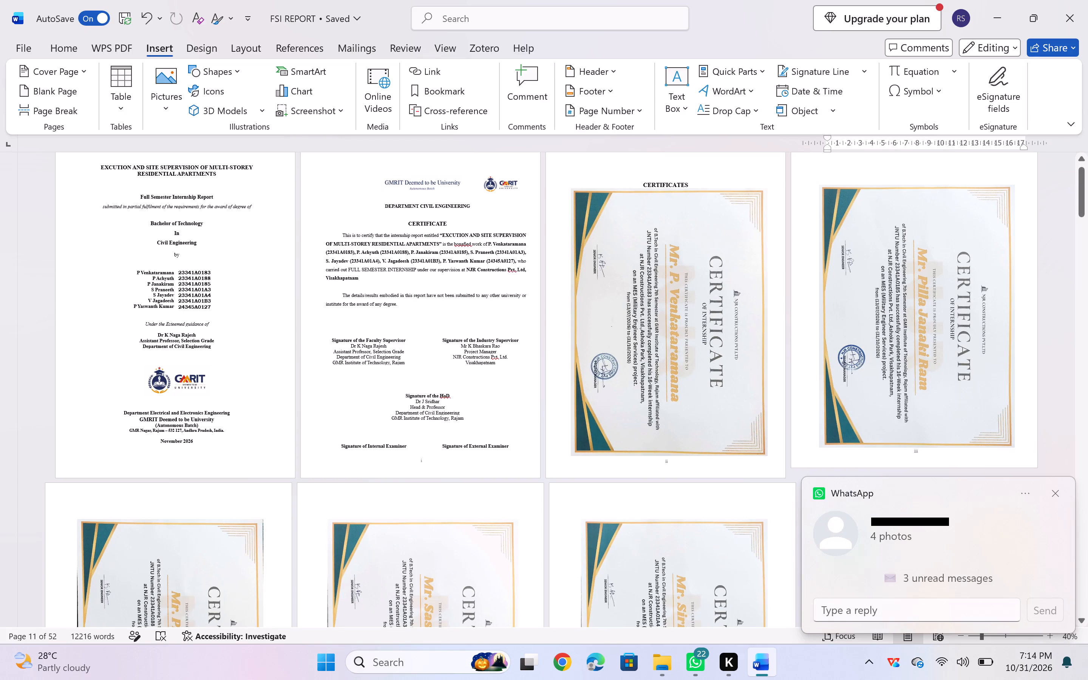
# Examine the footer numbering across the cover, certificate, Acknowledgement and Abstract pages in a multi-page view.
pyautogui.scroll(-1, 600, 420)
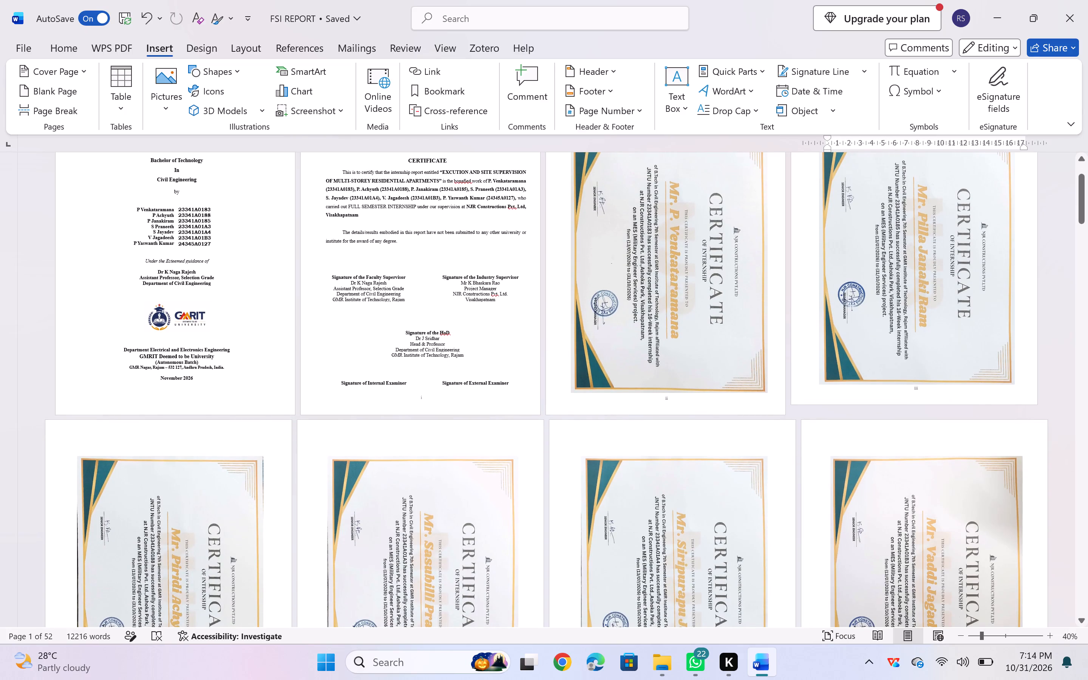
pyautogui.scroll(-2, 683, 437)
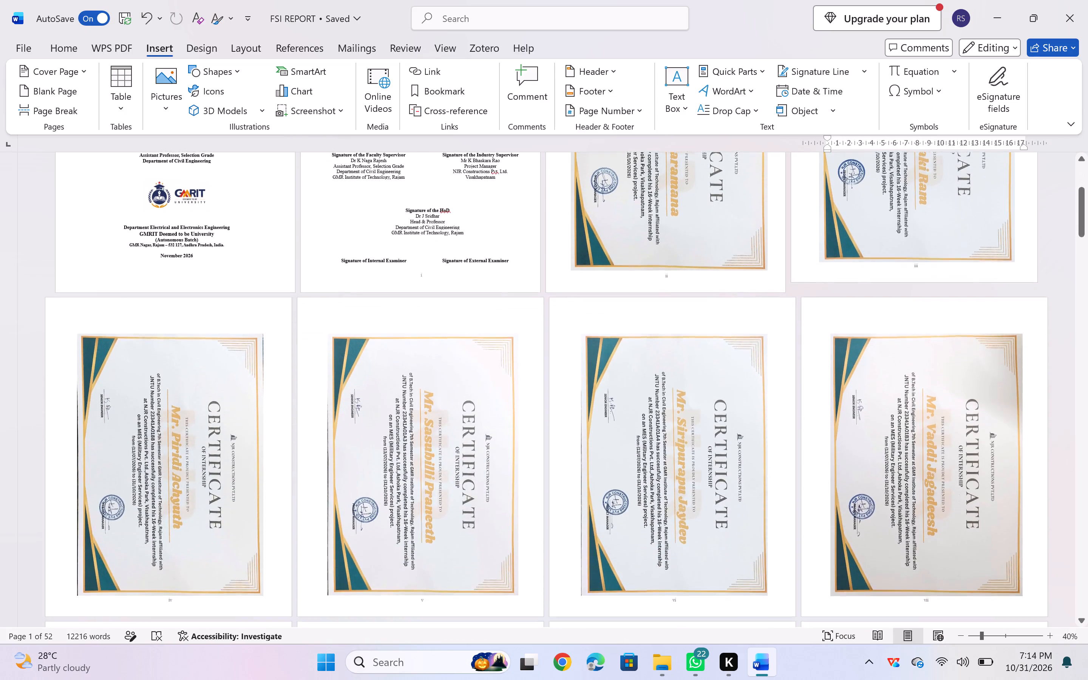
pyautogui.scroll(-1, 683, 437)
pyautogui.scroll(1, 683, 437)
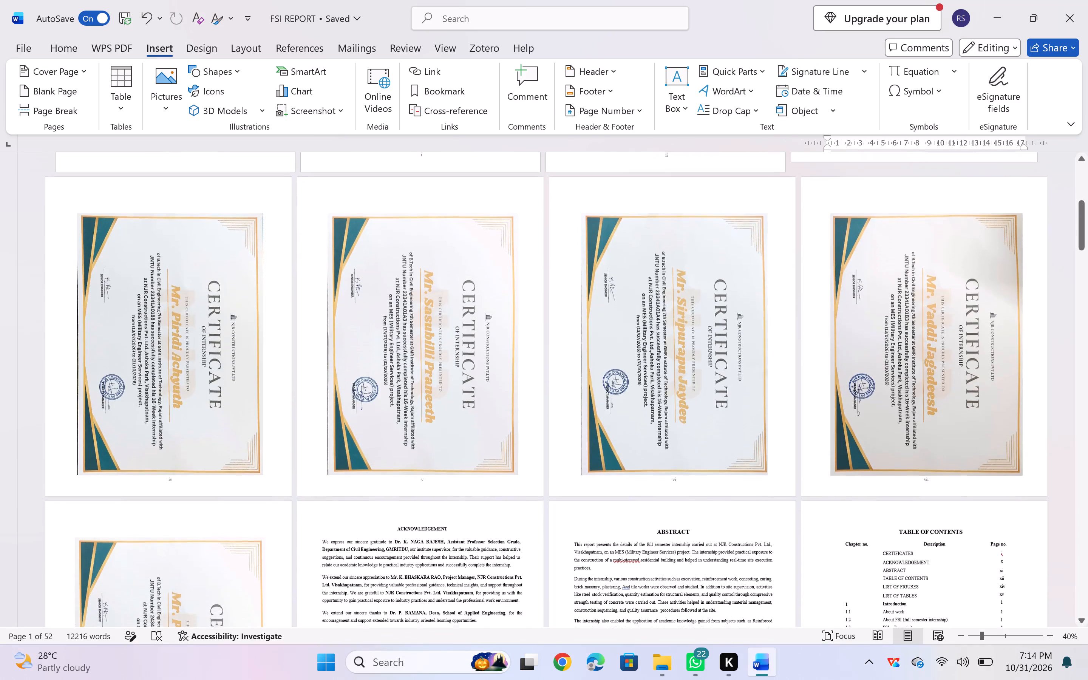
pyautogui.scroll(1, 683, 437)
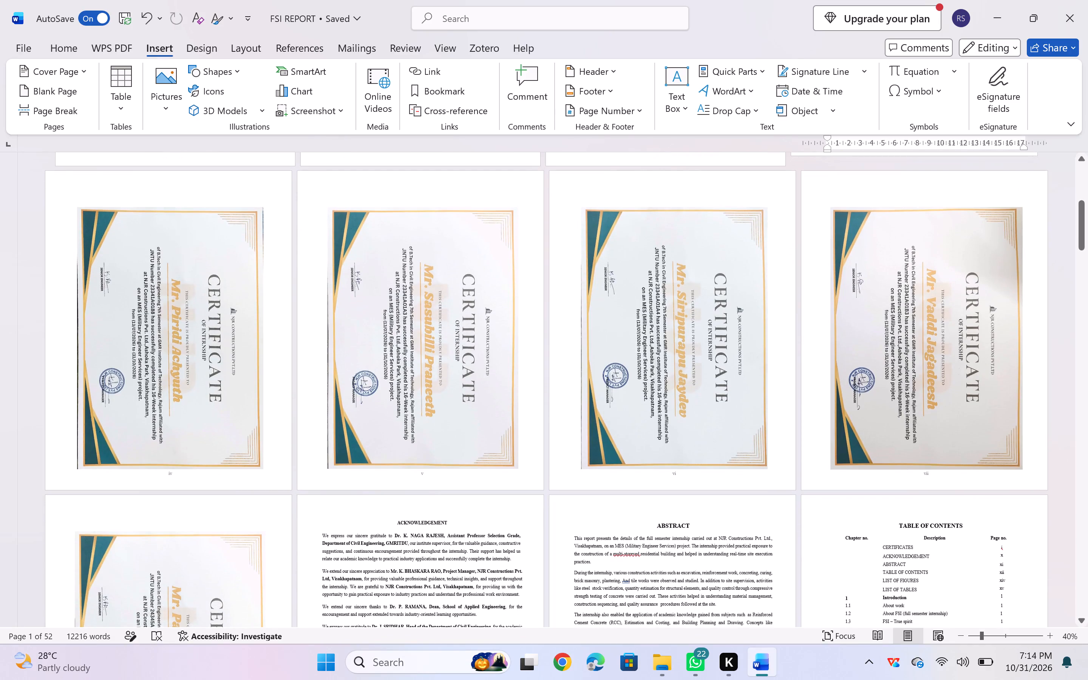
pyautogui.scroll(2, 683, 437)
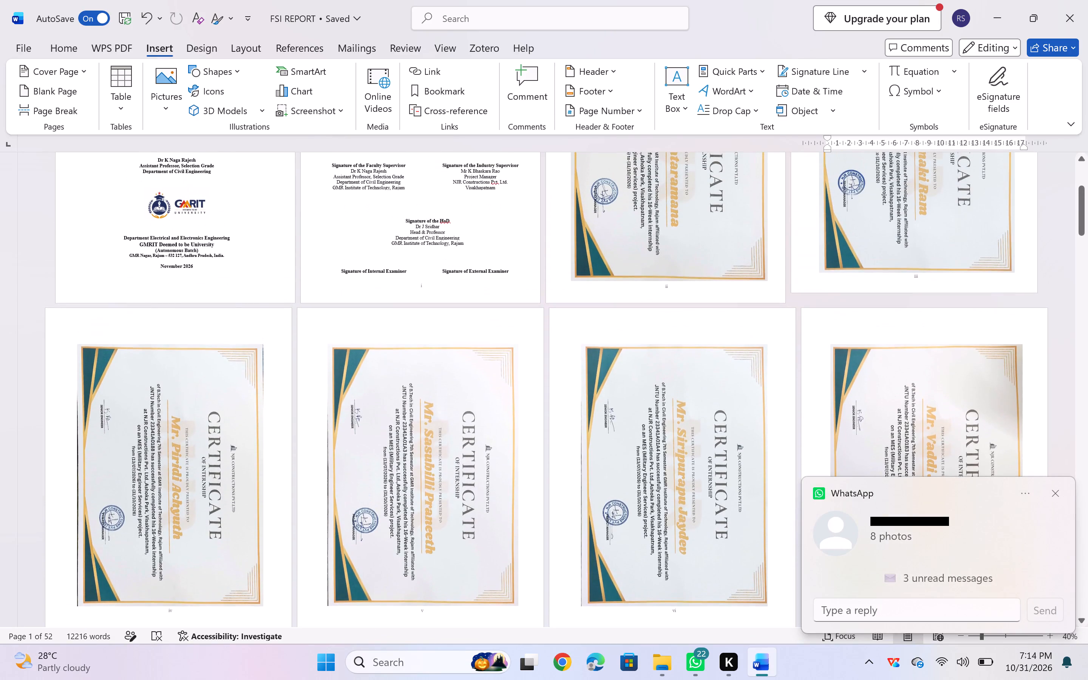
pyautogui.click(683, 437)
pyautogui.scroll(2, 683, 437)
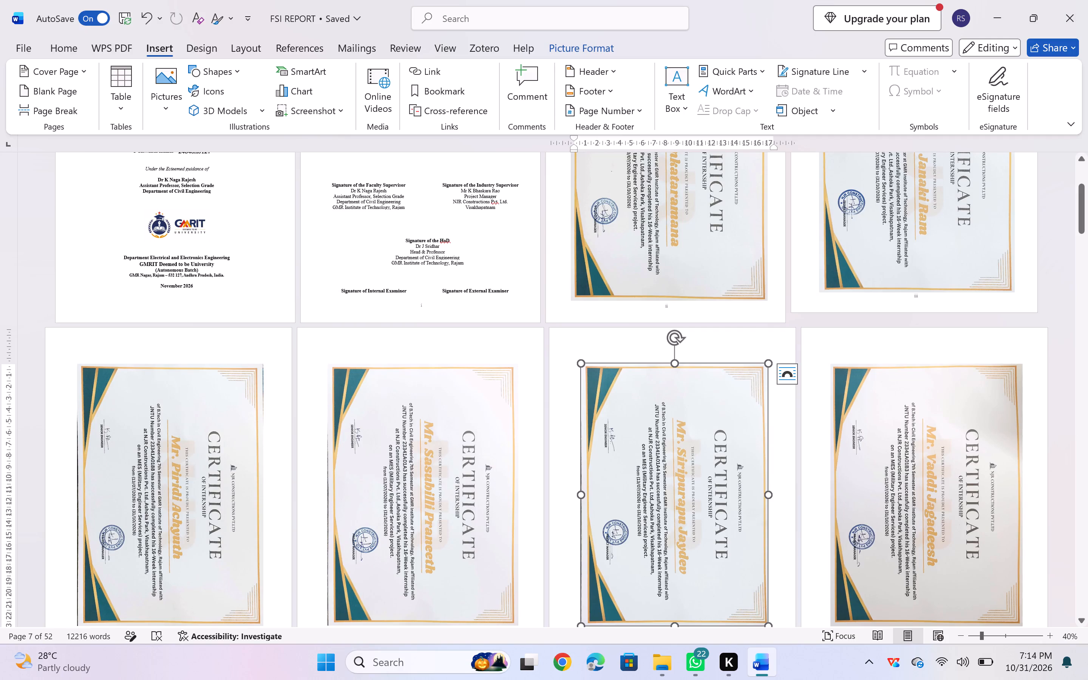
pyautogui.scroll(-2, 512, 481)
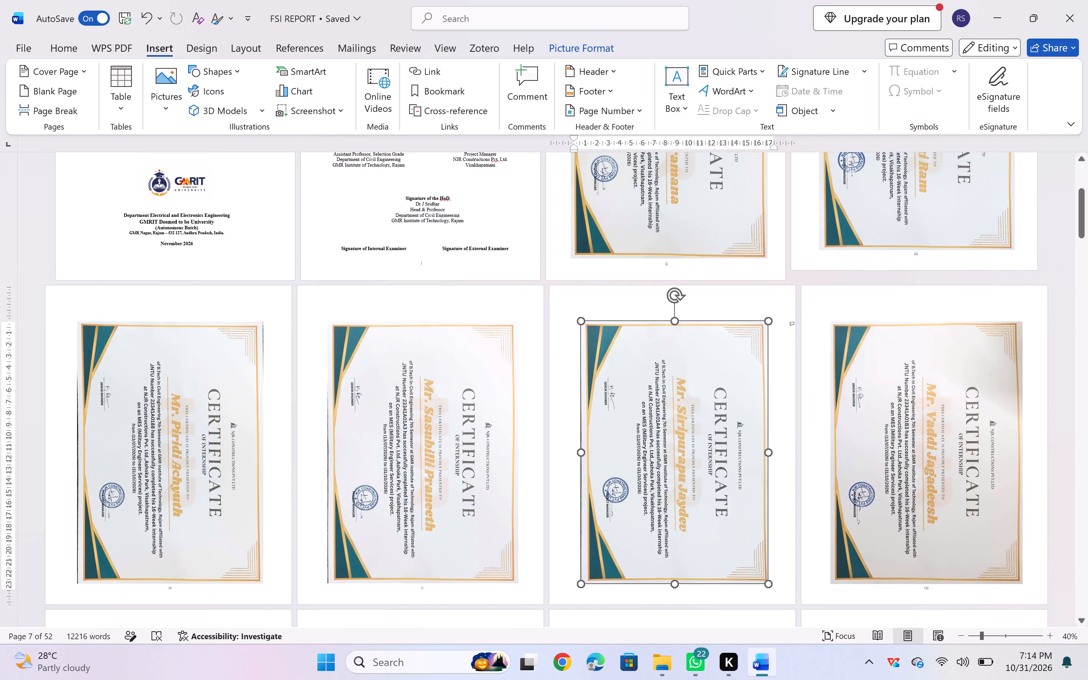
pyautogui.scroll(-2, 512, 481)
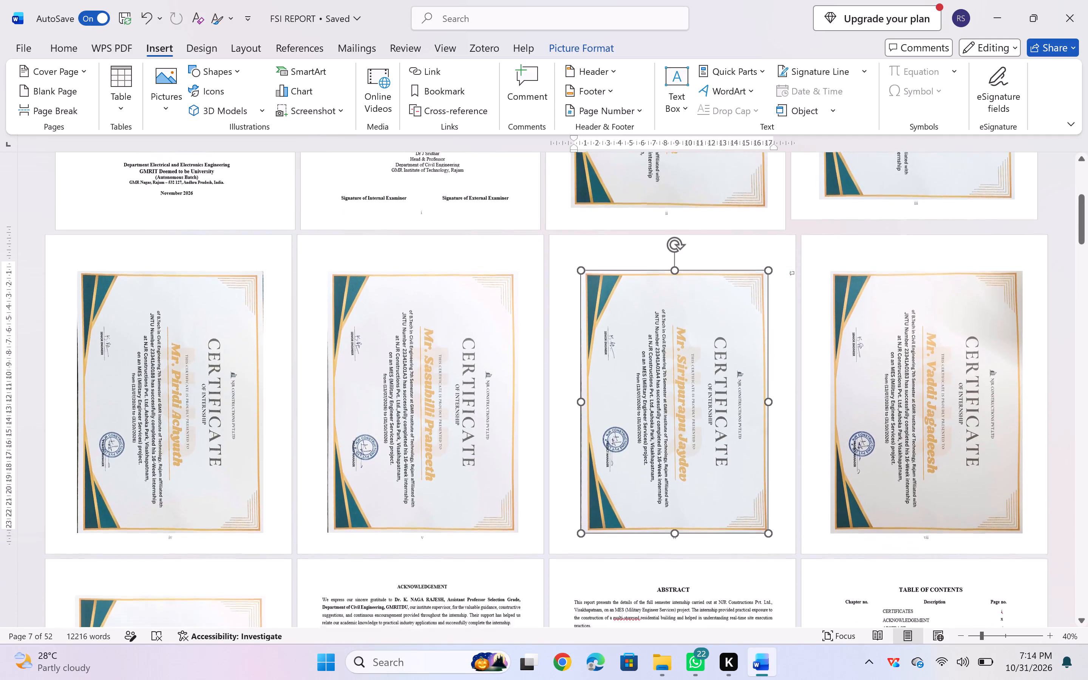
pyautogui.scroll(-5, 512, 481)
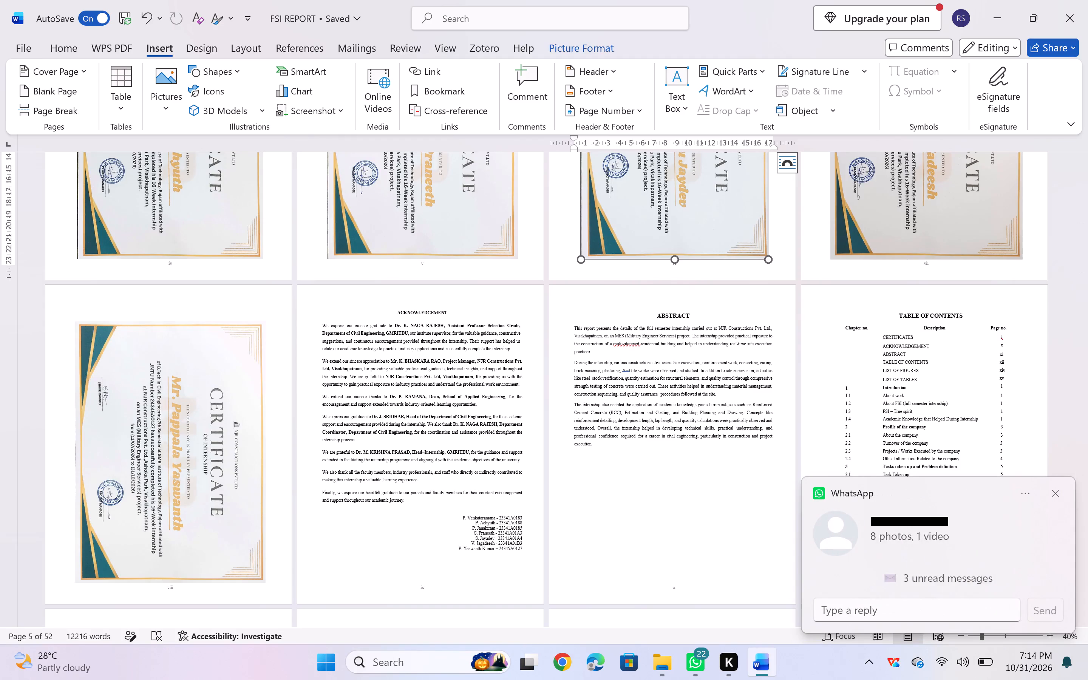
# Dismiss the message notification and edit the Acknowledgement entry's page number in the table of contents, entering the numeral i.
pyautogui.click(1056, 495)
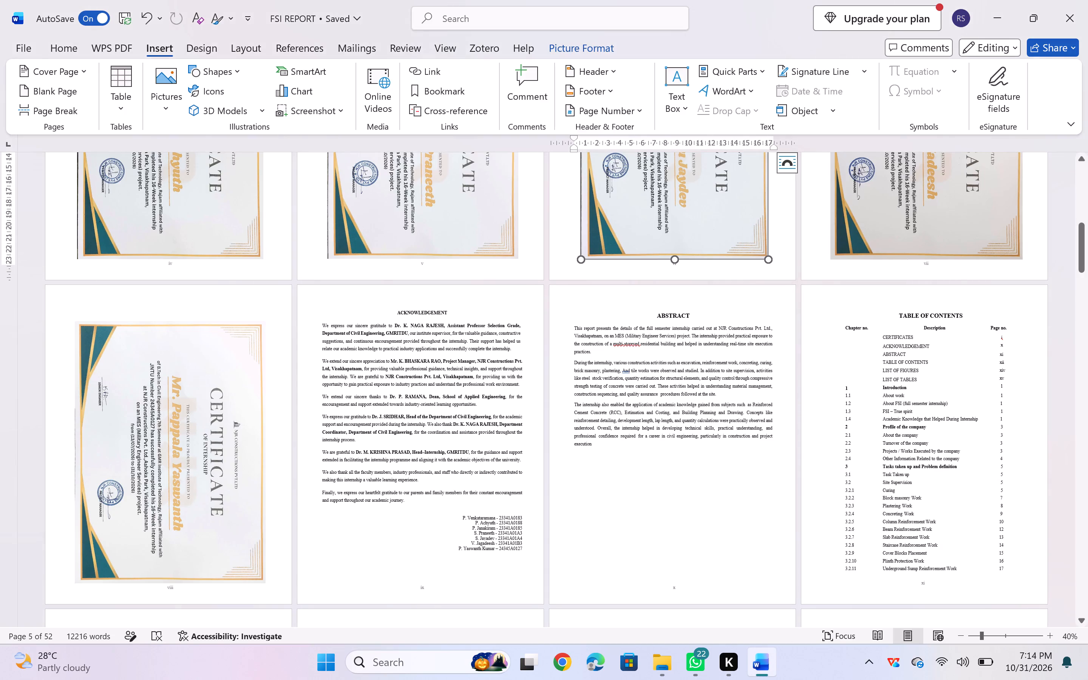
pyautogui.click(1000, 346)
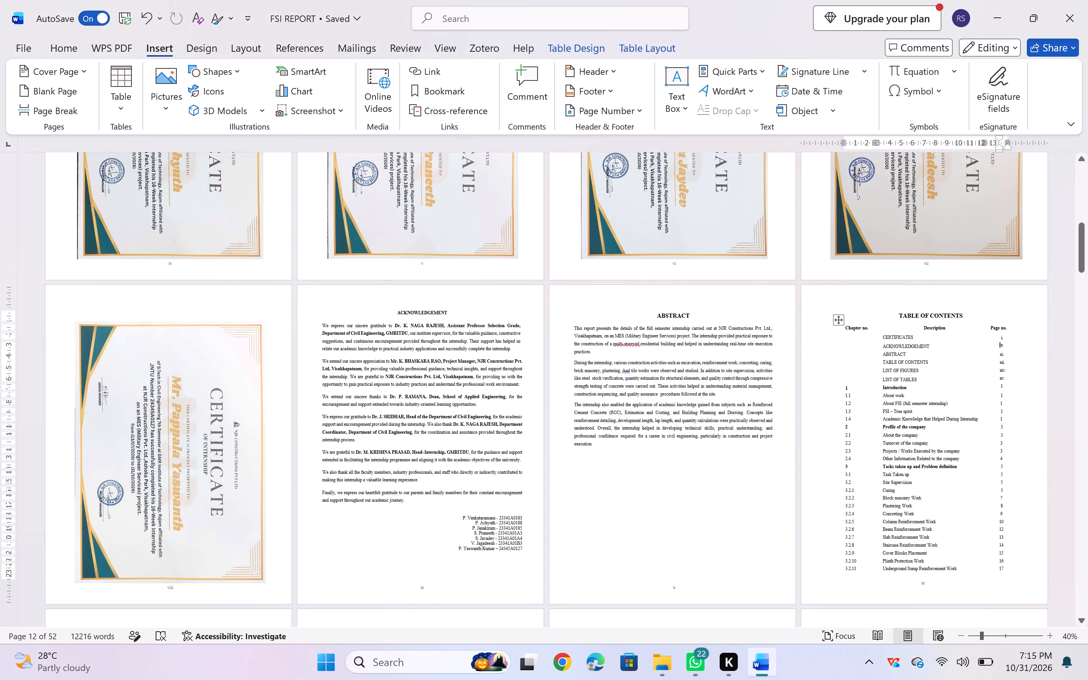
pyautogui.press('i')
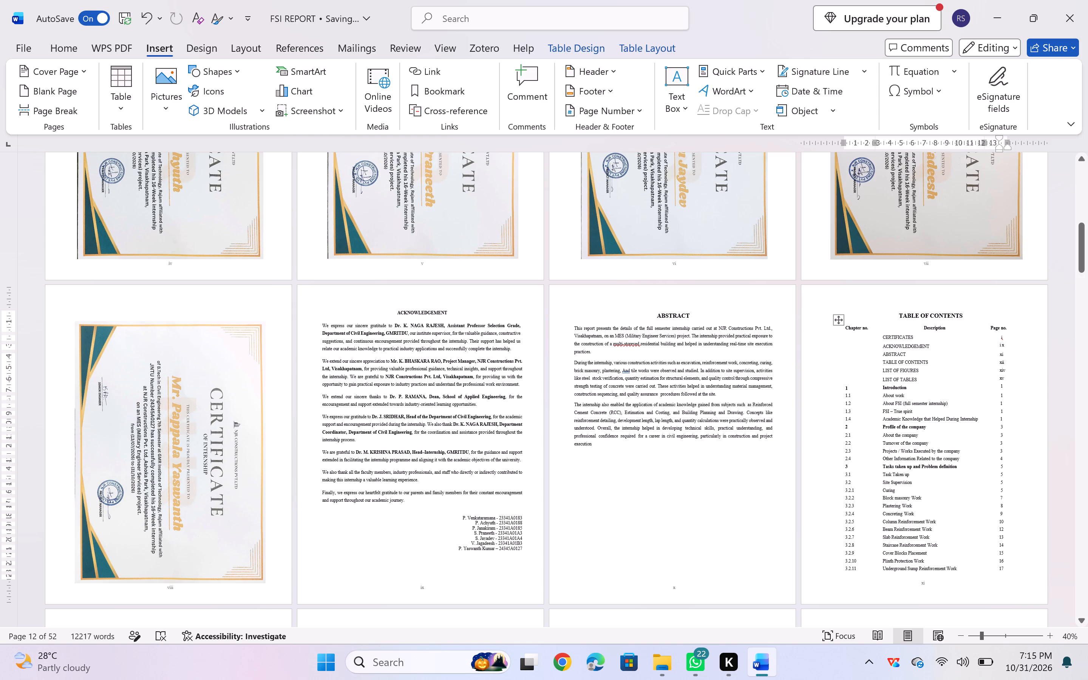
# Set the table of contents page numbers to x for ABSTRACT and xi for TABLE OF CONTENTS.
pyautogui.press('Down')
pyautogui.press('Right')
pyautogui.press('Right')
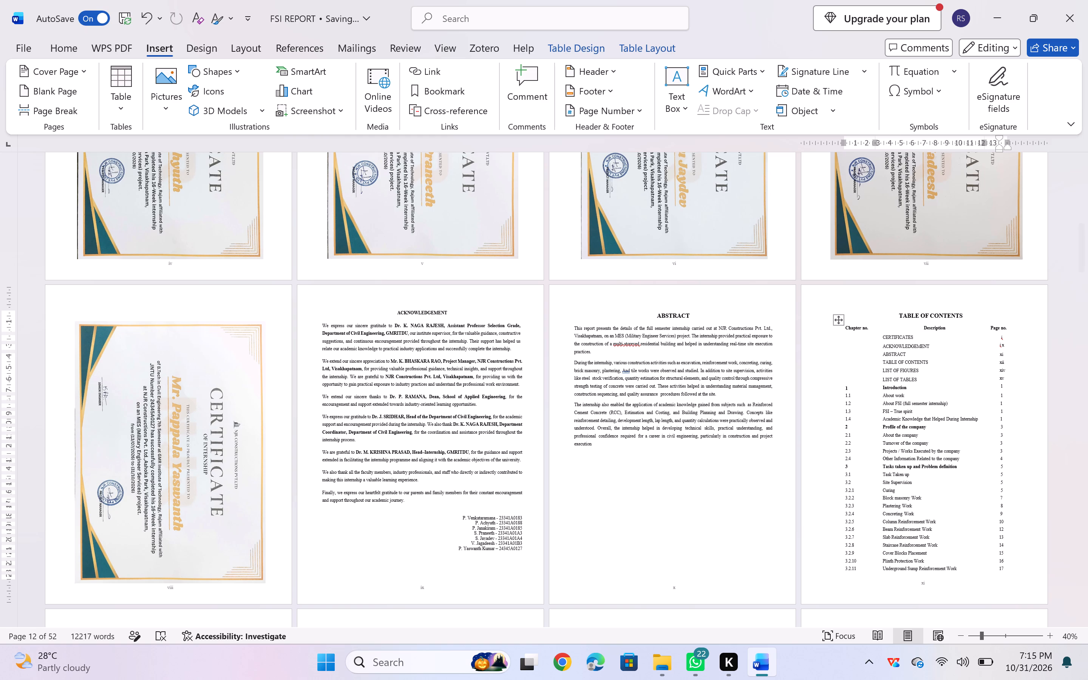
pyautogui.press('BackSpace')
pyautogui.press('Down')
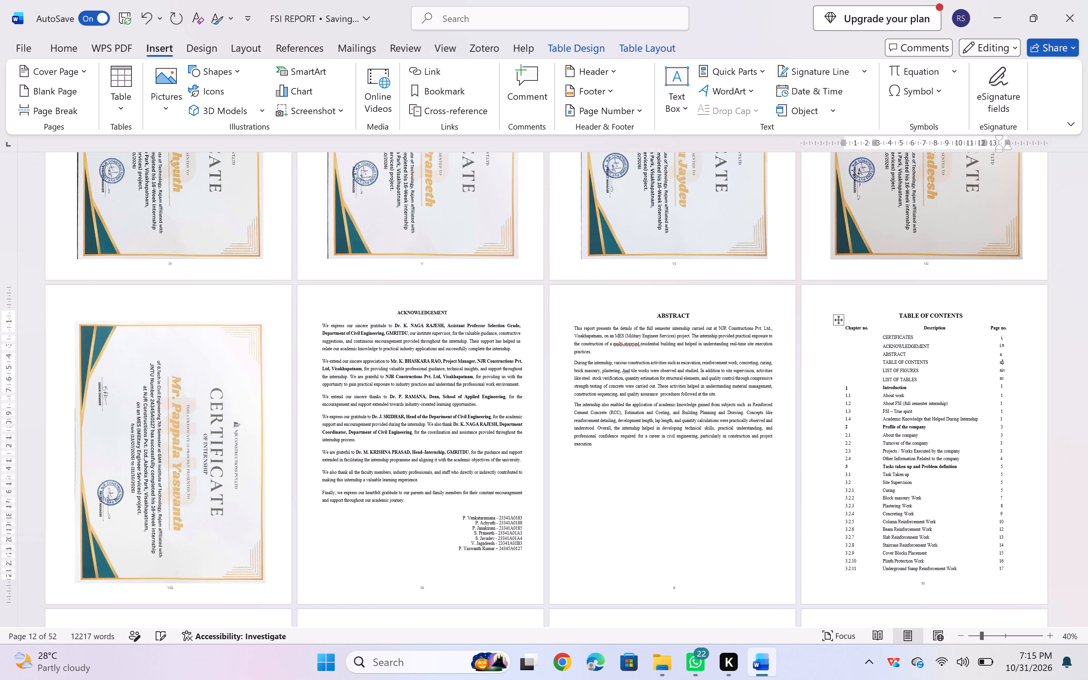
pyautogui.press('Right')
pyautogui.press('BackSpace')
pyautogui.press('Down')
# Examine the footer numbers on the List of Figures and List of Tables pages against their table of contents entries.
pyautogui.scroll(-2, 1028, 358)
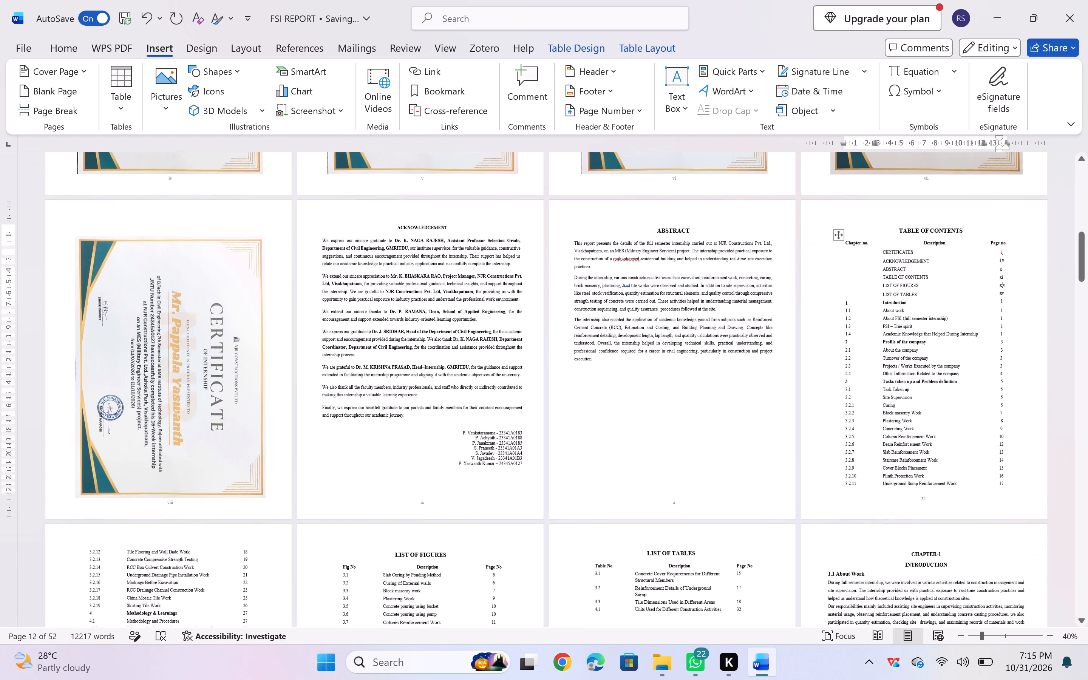
pyautogui.scroll(-4, 1028, 358)
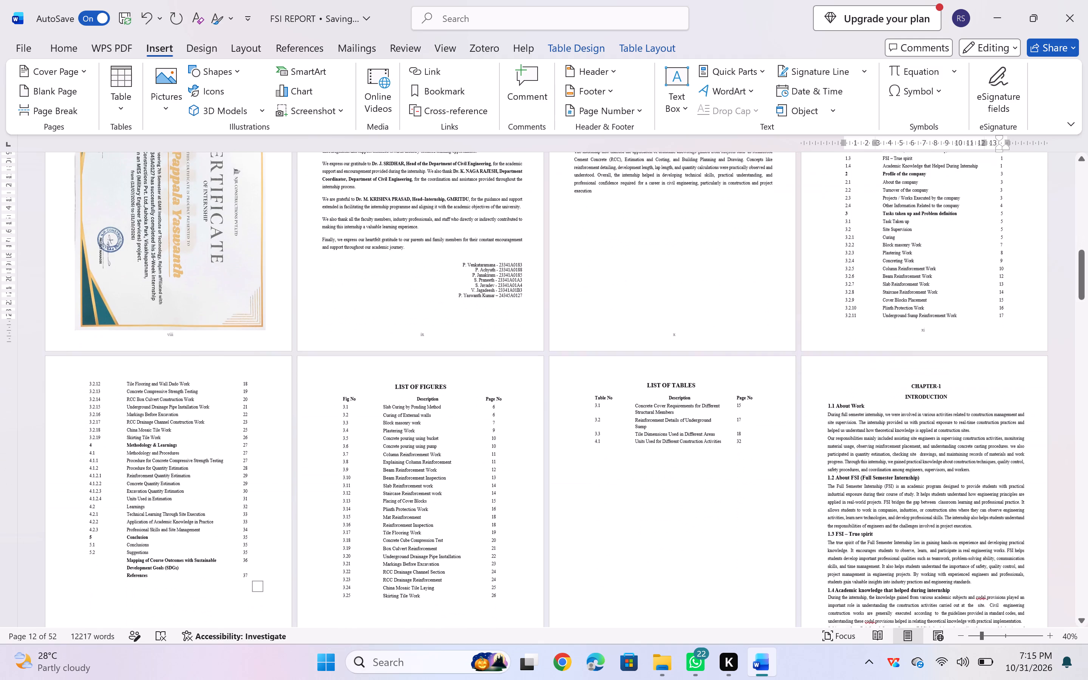
pyautogui.scroll(-4, 1028, 358)
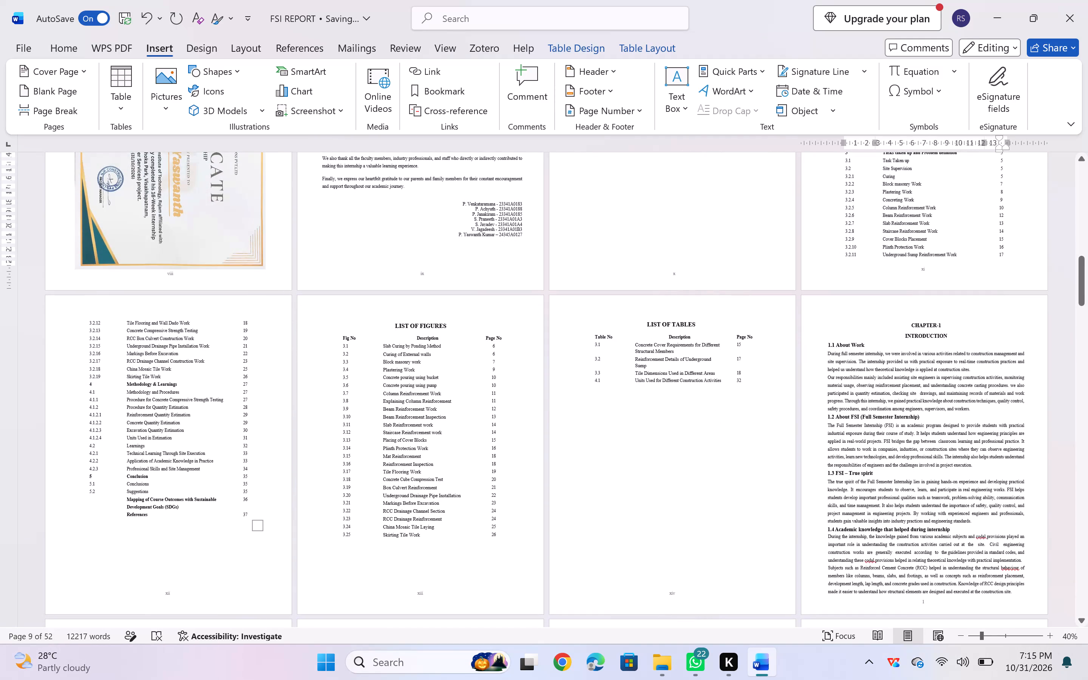
pyautogui.scroll(-1, 1028, 358)
pyautogui.keyDown('ctrl'); pyautogui.scroll(3, 430, 602); pyautogui.keyUp('ctrl')
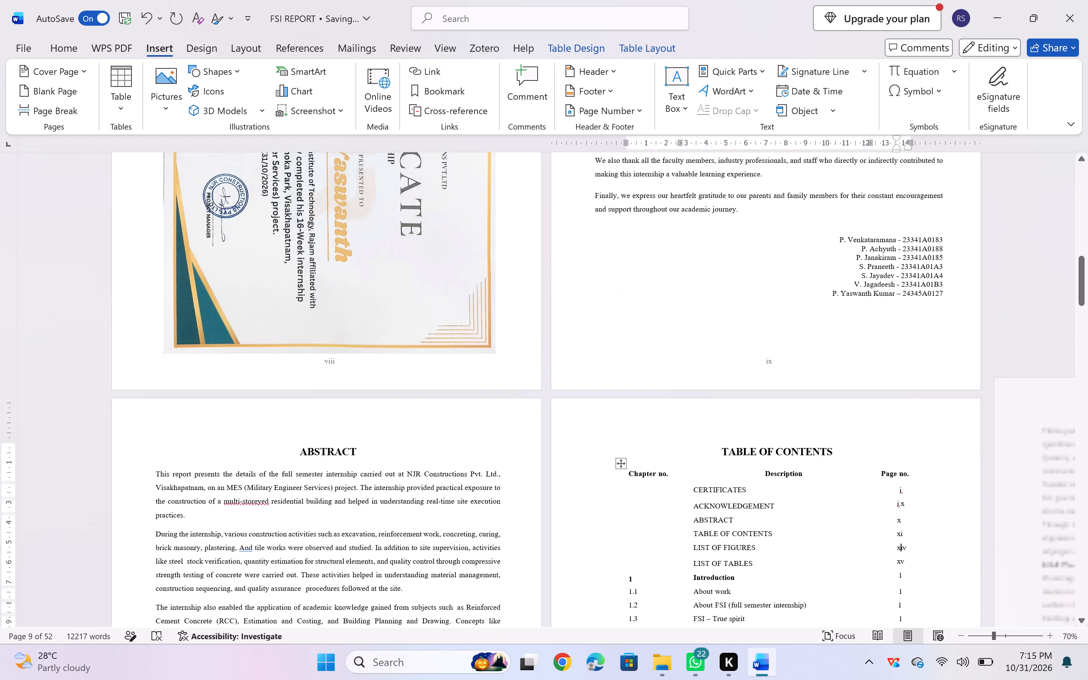
pyautogui.scroll(-8, 430, 602)
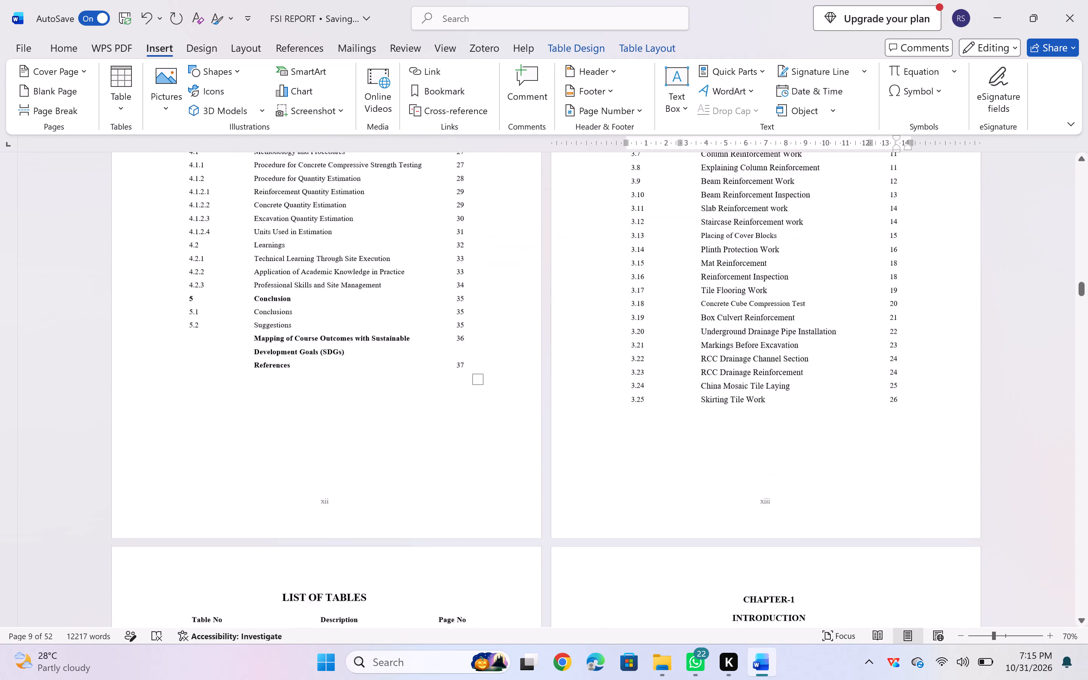
pyautogui.scroll(-1, 430, 602)
pyautogui.scroll(3, 430, 602)
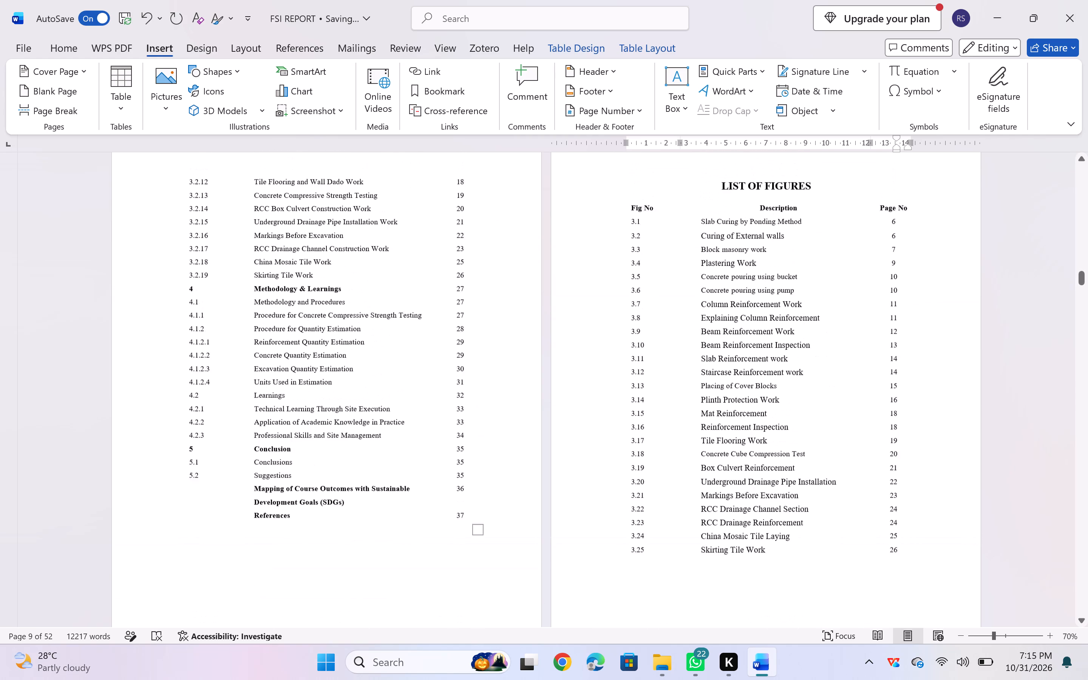
# Set the table of contents page numbers to xiii for LIST OF FIGURES and xiv for LIST OF TABLES.
pyautogui.scroll(1, 430, 602)
pyautogui.scroll(-1, 430, 602)
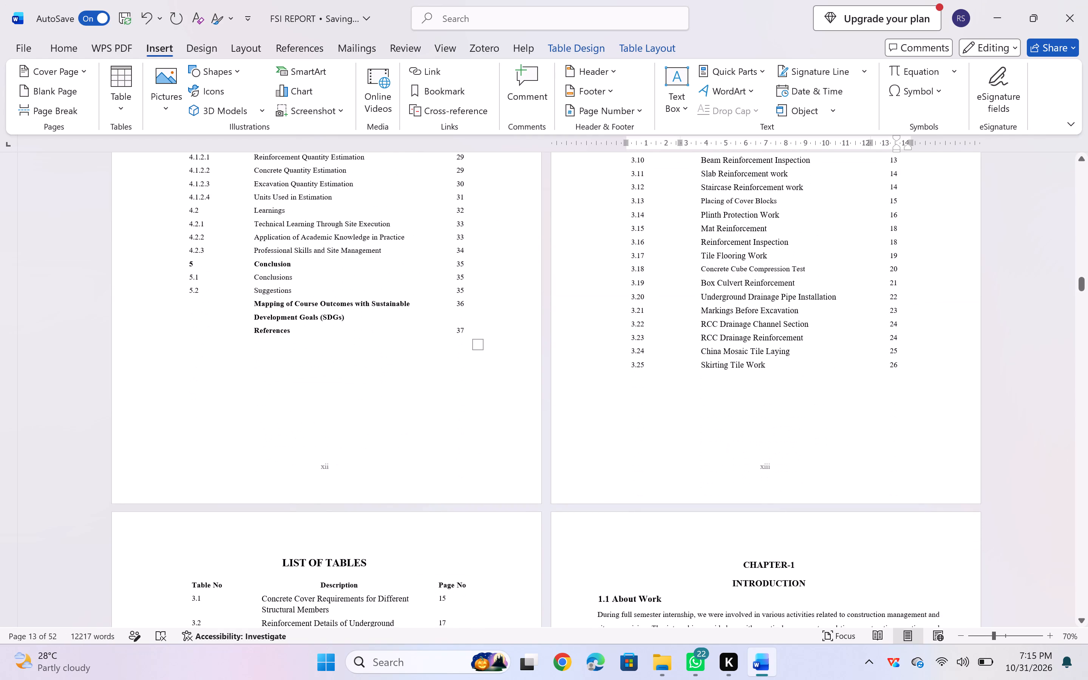
pyautogui.scroll(-4, 430, 602)
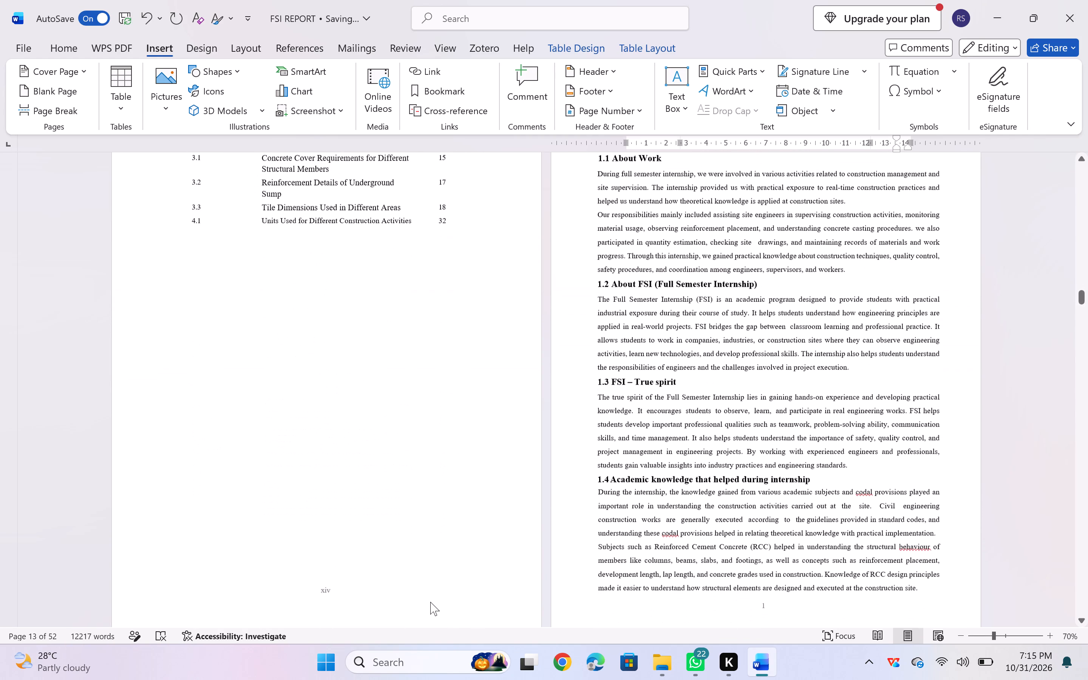
pyautogui.scroll(7, 430, 602)
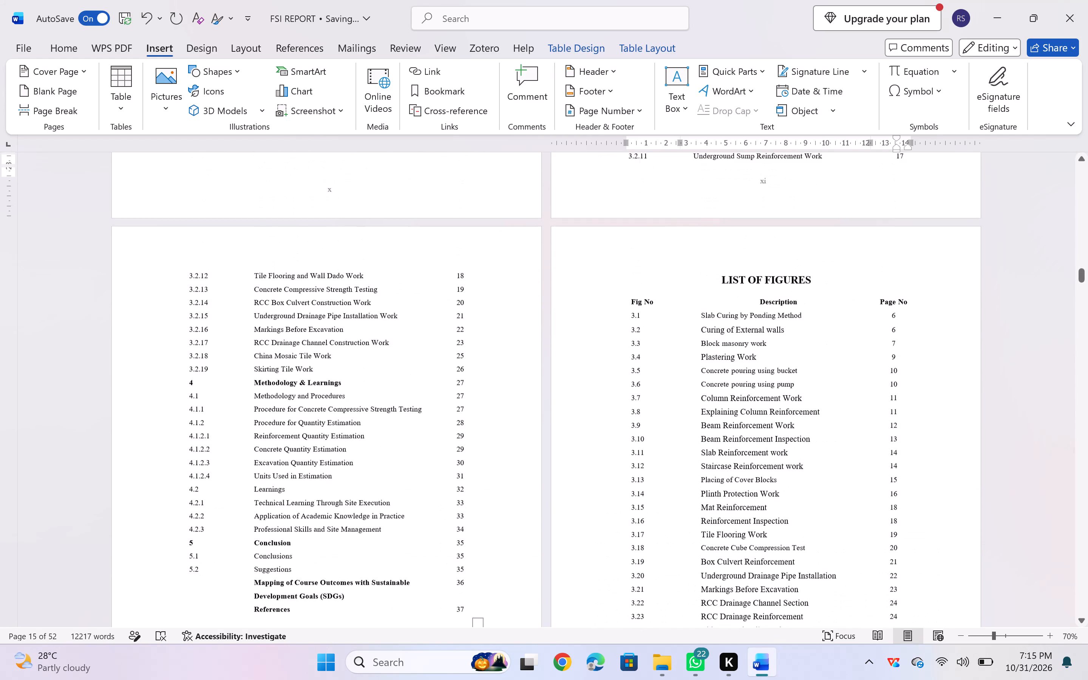
pyautogui.scroll(3, 430, 602)
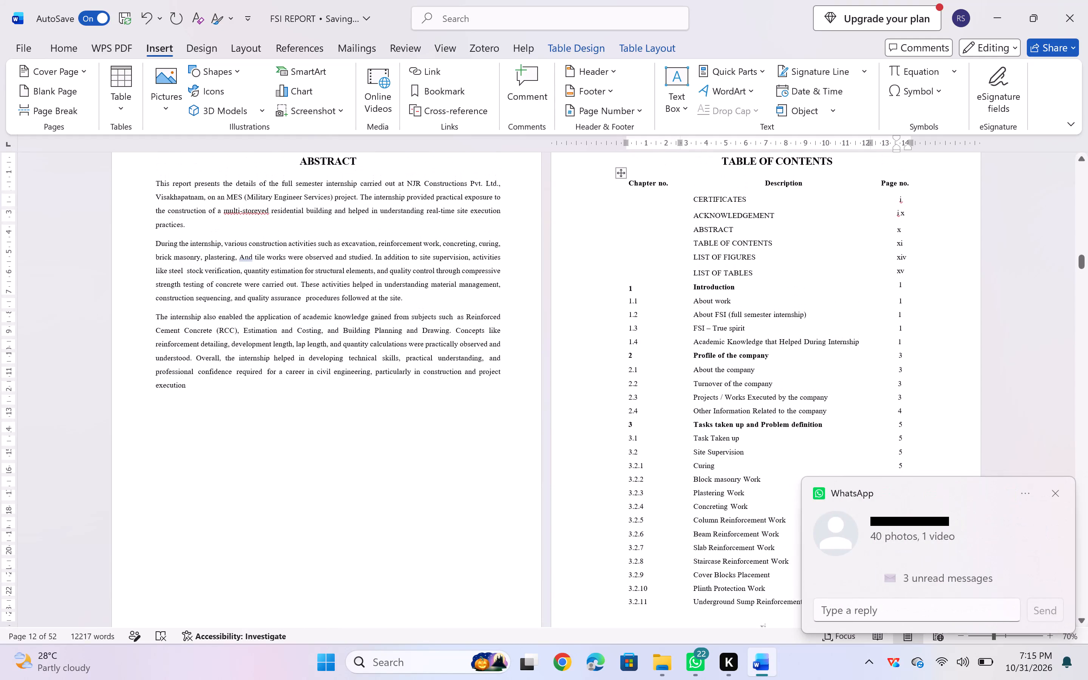
pyautogui.click(907, 258)
pyautogui.press('BackSpace')
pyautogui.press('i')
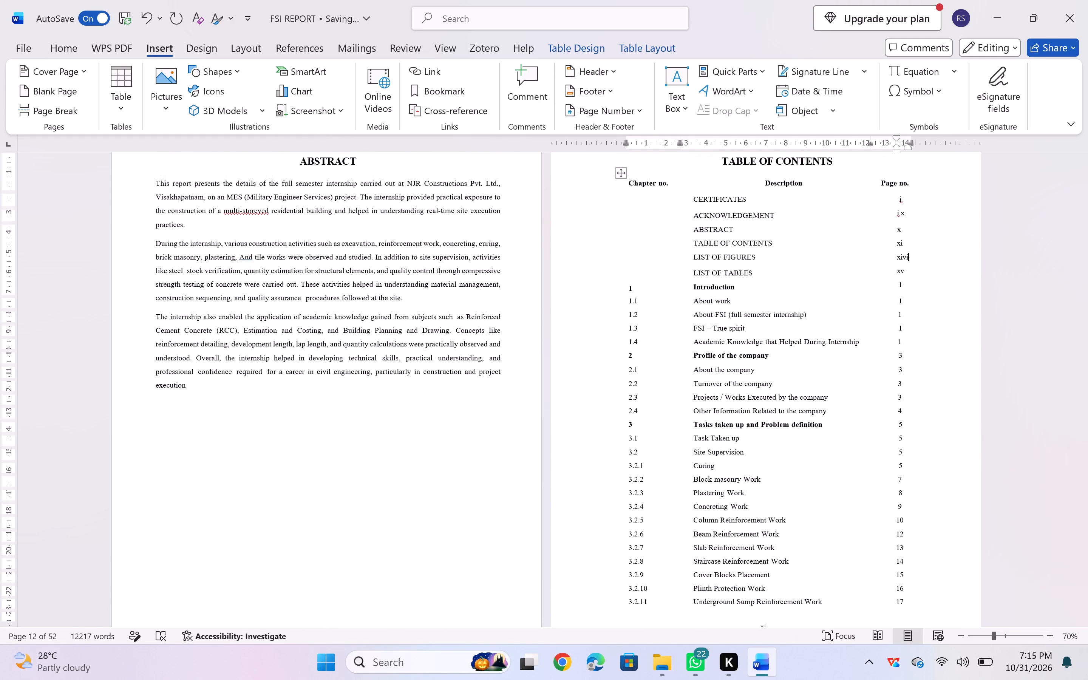
pyautogui.press('BackSpace')
pyautogui.press('BackSpace')
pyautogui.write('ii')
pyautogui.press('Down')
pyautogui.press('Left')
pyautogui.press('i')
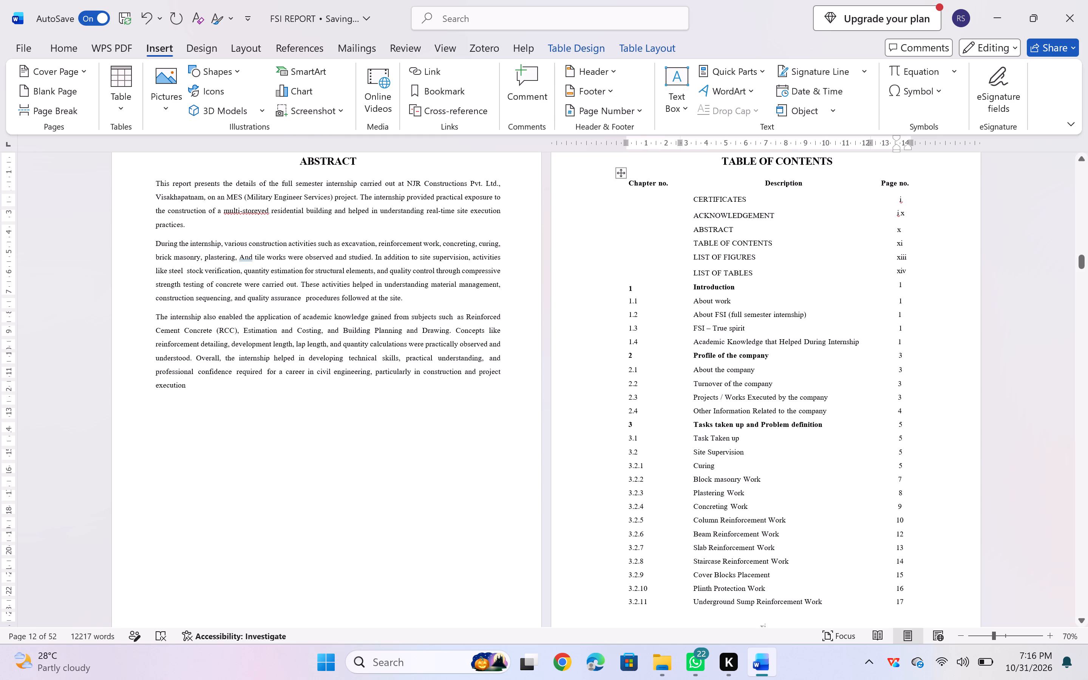
# Enlarge the view to 100% and review the front-matter page numbers in the table of contents.
pyautogui.click(1052, 634)
pyautogui.click(1052, 634)
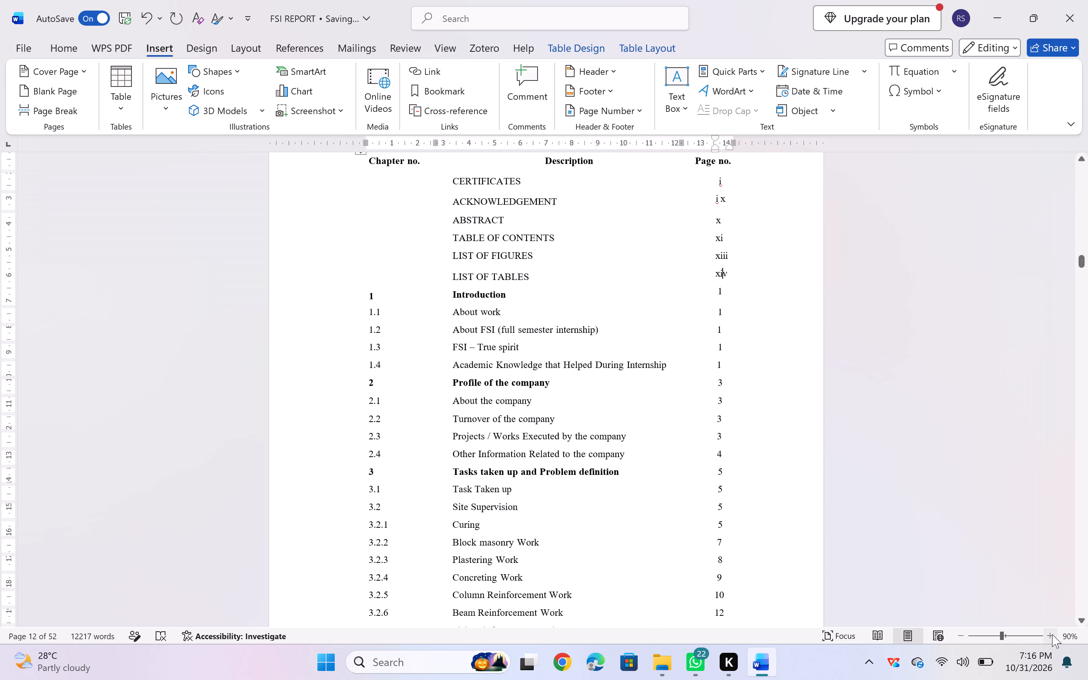
pyautogui.click(1052, 634)
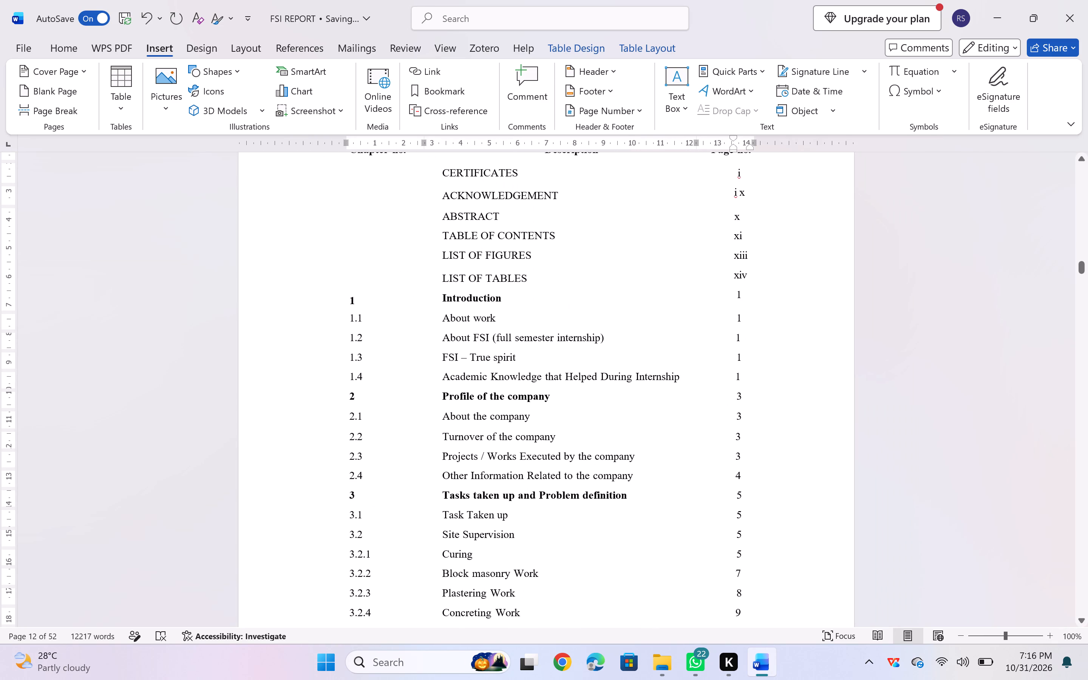
pyautogui.scroll(1, 794, 385)
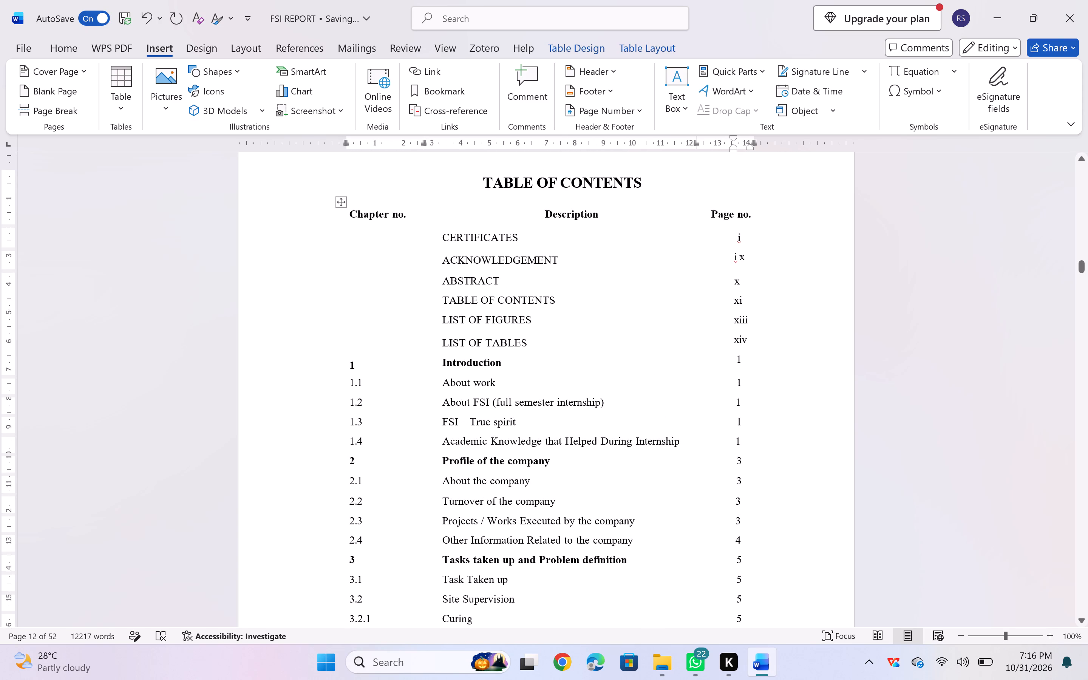
pyautogui.scroll(-1, 794, 385)
pyautogui.scroll(1, 794, 385)
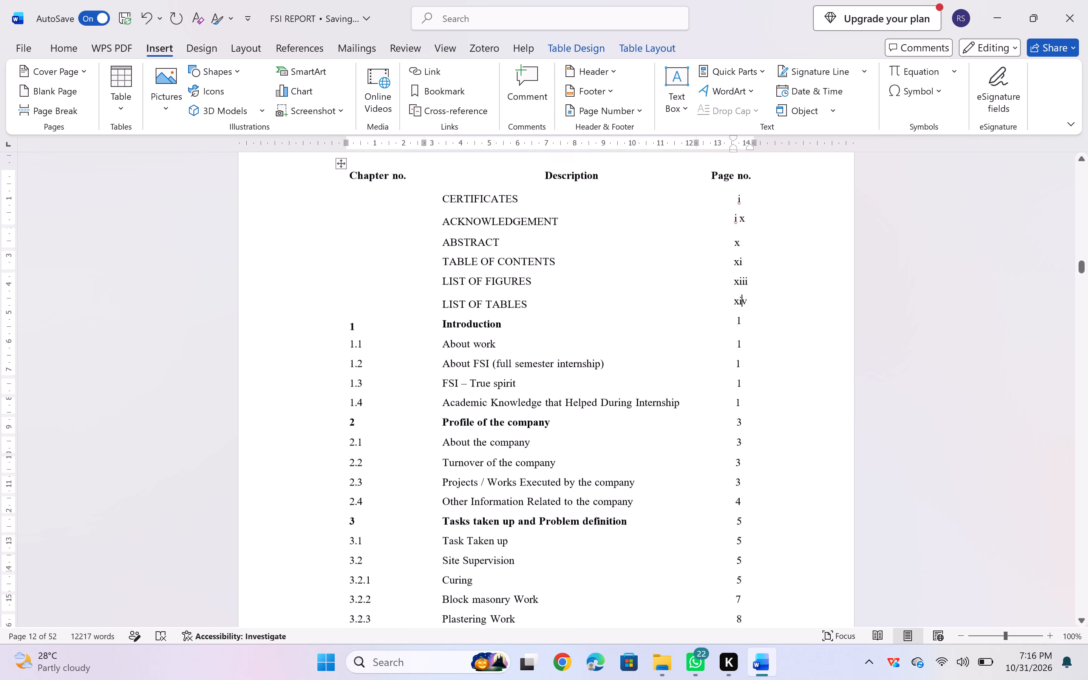
pyautogui.scroll(1, 794, 385)
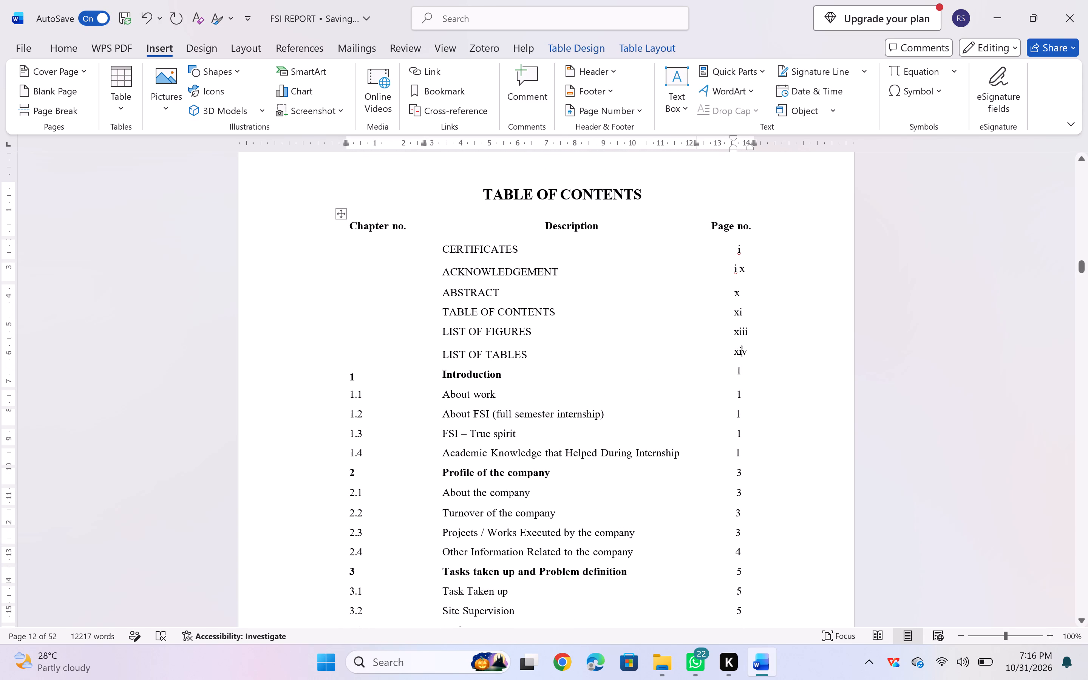
# Adjust the paragraph indent of the LIST OF TABLES page number to line it up within the Page no. column.
pyautogui.doubleClick(737, 354)
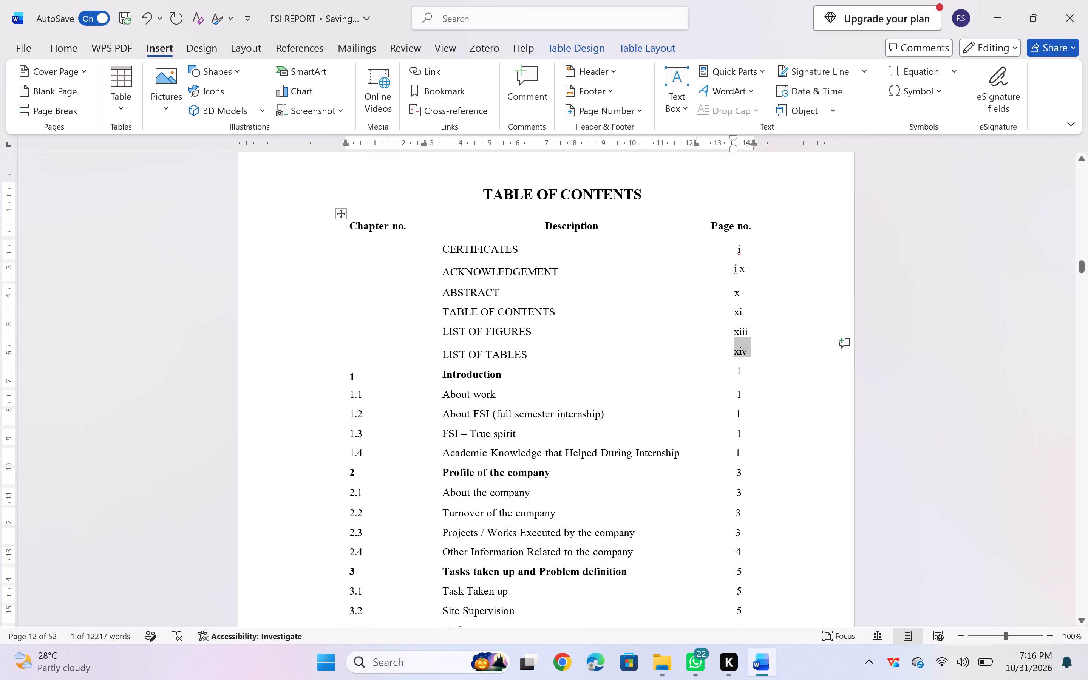
pyautogui.click(59, 48)
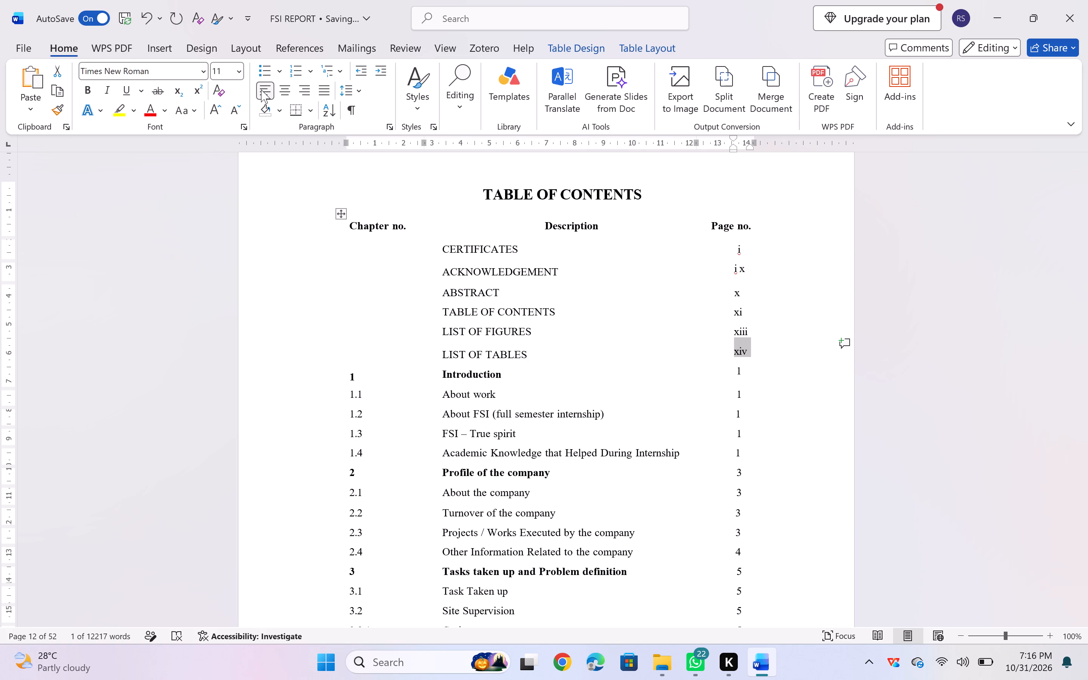
pyautogui.click(357, 70)
pyautogui.click(357, 70)
pyautogui.click(375, 70)
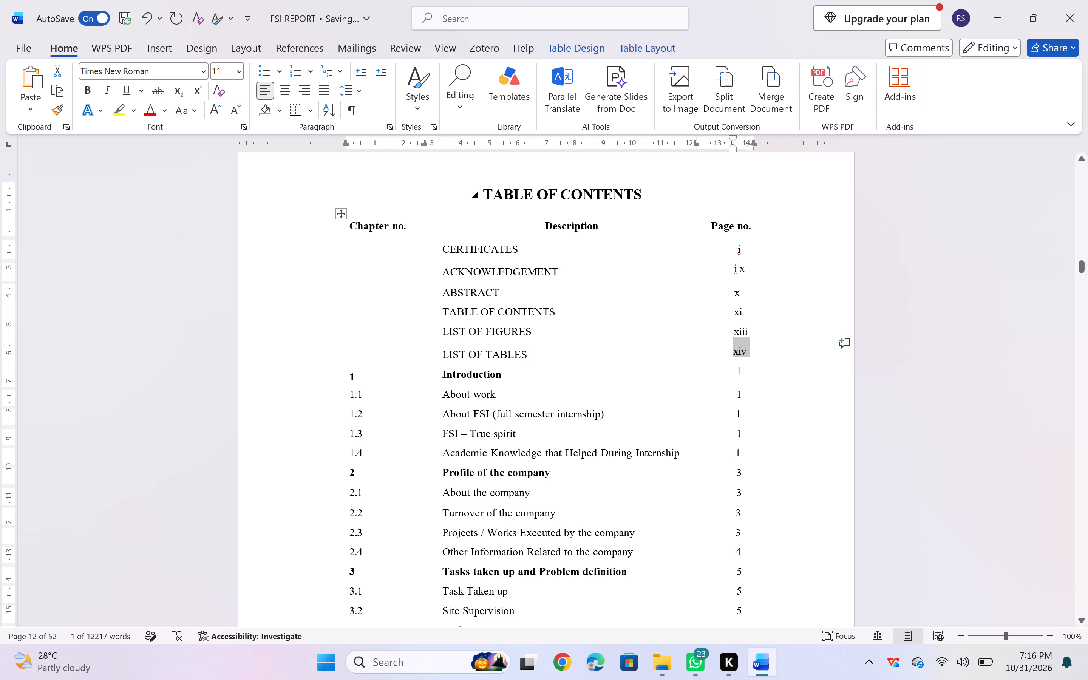
# Decrease the paragraph indent of the TABLE OF CONTENTS entry's page number slightly to align it with the column.
pyautogui.doubleClick(736, 310)
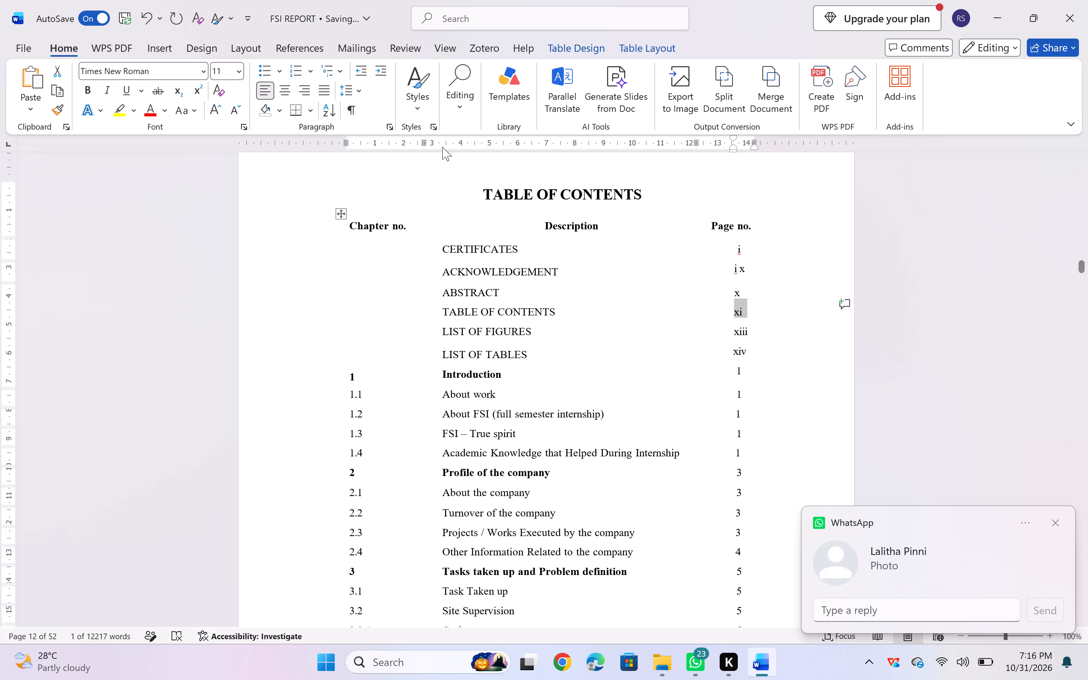
pyautogui.click(364, 71)
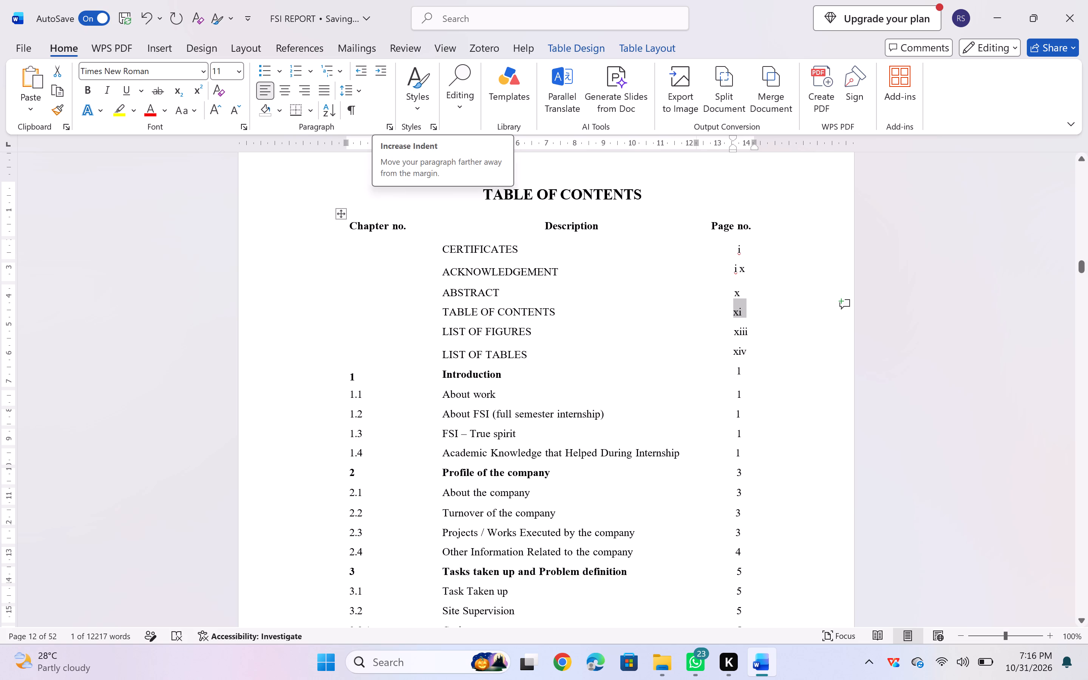
pyautogui.click(741, 314)
# Remove the indent before the LIST OF FIGURES page number and pad it with spaces to align it in the column.
pyautogui.click(733, 331)
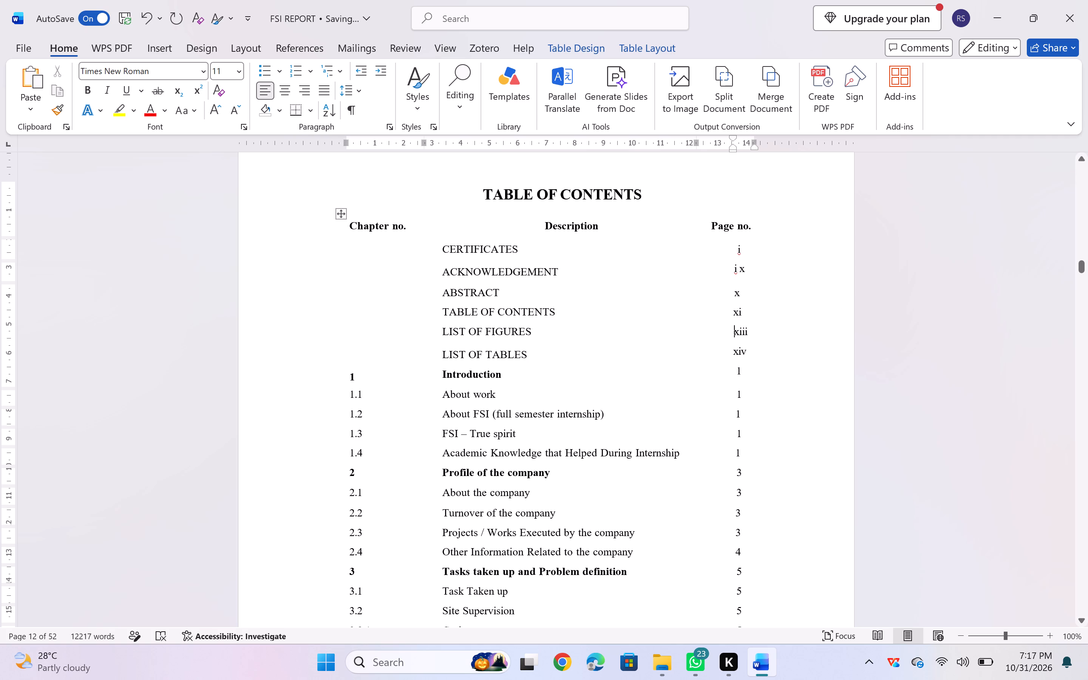
pyautogui.press('BackSpace')
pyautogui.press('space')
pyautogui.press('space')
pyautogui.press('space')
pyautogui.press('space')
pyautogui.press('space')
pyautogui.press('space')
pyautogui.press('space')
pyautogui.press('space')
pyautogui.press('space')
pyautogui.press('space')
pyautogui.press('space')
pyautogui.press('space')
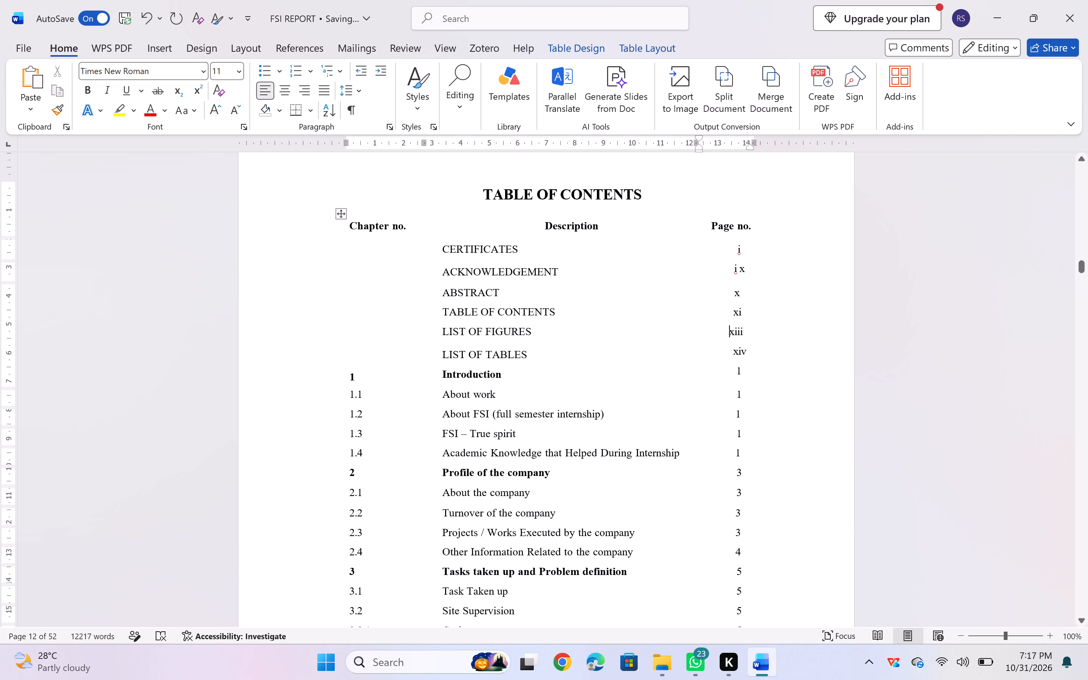
# Replace the indent before the LIST OF TABLES page number xiv with leading spaces, lining it up with the entries above.
pyautogui.press('Down')
pyautogui.press('BackSpace')
pyautogui.press('space')
pyautogui.press('space')
pyautogui.press('space')
pyautogui.press('space')
pyautogui.press('space')
pyautogui.press('space')
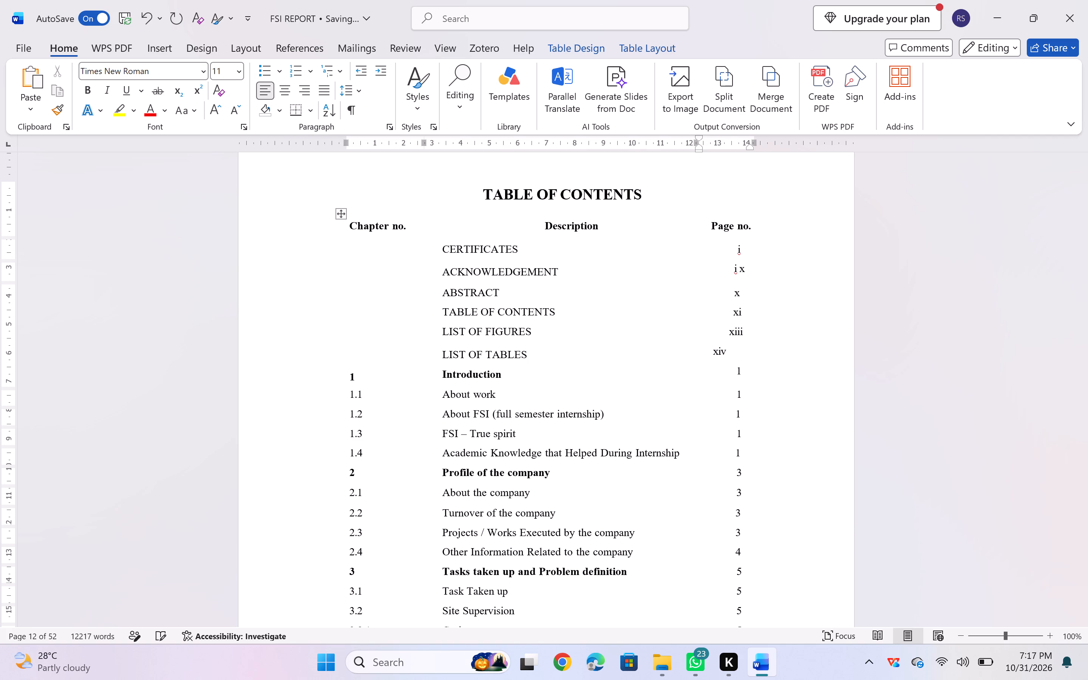
pyautogui.press('space')
pyautogui.press('space')
pyautogui.press('space')
pyautogui.press('space')
pyautogui.press('space')
pyautogui.press('space')
pyautogui.press('space')
pyautogui.press('space')
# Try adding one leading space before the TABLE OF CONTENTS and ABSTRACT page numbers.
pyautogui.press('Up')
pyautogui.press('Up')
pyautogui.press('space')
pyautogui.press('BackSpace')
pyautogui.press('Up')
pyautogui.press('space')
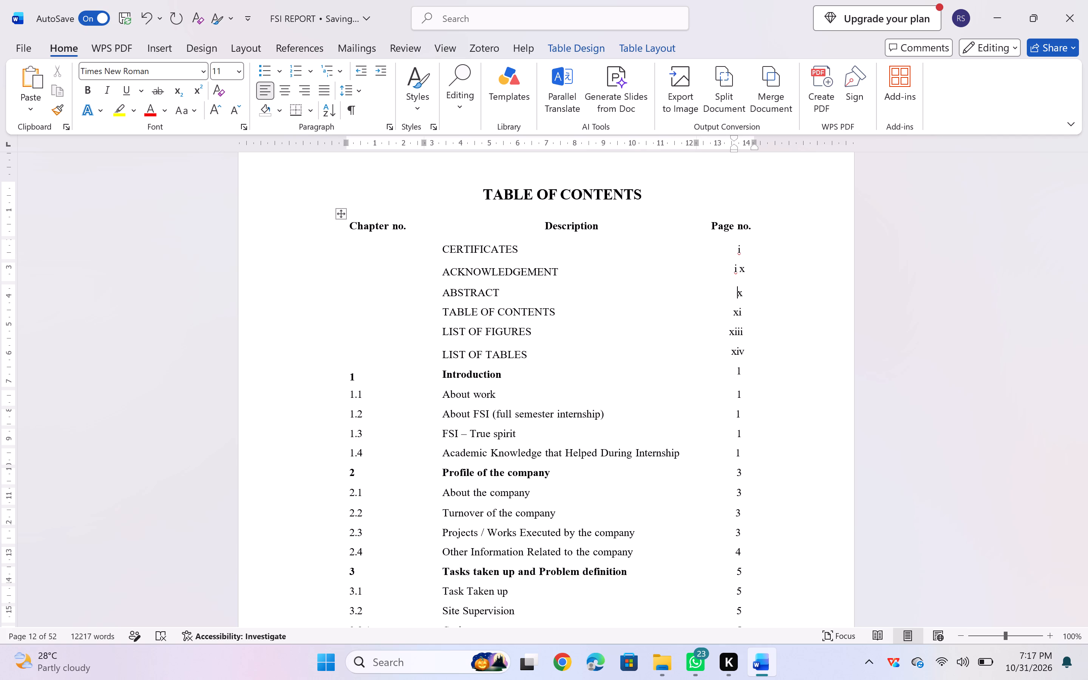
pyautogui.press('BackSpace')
# Remove the space inside the ACKNOWLEDGEMENT page number so it reads ix.
pyautogui.press('Up')
pyautogui.press('Right')
pyautogui.press('Right')
pyautogui.press('BackSpace')
# Replace the indent before the ACKNOWLEDGEMENT page number ix with leading spaces, lining it up with the page number column.
pyautogui.press('Left')
pyautogui.press('BackSpace')
pyautogui.press('space')
pyautogui.press('space')
pyautogui.press('space')
pyautogui.press('space')
pyautogui.press('space')
pyautogui.press('space')
pyautogui.press('space')
pyautogui.press('space')
pyautogui.press('space')
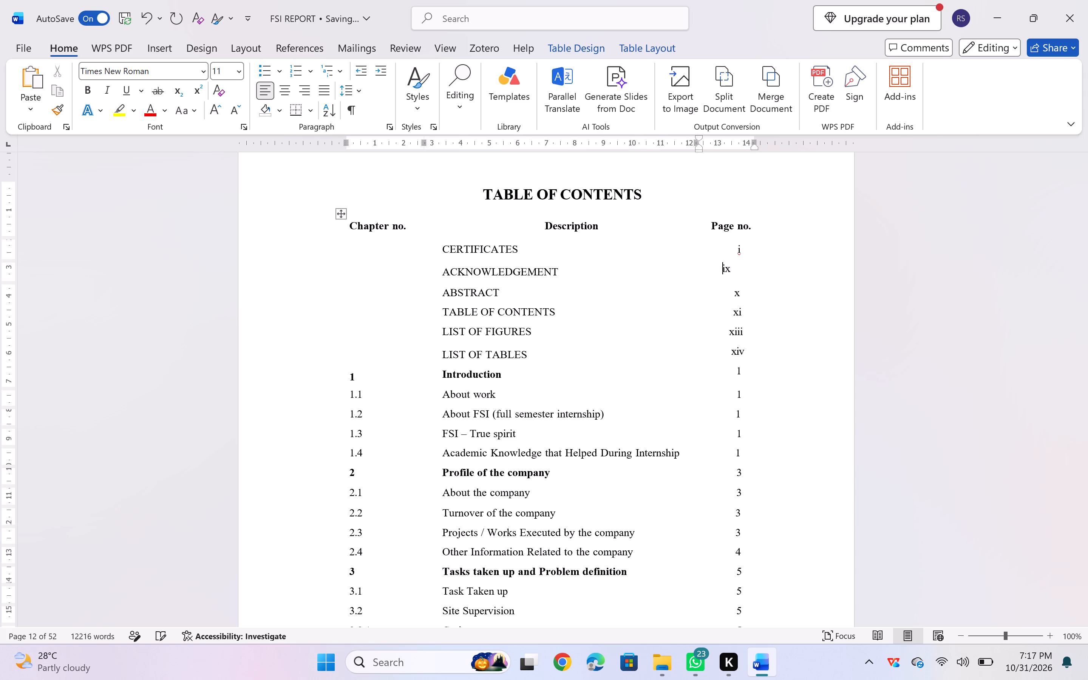
pyautogui.press('space')
pyautogui.press('space')
pyautogui.press('space')
pyautogui.press('space')
pyautogui.press('Up')
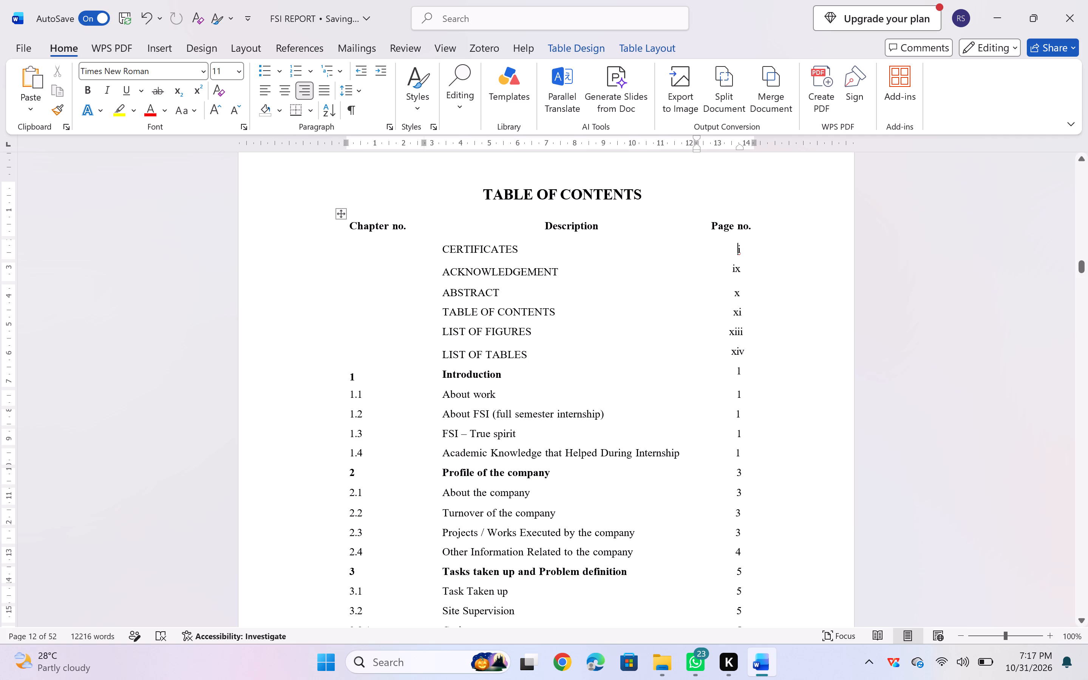
# Remove the space before the ABSTRACT paragraph in the Description column of the table of contents.
pyautogui.doubleClick(499, 266)
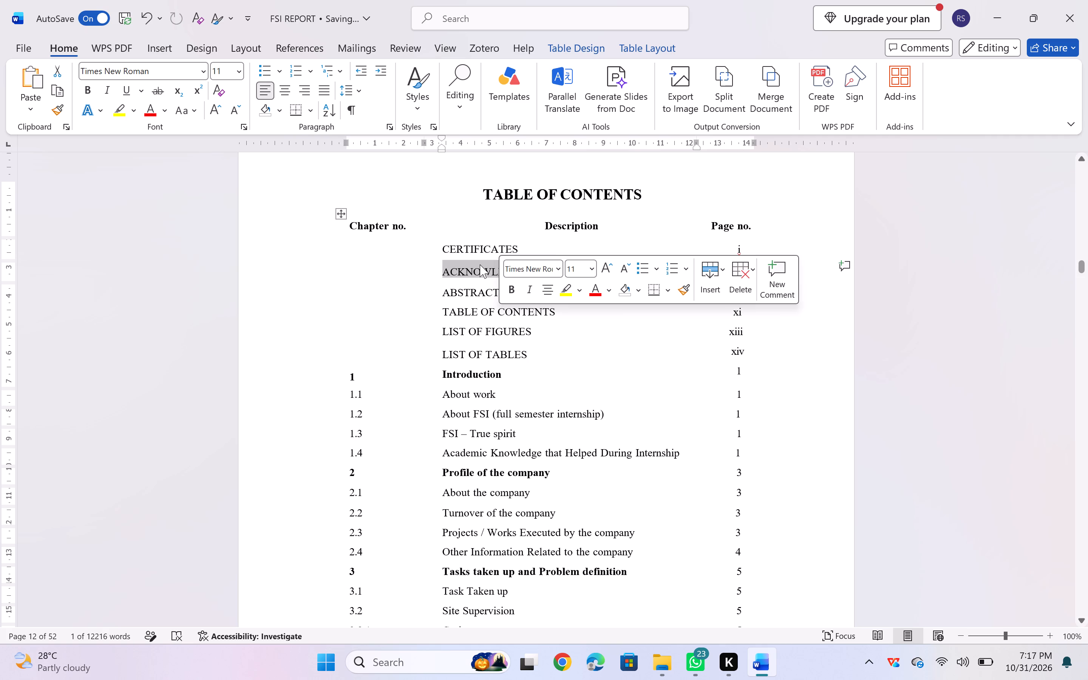
pyautogui.click(479, 265)
pyautogui.doubleClick(479, 293)
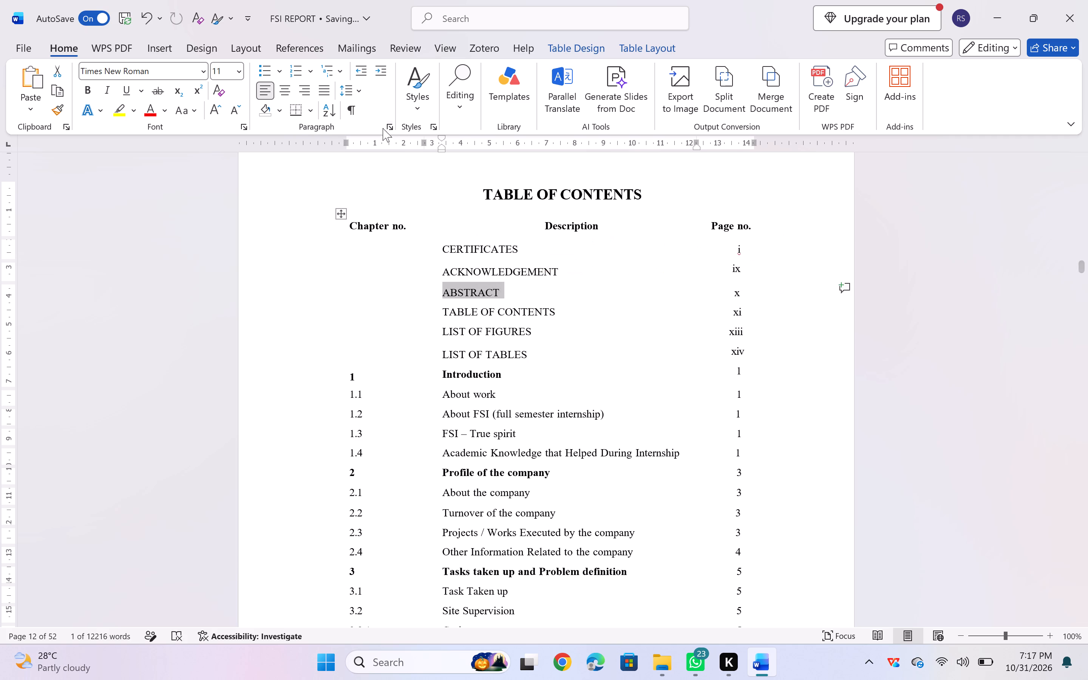
pyautogui.click(359, 92)
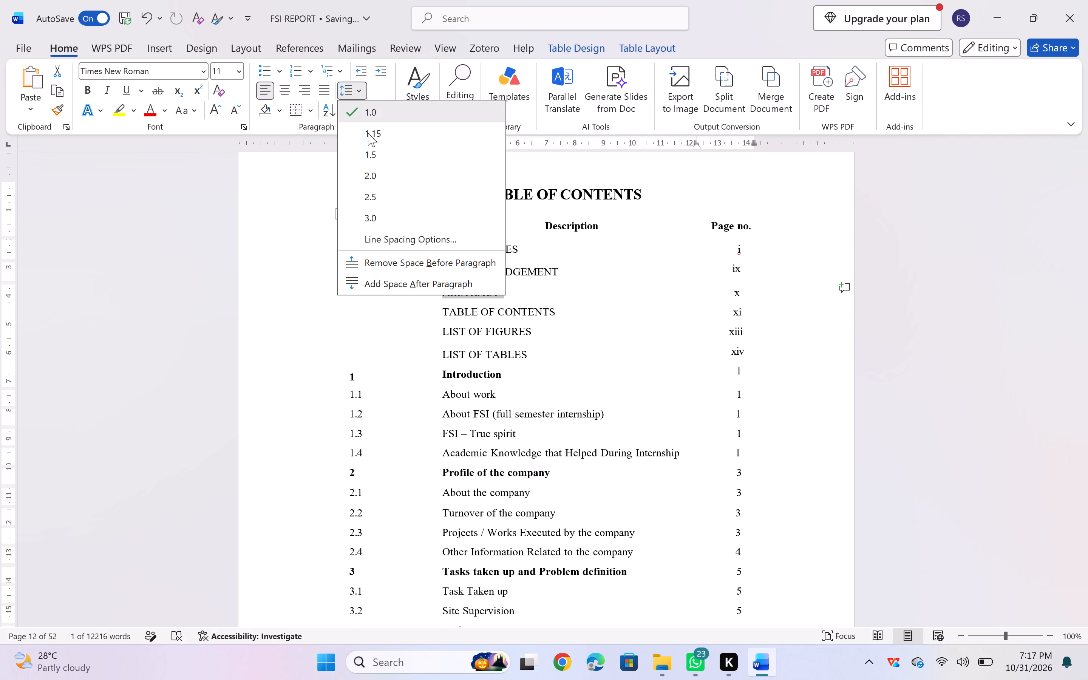
pyautogui.click(398, 256)
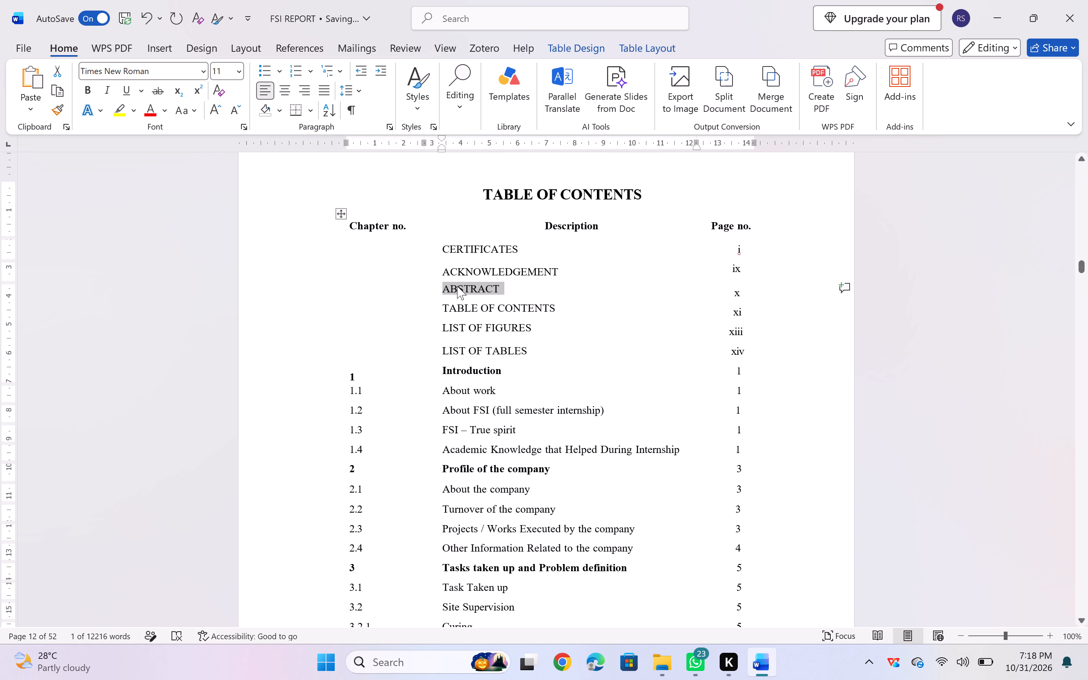
# Remove the space before the paragraph holding the ABSTRACT page number x, matching its description.
pyautogui.click(470, 306)
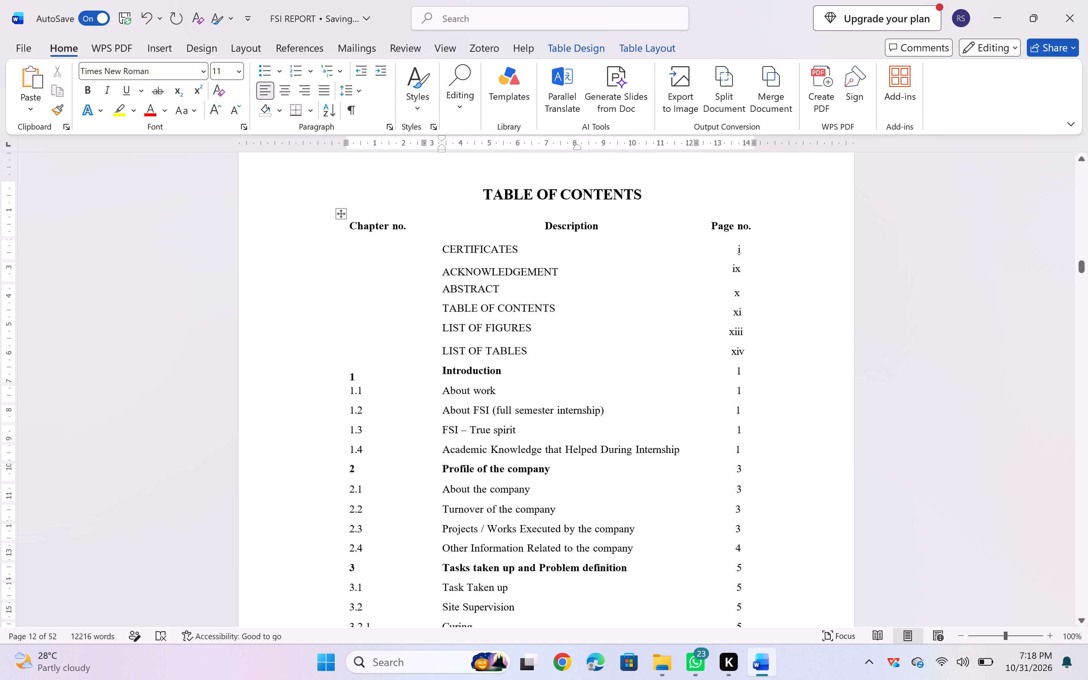
pyautogui.doubleClick(736, 292)
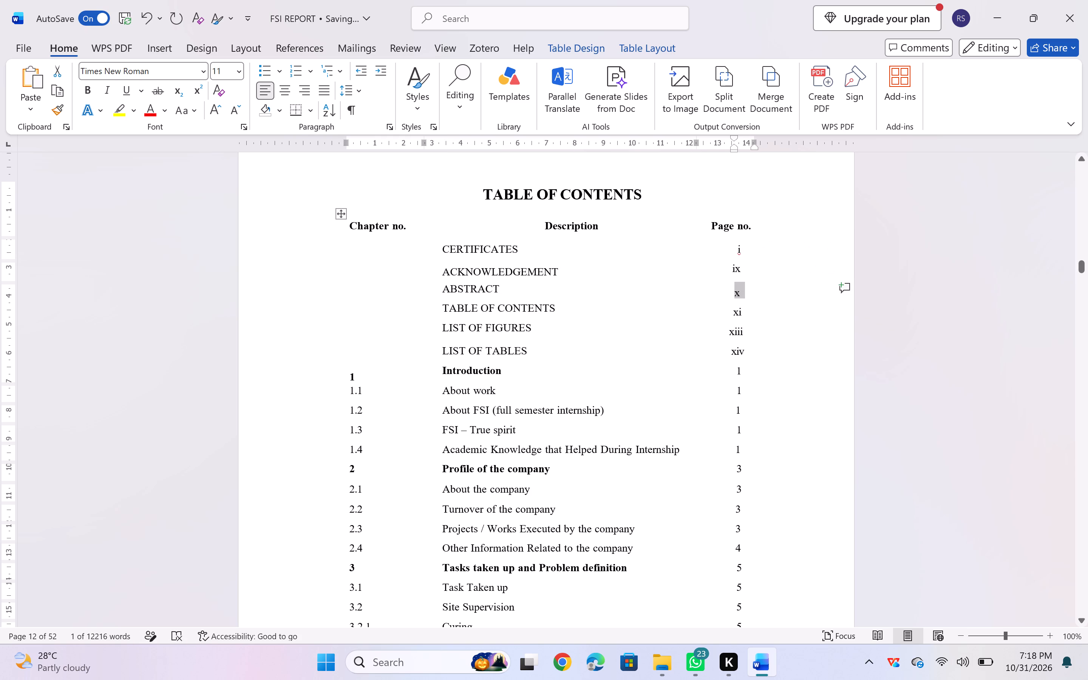
pyautogui.click(360, 88)
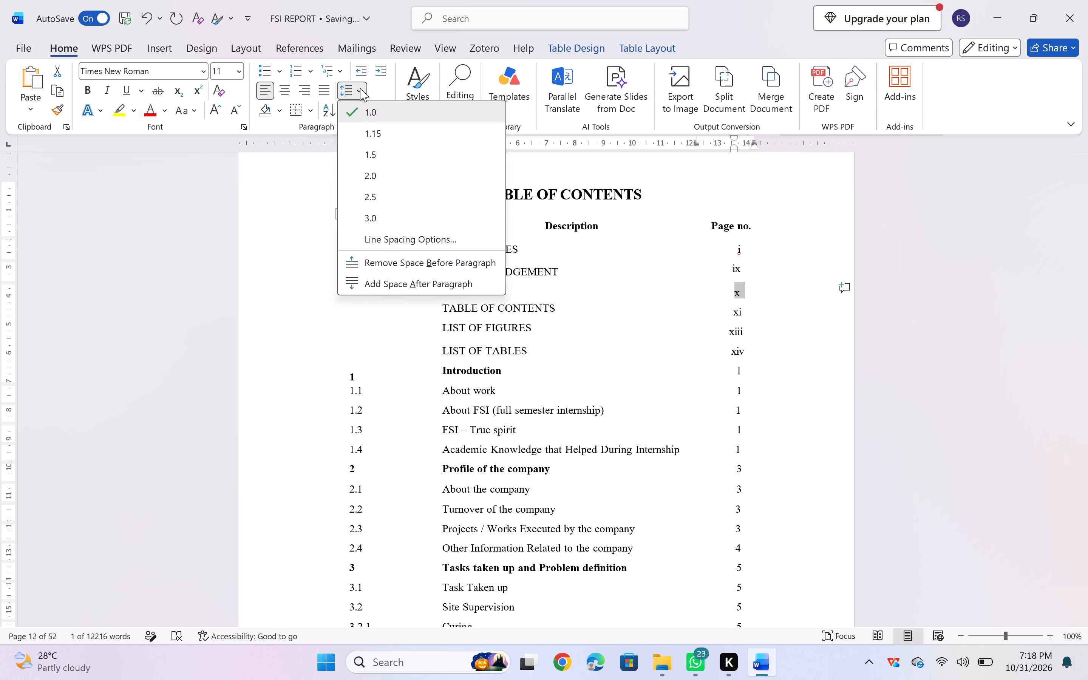
pyautogui.click(399, 261)
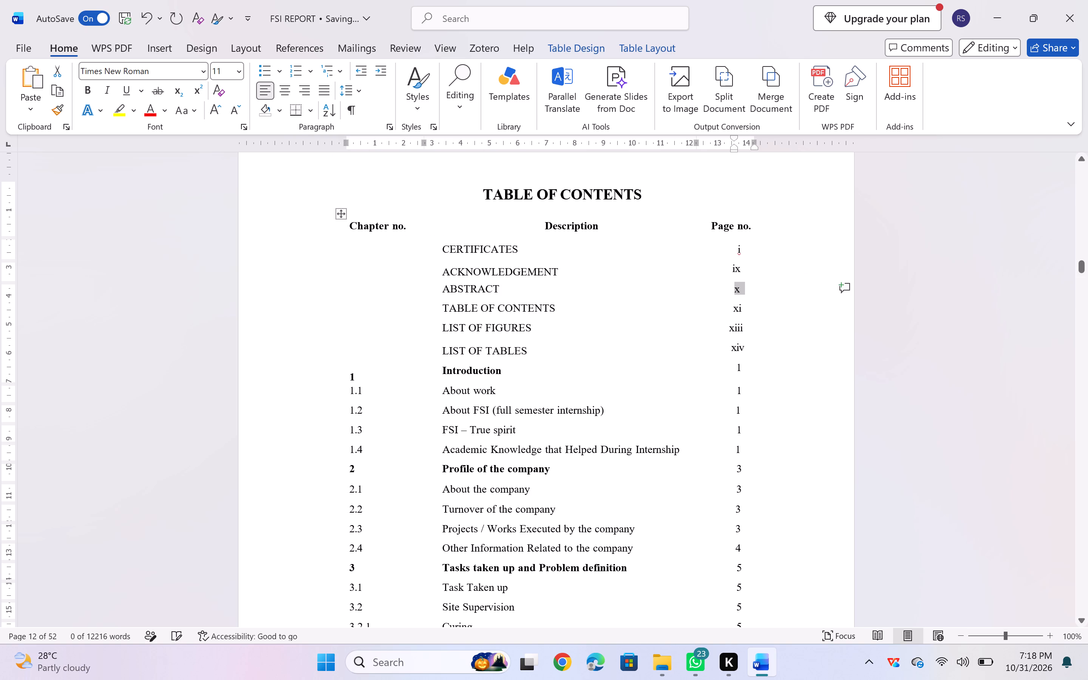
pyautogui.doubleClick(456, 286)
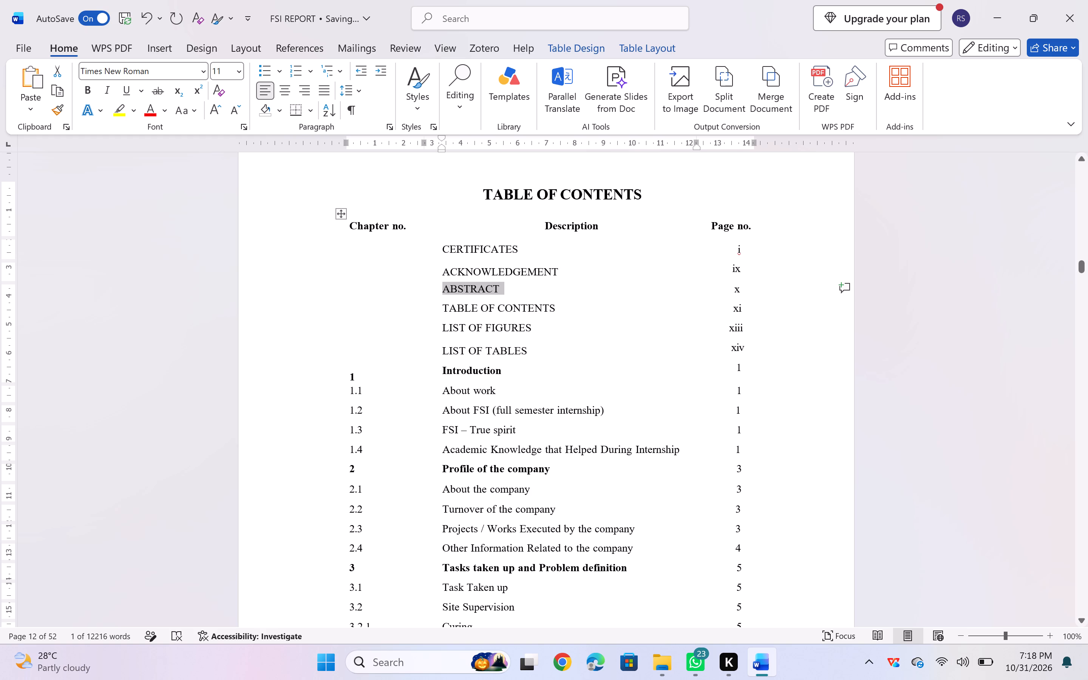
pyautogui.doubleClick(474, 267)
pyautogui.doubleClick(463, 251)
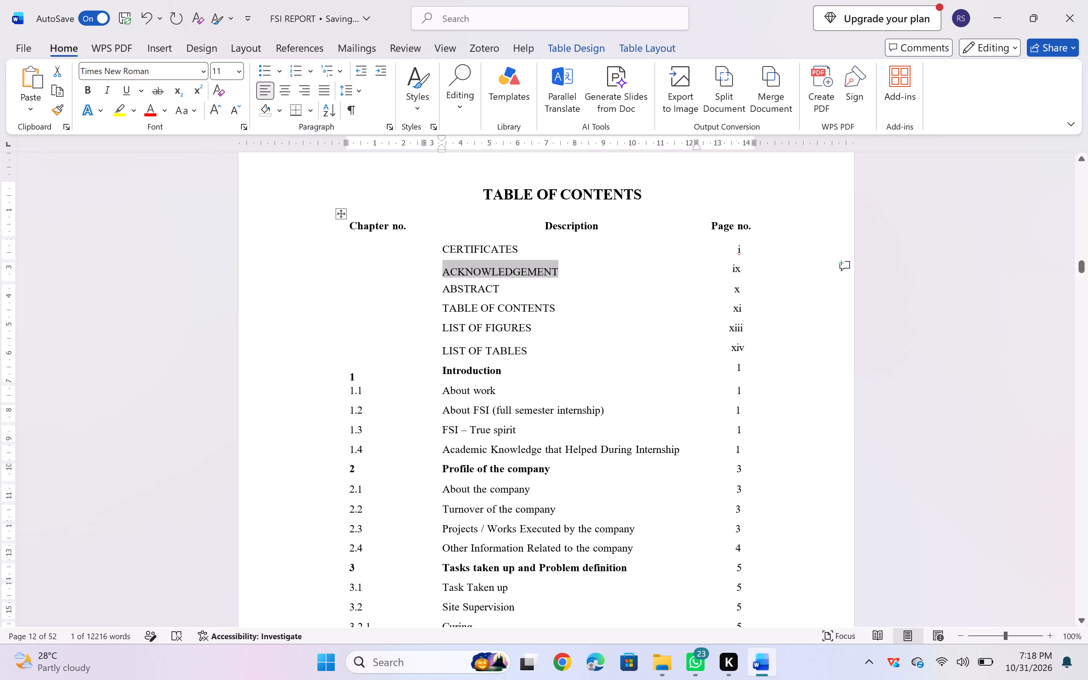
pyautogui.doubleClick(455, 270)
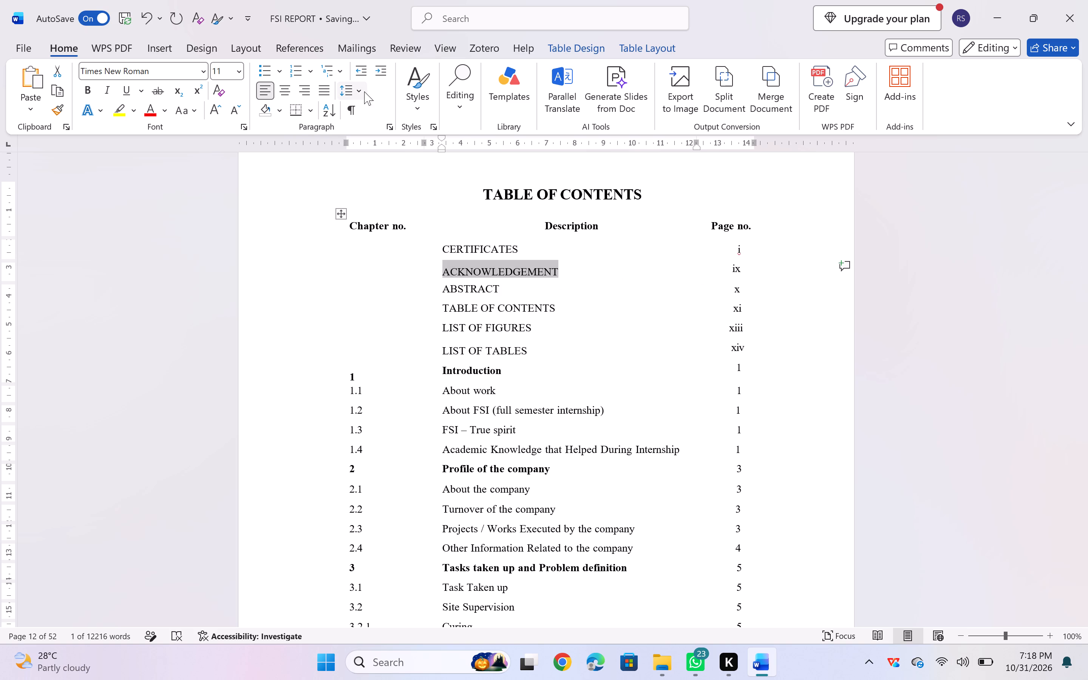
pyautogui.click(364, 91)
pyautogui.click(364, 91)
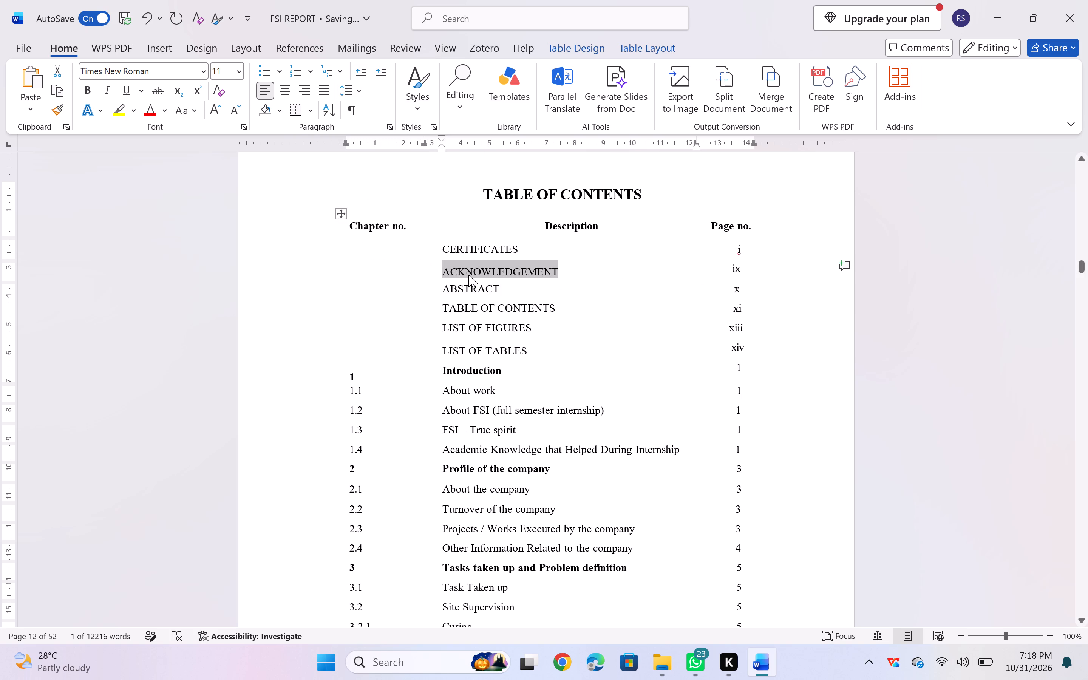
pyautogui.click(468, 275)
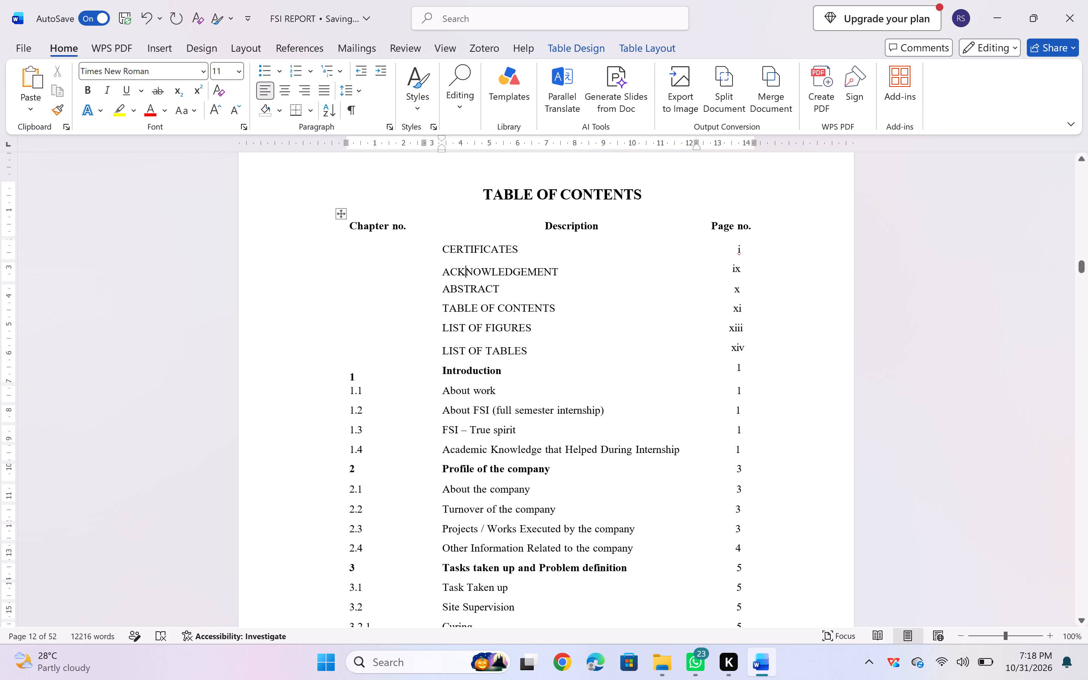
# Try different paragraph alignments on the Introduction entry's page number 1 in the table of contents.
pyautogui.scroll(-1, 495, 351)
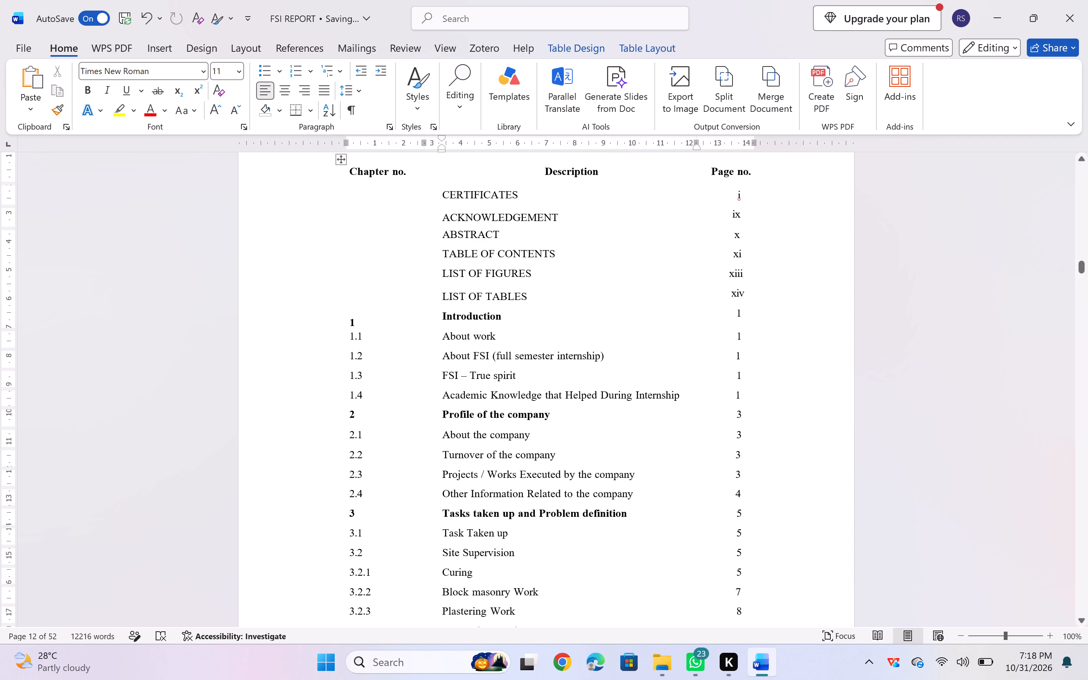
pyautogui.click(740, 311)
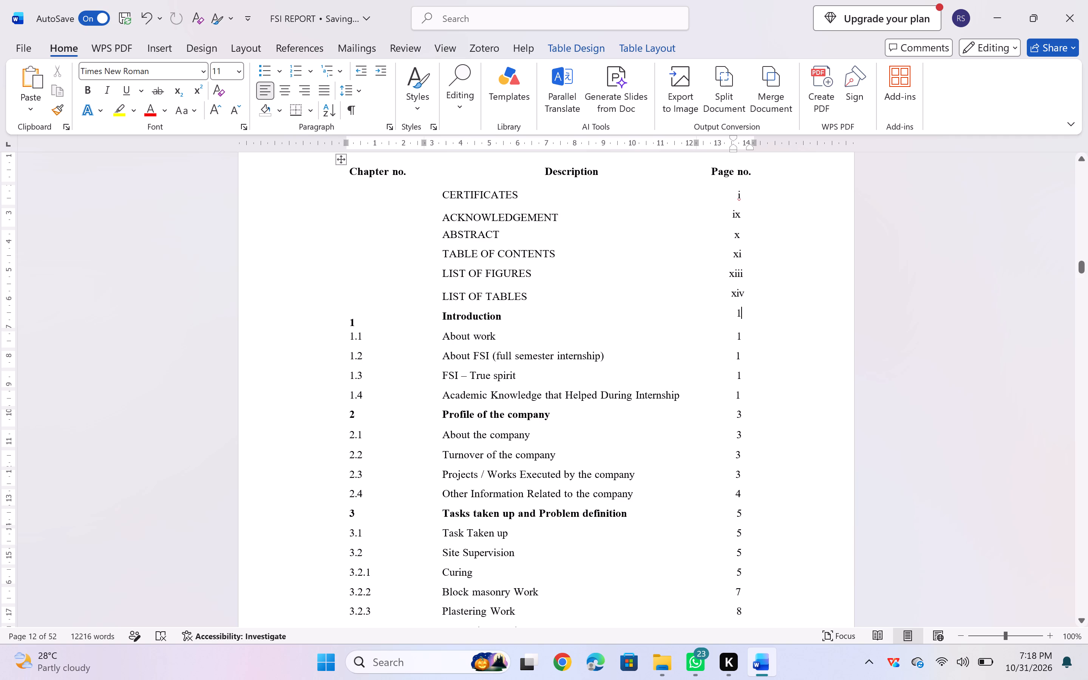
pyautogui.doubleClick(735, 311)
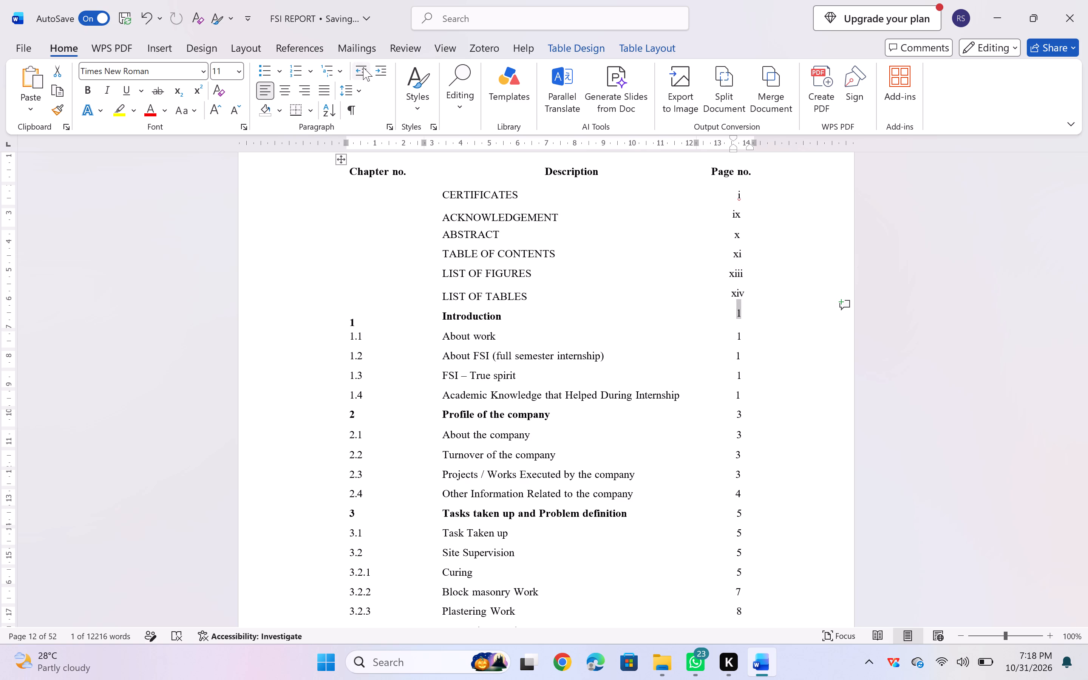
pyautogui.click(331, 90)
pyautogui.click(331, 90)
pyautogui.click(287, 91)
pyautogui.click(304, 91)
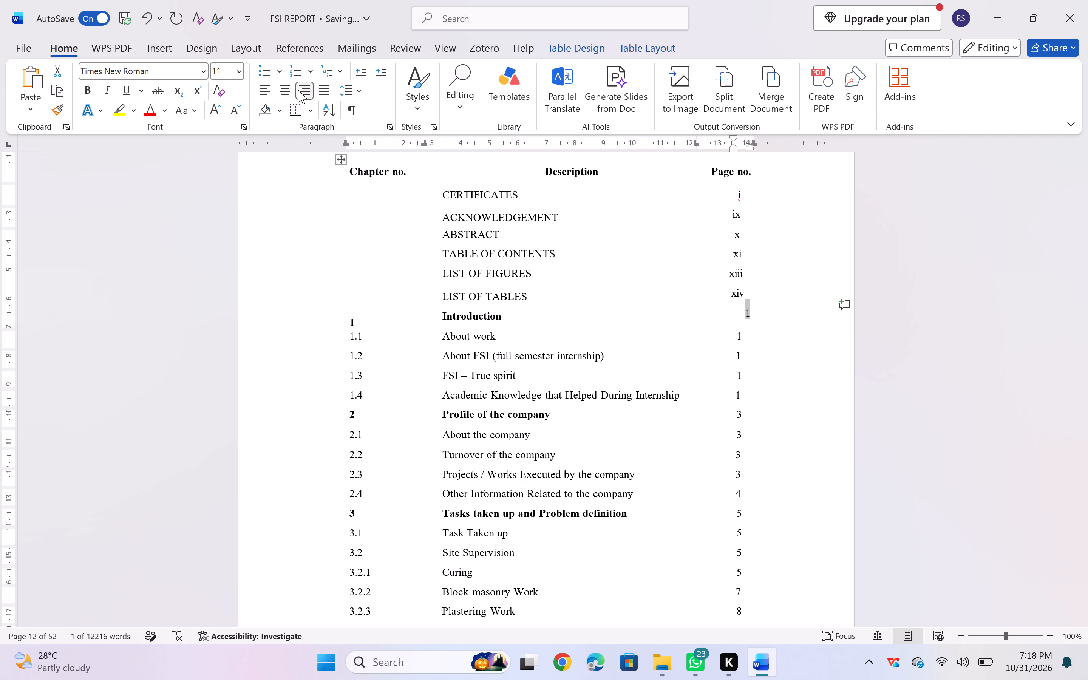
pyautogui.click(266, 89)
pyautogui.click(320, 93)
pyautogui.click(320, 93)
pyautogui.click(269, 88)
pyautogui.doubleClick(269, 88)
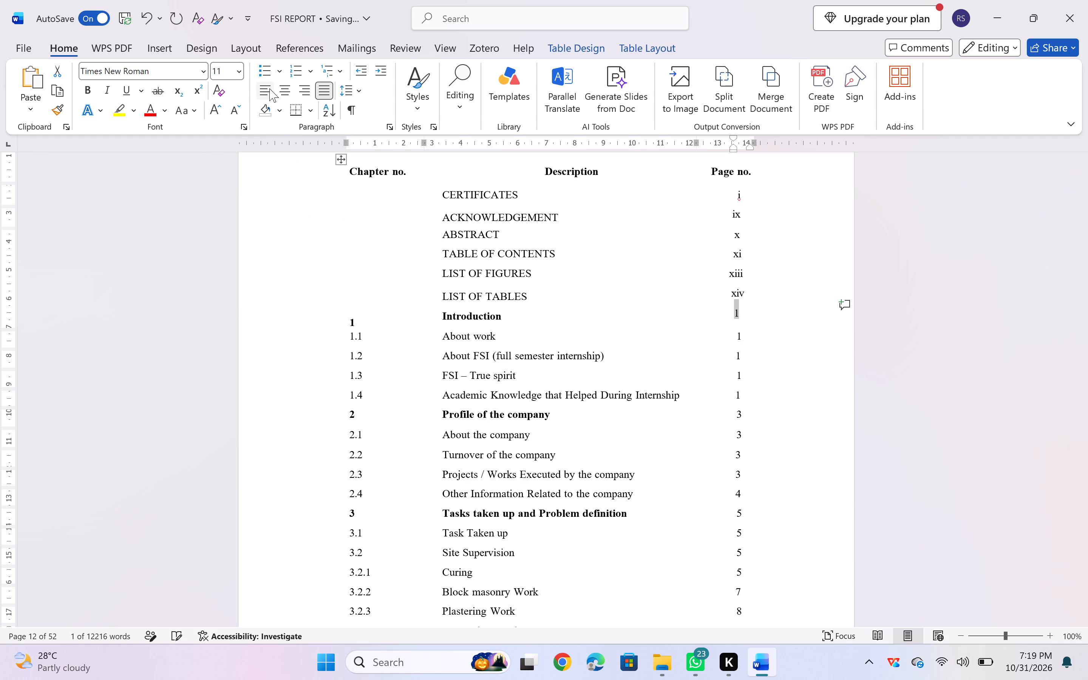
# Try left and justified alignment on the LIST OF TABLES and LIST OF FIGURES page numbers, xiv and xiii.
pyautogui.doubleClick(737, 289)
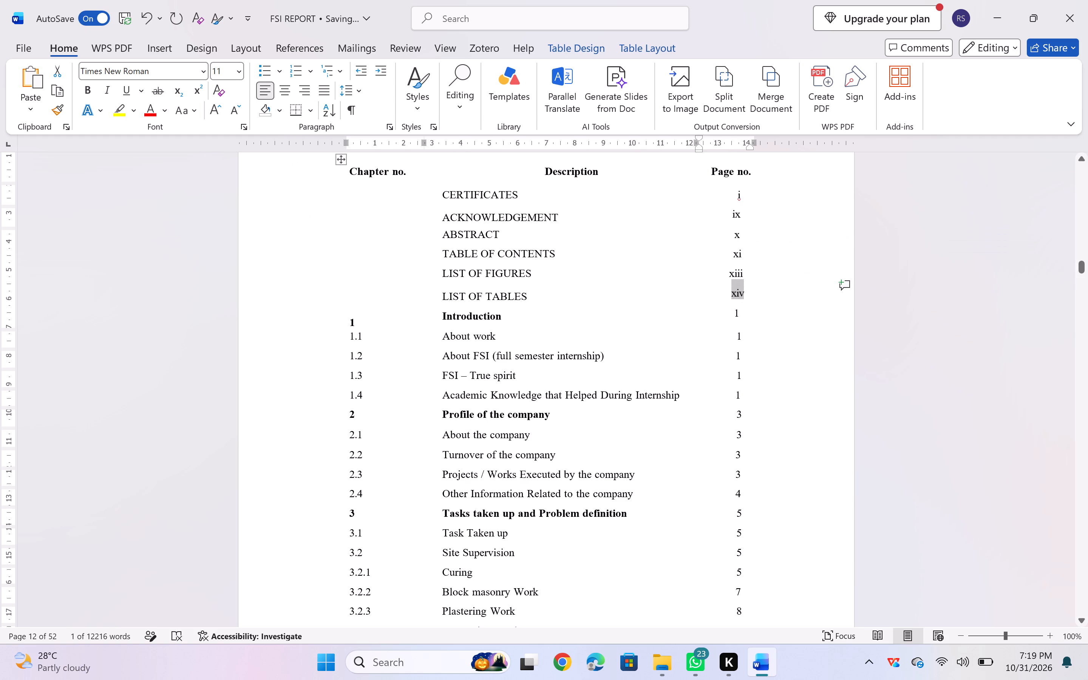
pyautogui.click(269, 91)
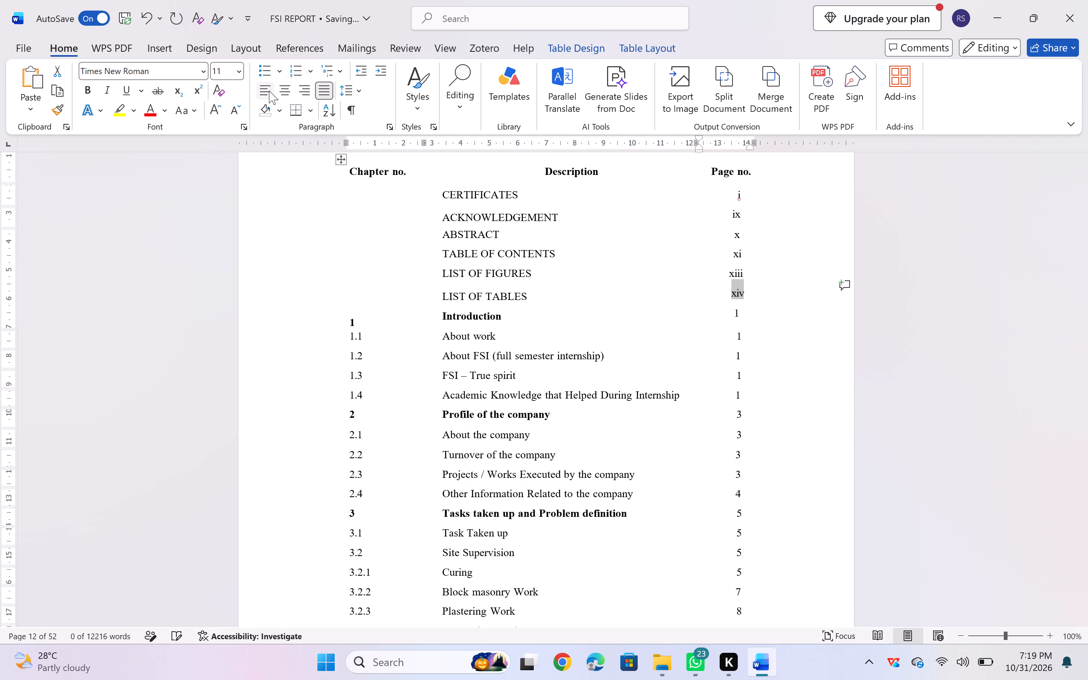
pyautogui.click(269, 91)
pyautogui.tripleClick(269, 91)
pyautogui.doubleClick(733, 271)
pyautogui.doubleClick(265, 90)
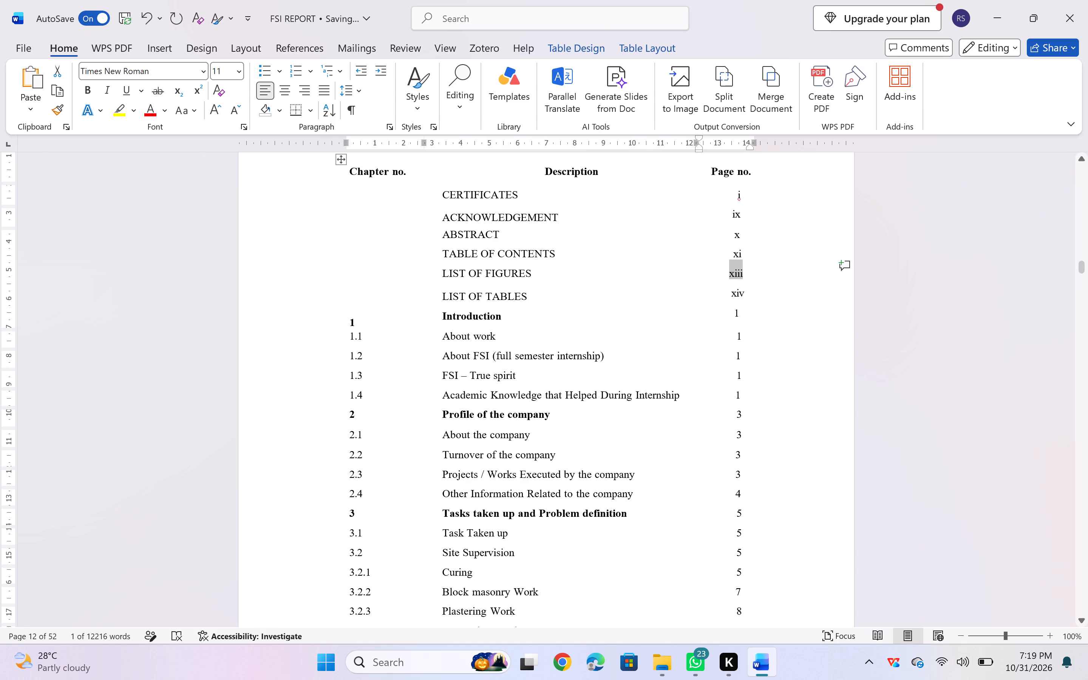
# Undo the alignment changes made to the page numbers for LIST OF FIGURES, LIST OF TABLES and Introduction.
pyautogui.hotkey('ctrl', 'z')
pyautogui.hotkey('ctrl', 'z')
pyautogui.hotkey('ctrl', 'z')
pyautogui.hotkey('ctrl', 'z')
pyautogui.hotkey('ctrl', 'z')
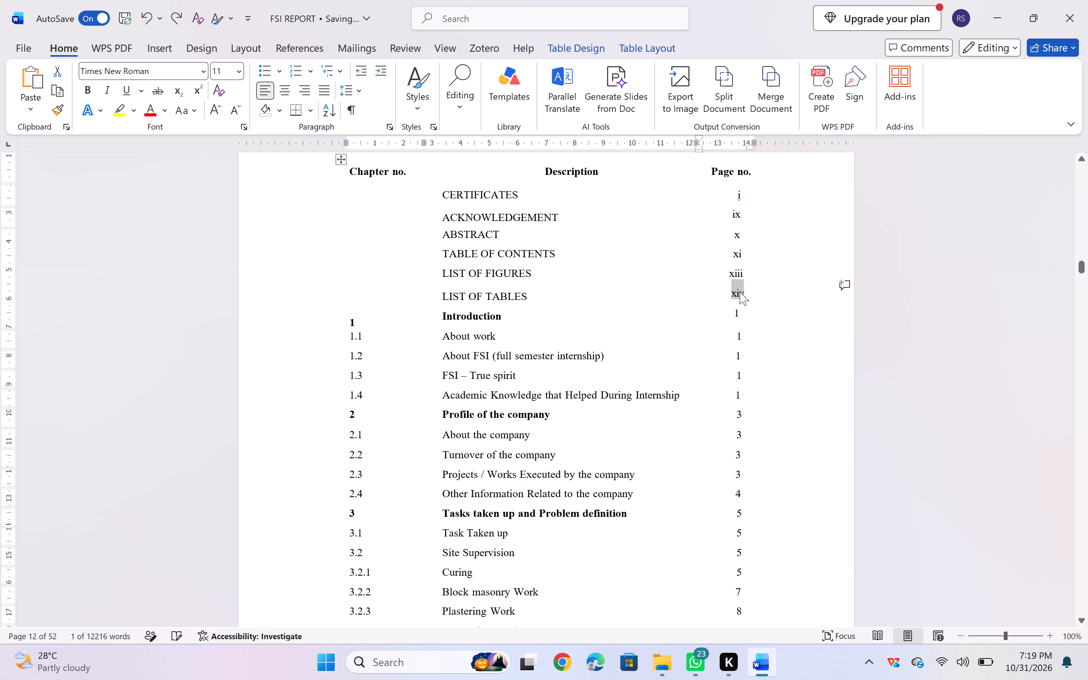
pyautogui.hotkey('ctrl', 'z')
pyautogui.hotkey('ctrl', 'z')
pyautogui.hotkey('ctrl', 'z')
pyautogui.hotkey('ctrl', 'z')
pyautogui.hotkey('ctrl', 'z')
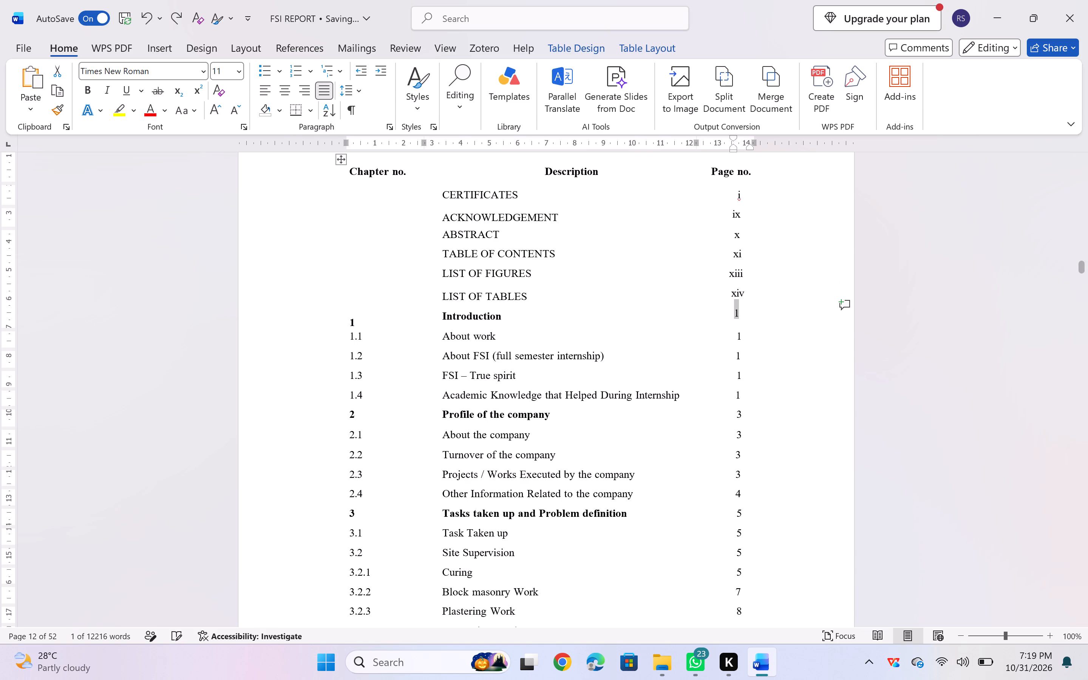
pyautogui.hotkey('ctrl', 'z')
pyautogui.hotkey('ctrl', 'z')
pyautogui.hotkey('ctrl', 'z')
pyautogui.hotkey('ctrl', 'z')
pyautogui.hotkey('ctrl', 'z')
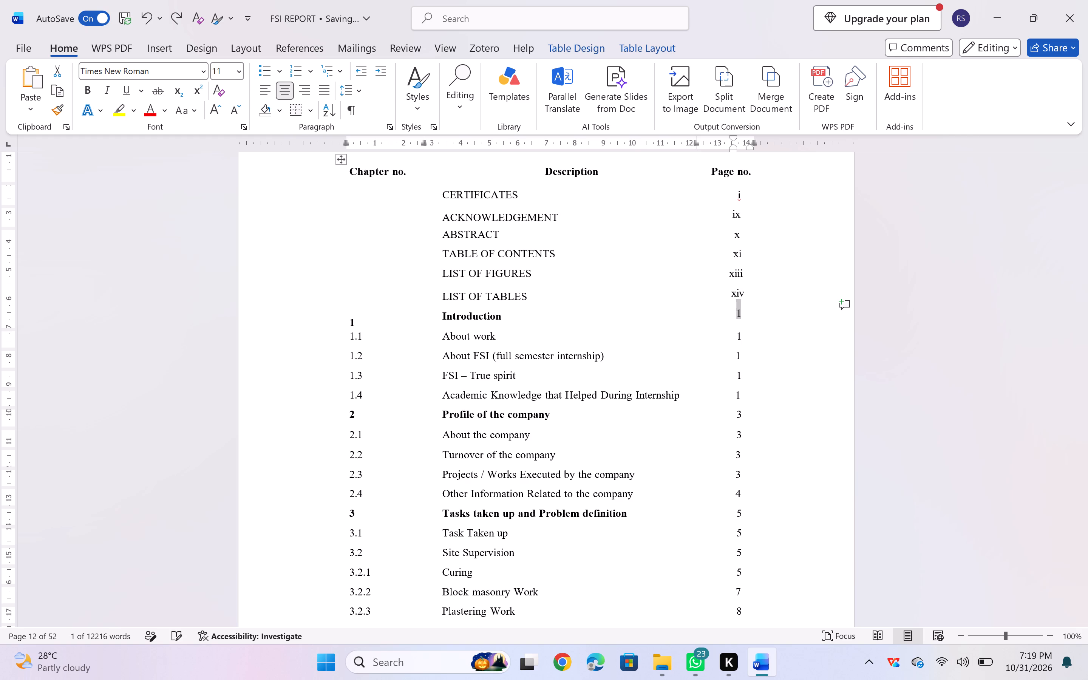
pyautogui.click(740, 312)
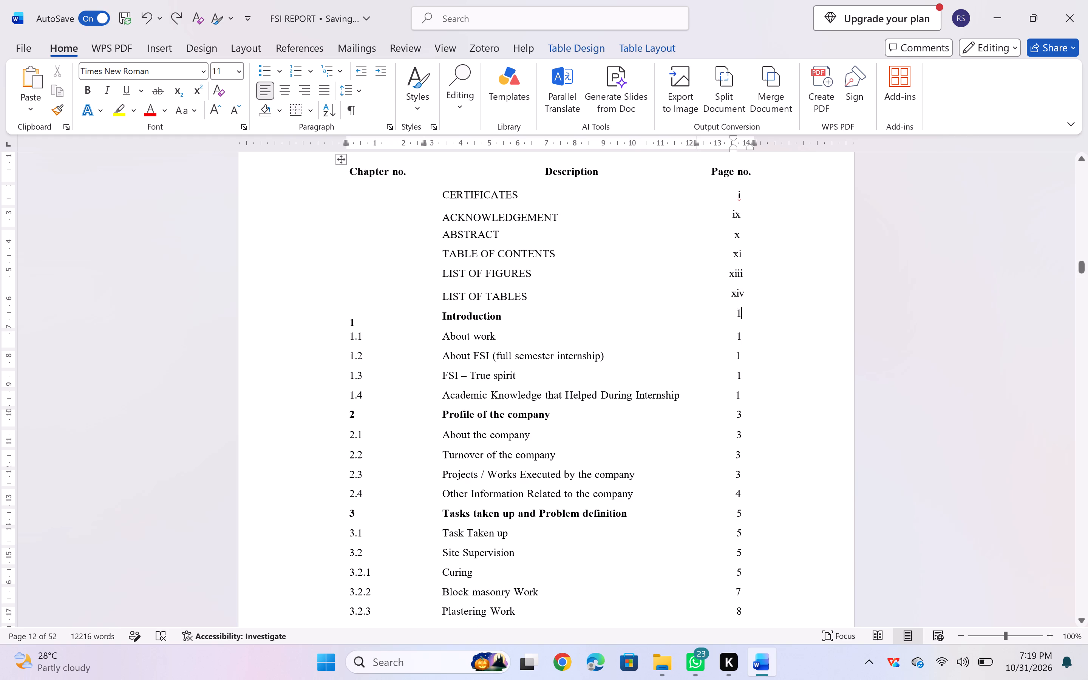
# Review the front matter from the title page through the certificates to the acknowledgement, checking page numbers and student name lists.
pyautogui.scroll(1, 745, 380)
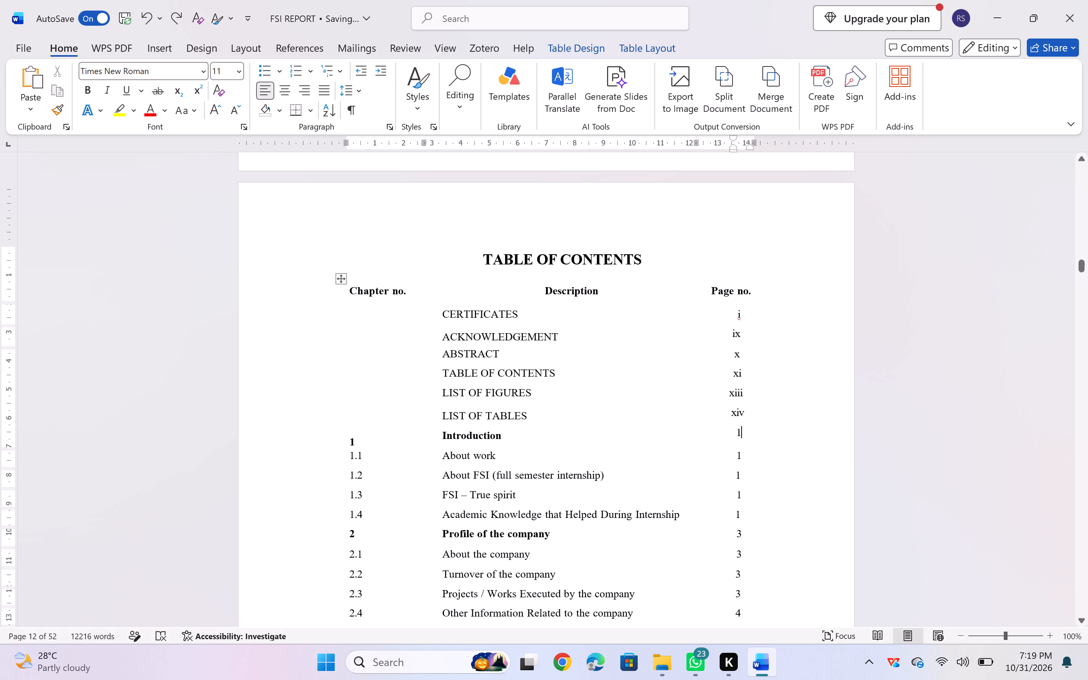
pyautogui.scroll(7, 745, 380)
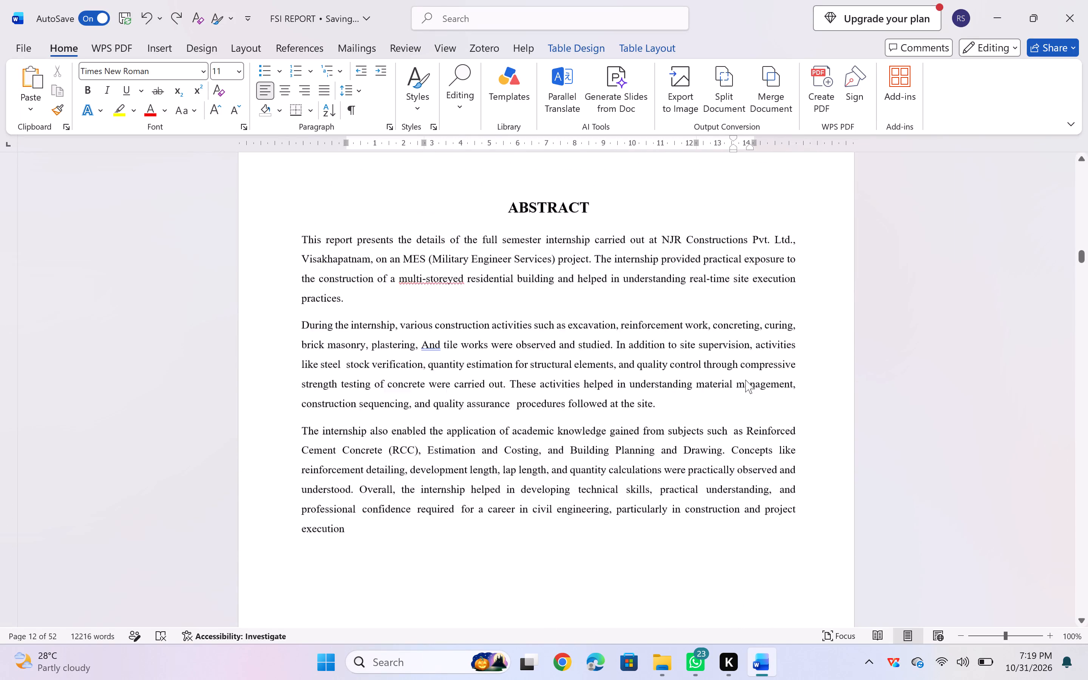
pyautogui.scroll(16, 745, 380)
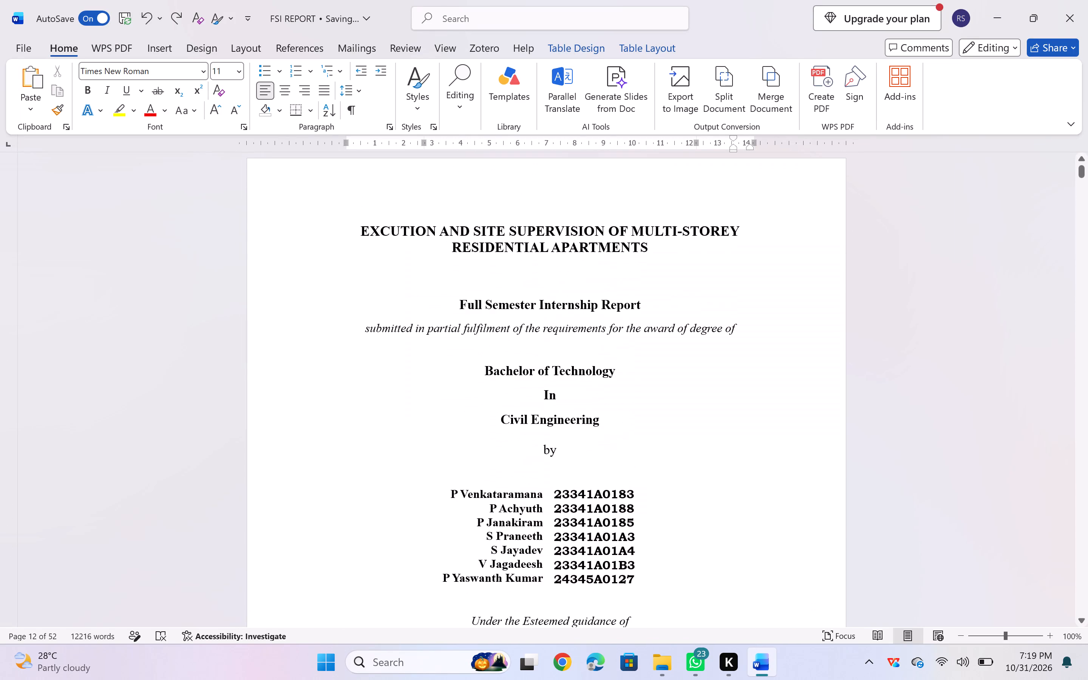
pyautogui.scroll(9, 745, 380)
pyautogui.scroll(-2, 745, 380)
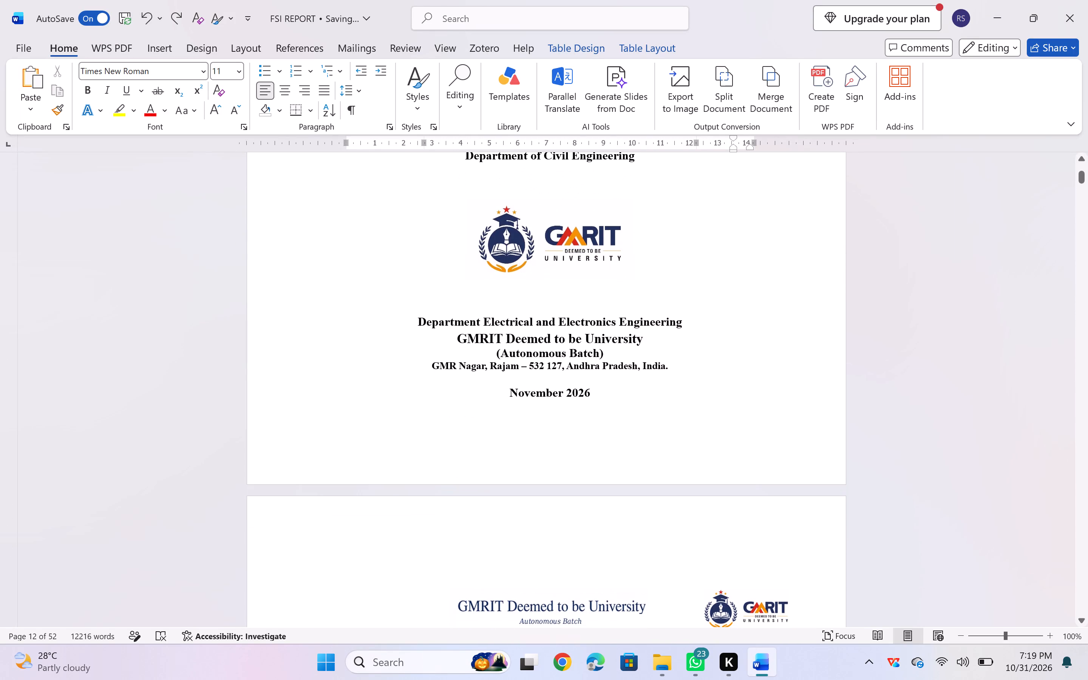
pyautogui.scroll(-3, 745, 380)
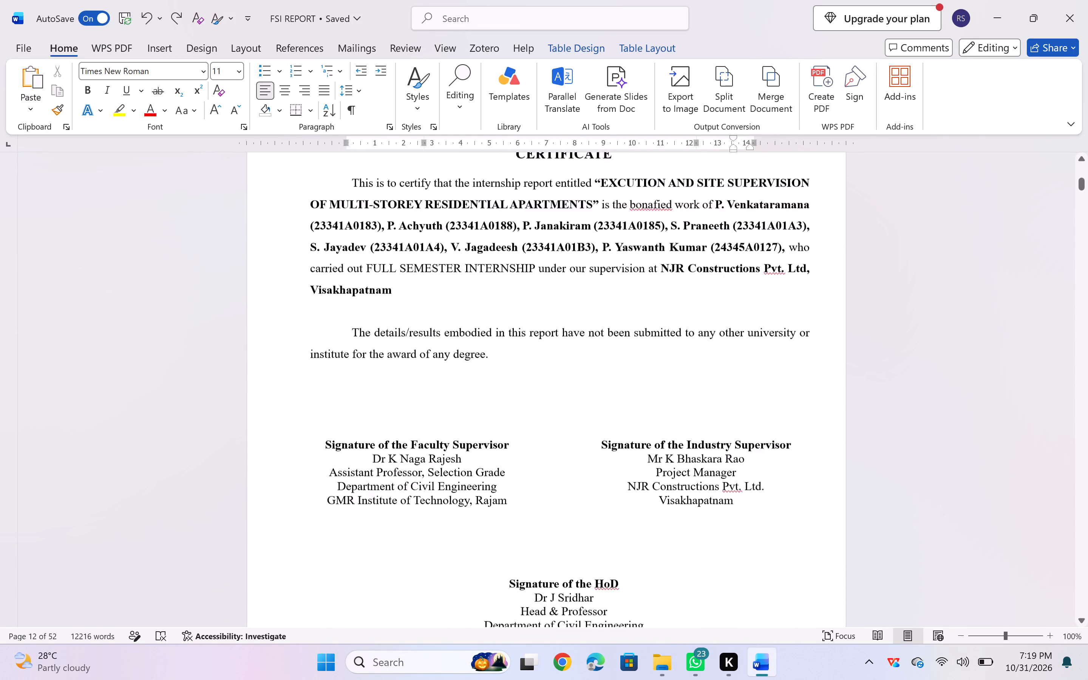
pyautogui.scroll(-2, 745, 380)
pyautogui.scroll(1, 745, 380)
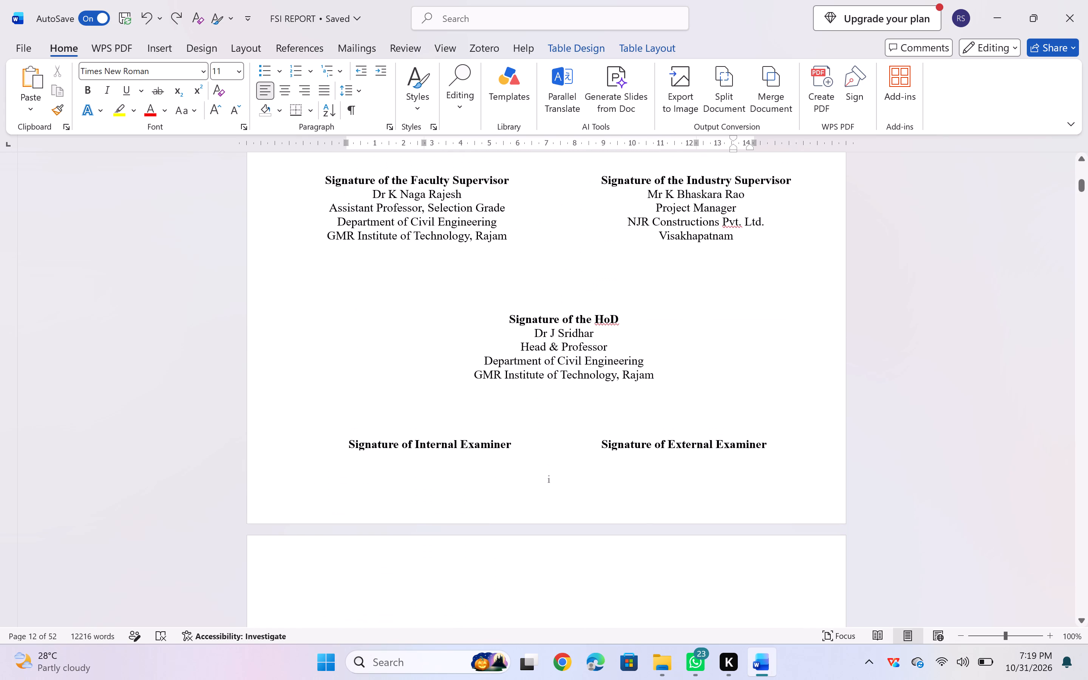
pyautogui.scroll(-3, 745, 380)
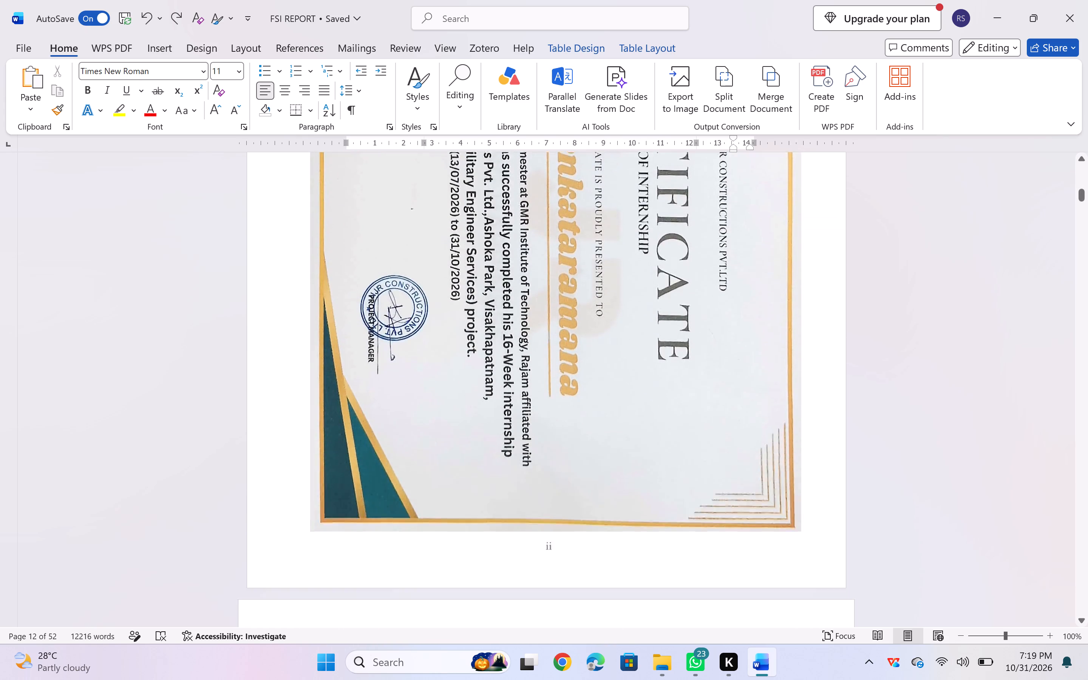
pyautogui.scroll(-6, 745, 380)
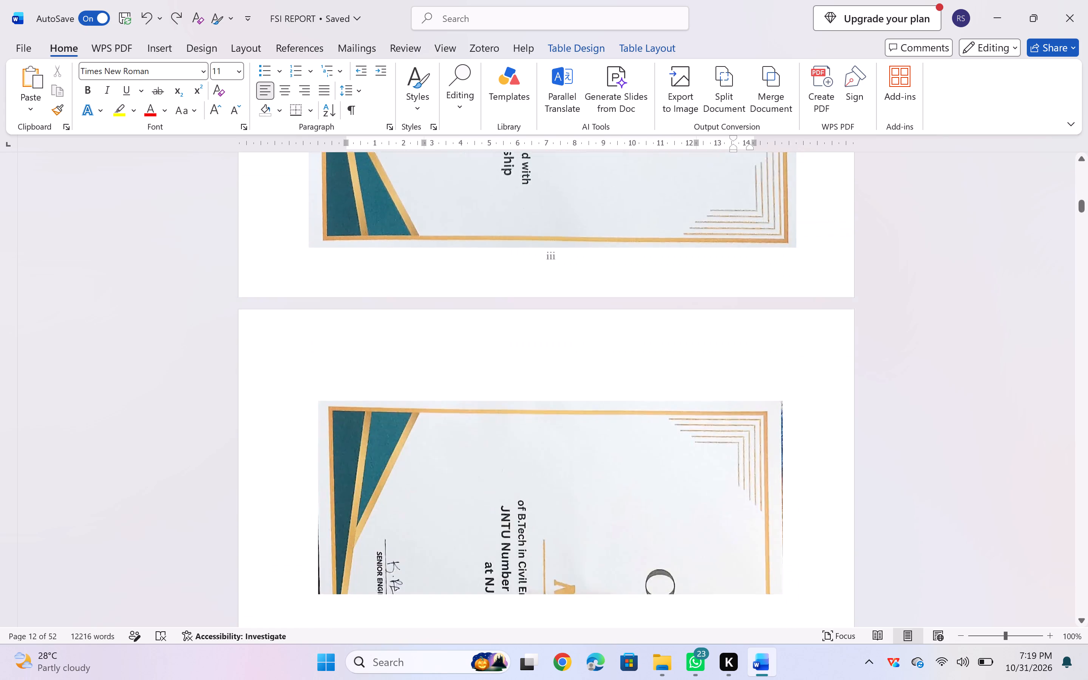
pyautogui.scroll(-7, 745, 380)
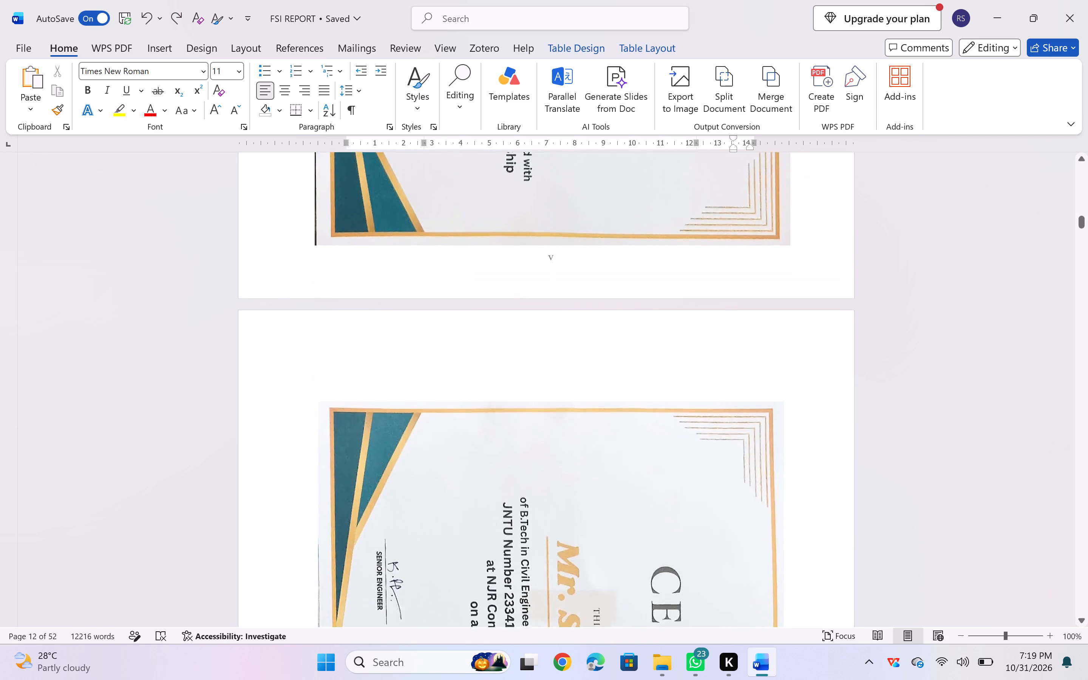
pyautogui.scroll(-7, 745, 380)
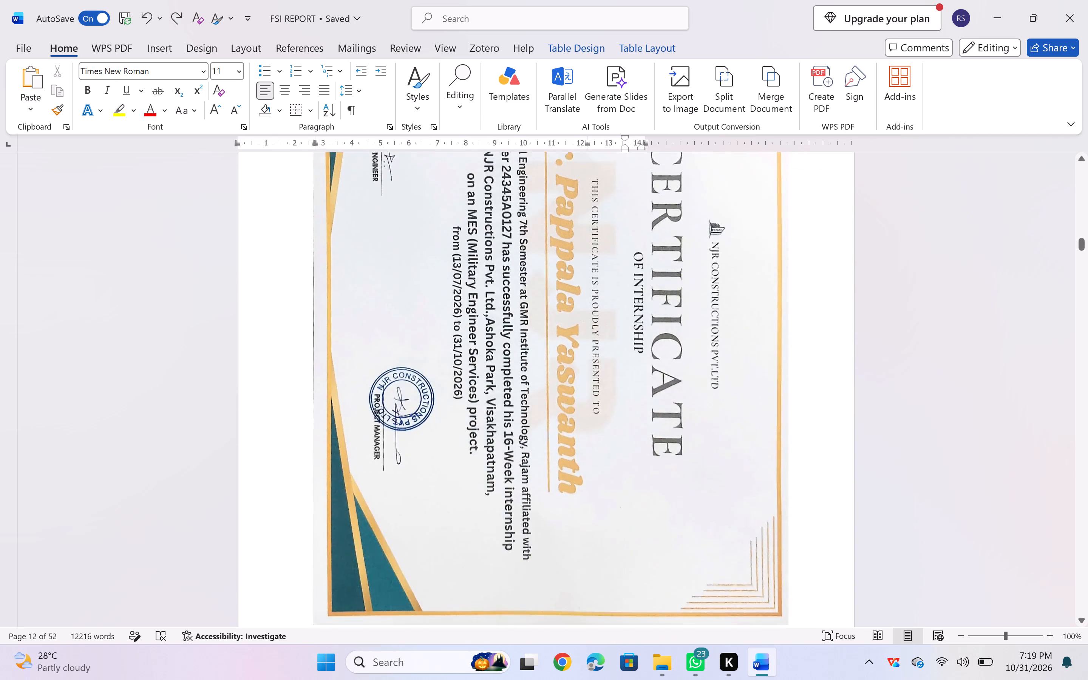
pyautogui.scroll(-4, 745, 380)
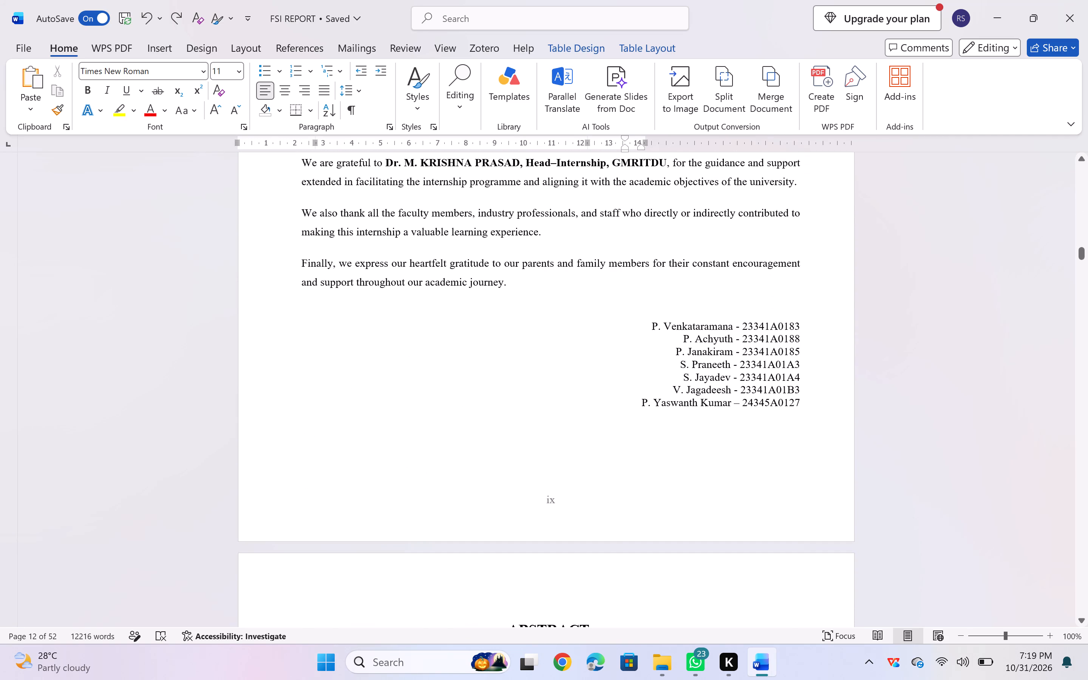
# Remove the period after the initial in the first three student names of the acknowledgement's list.
pyautogui.click(662, 329)
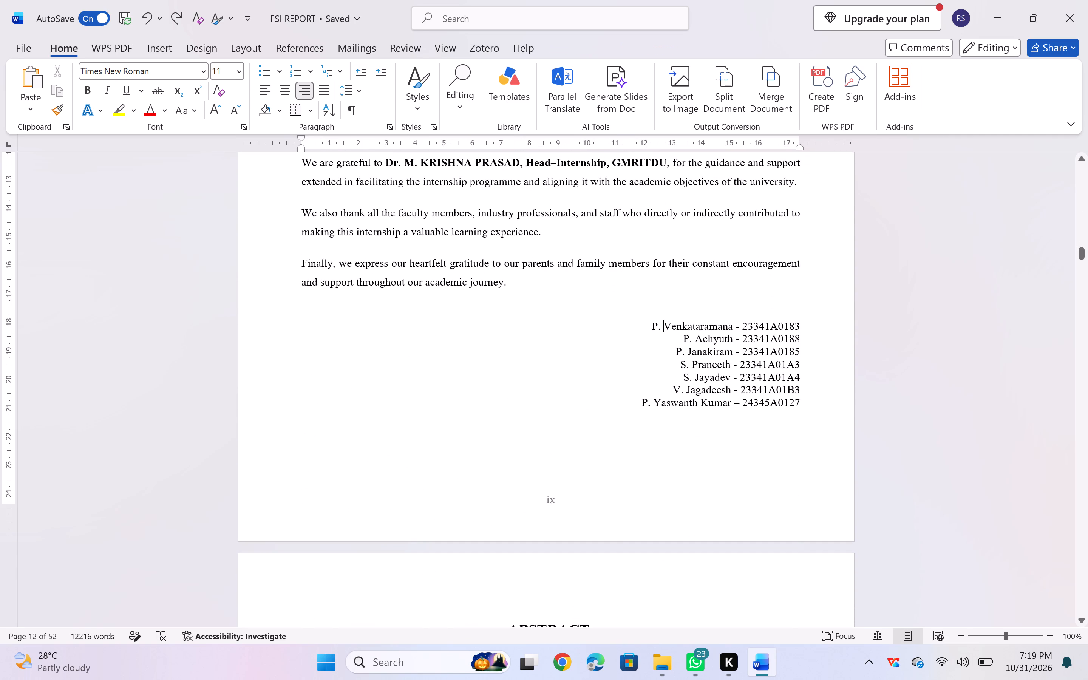
pyautogui.press('Left')
pyautogui.press('BackSpace')
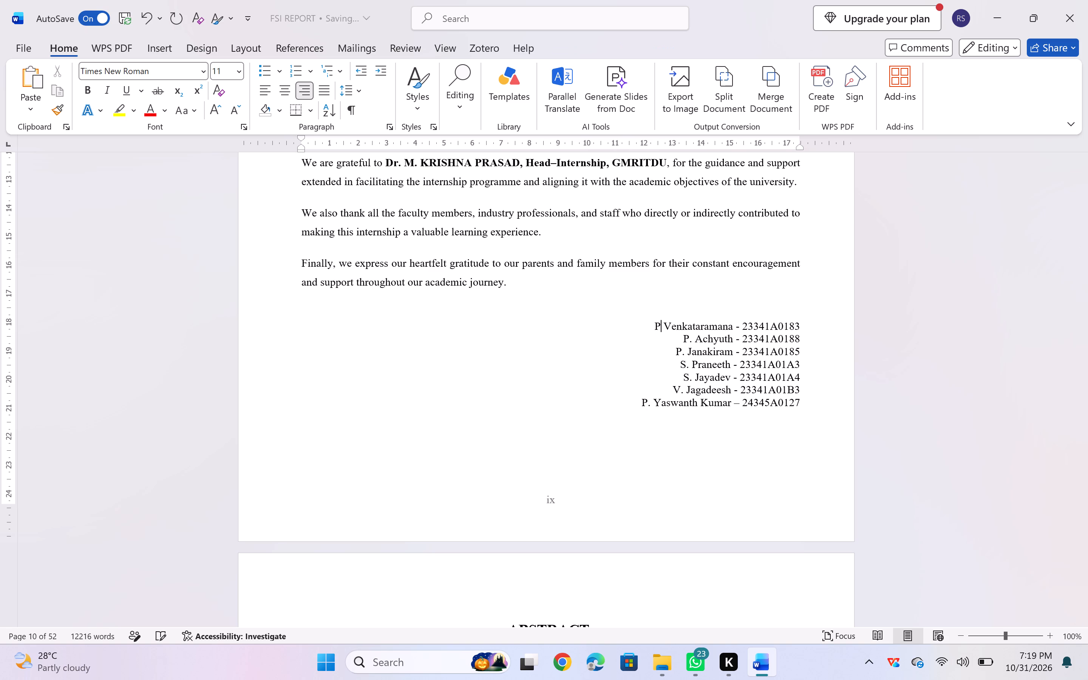
pyautogui.press('Right')
pyautogui.press('Right')
pyautogui.press('Down')
pyautogui.press('Right')
pyautogui.press('Right')
pyautogui.press('BackSpace')
pyautogui.press('Down')
pyautogui.press('Left')
pyautogui.press('Left')
pyautogui.press('BackSpace')
# Remove the period after the initial in the fourth, fifth and sixth student names of the acknowledgement's list.
pyautogui.press('Down')
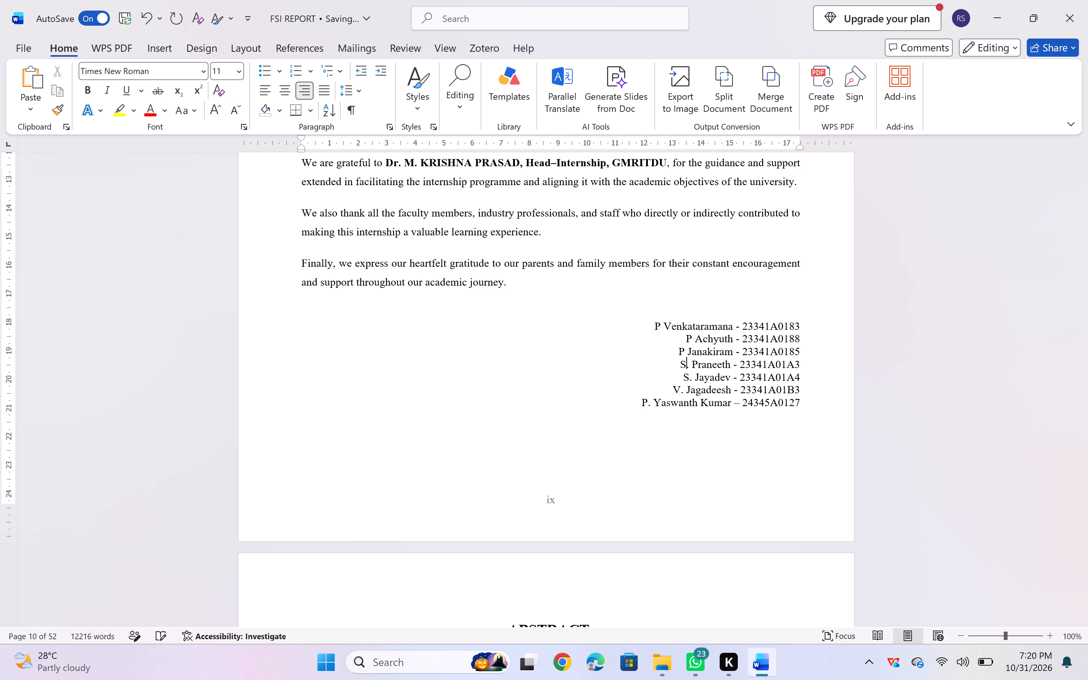
pyautogui.press('Right')
pyautogui.press('Down')
pyautogui.press('Up')
pyautogui.press('BackSpace')
pyautogui.press('Down')
pyautogui.press('Right')
pyautogui.press('BackSpace')
pyautogui.press('Down')
pyautogui.press('Left')
pyautogui.press('Left')
pyautogui.press('BackSpace')
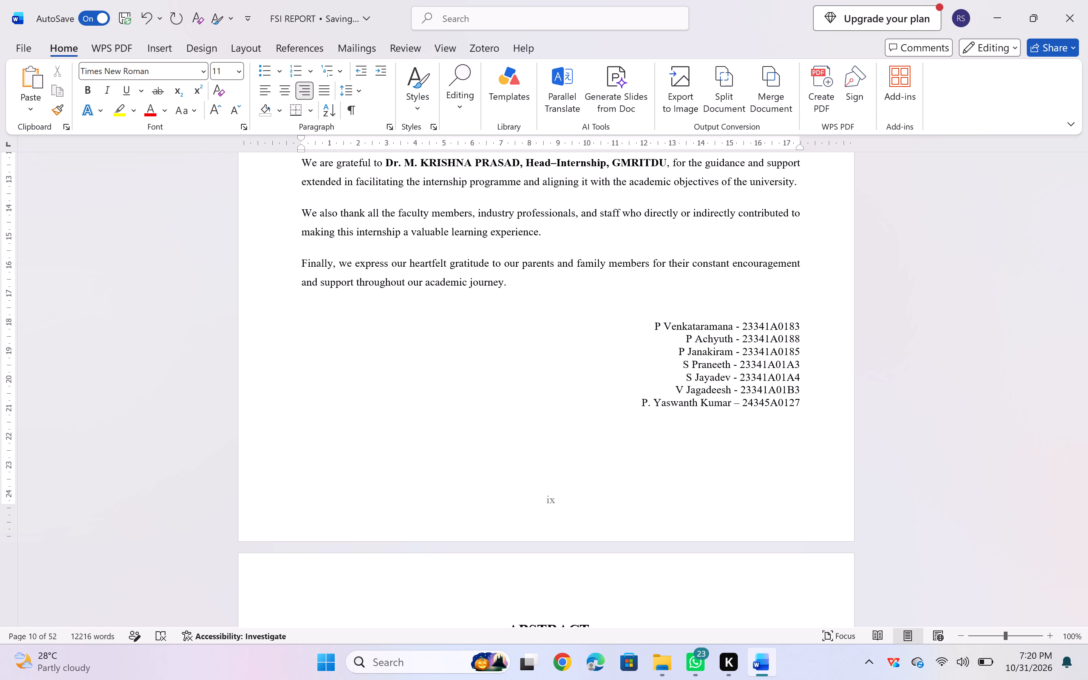
# Remove the period after the initial in the last student name of the acknowledgement's list.
pyautogui.press('Down')
pyautogui.press('Left')
pyautogui.press('Left')
pyautogui.press('Left')
pyautogui.press('Left')
pyautogui.press('Left')
pyautogui.press('Left')
pyautogui.press('BackSpace')
# Check the page numbers from the abstract through Chapter 2 against the table of contents, including the lists of figures and tables.
pyautogui.scroll(-6, 592, 328)
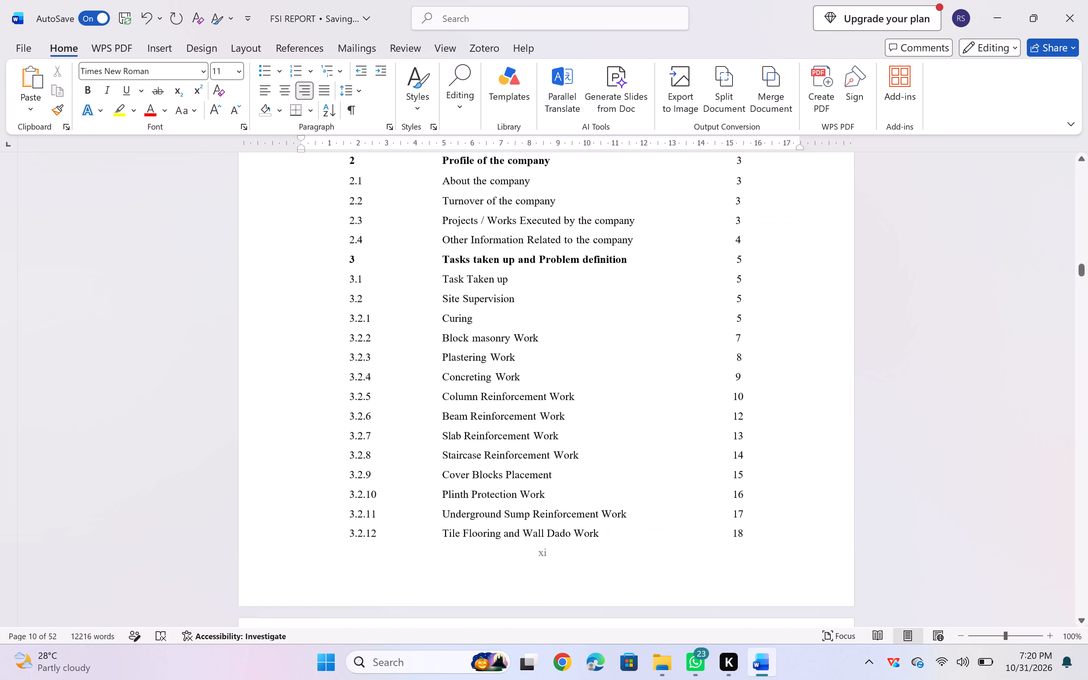
pyautogui.scroll(-8, 592, 328)
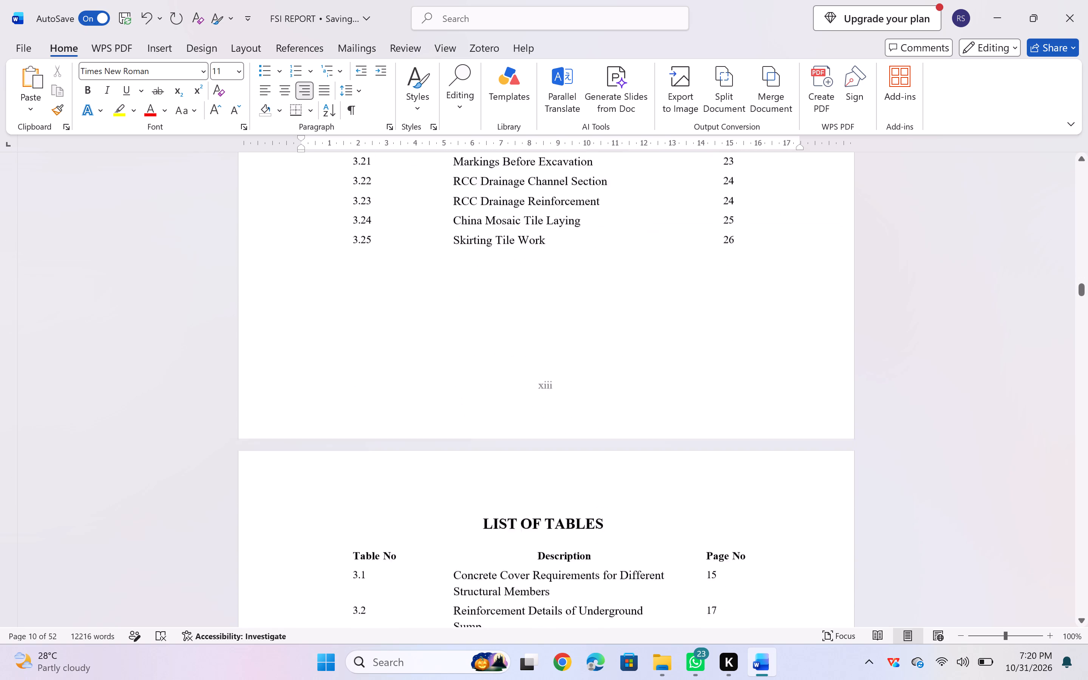
pyautogui.scroll(-5, 592, 328)
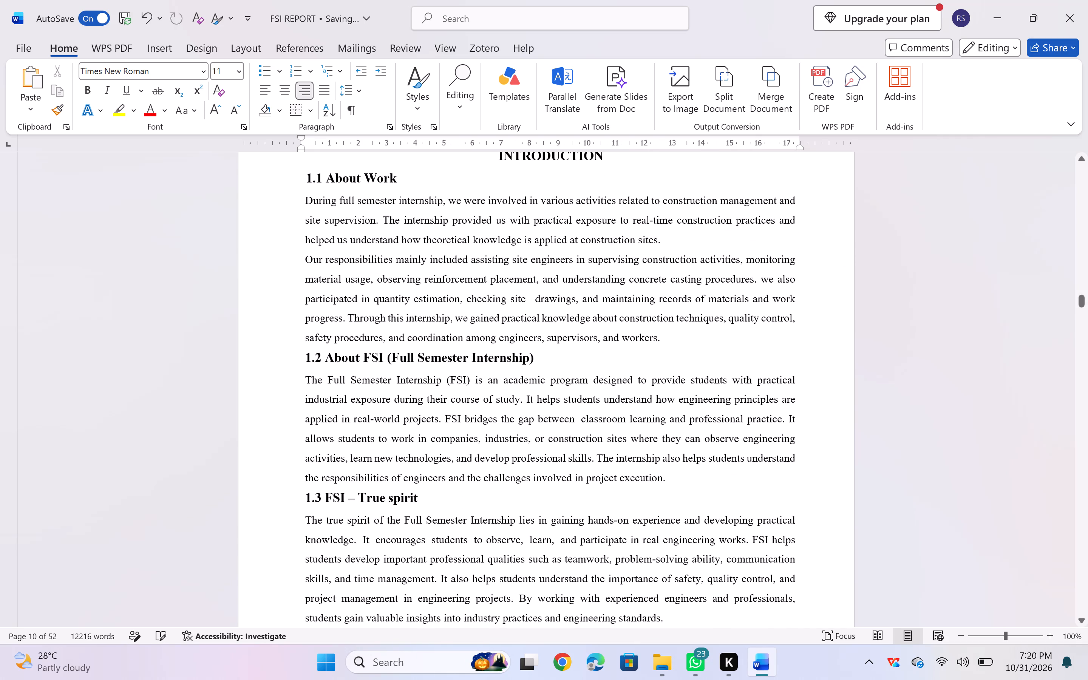
pyautogui.scroll(-5, 592, 328)
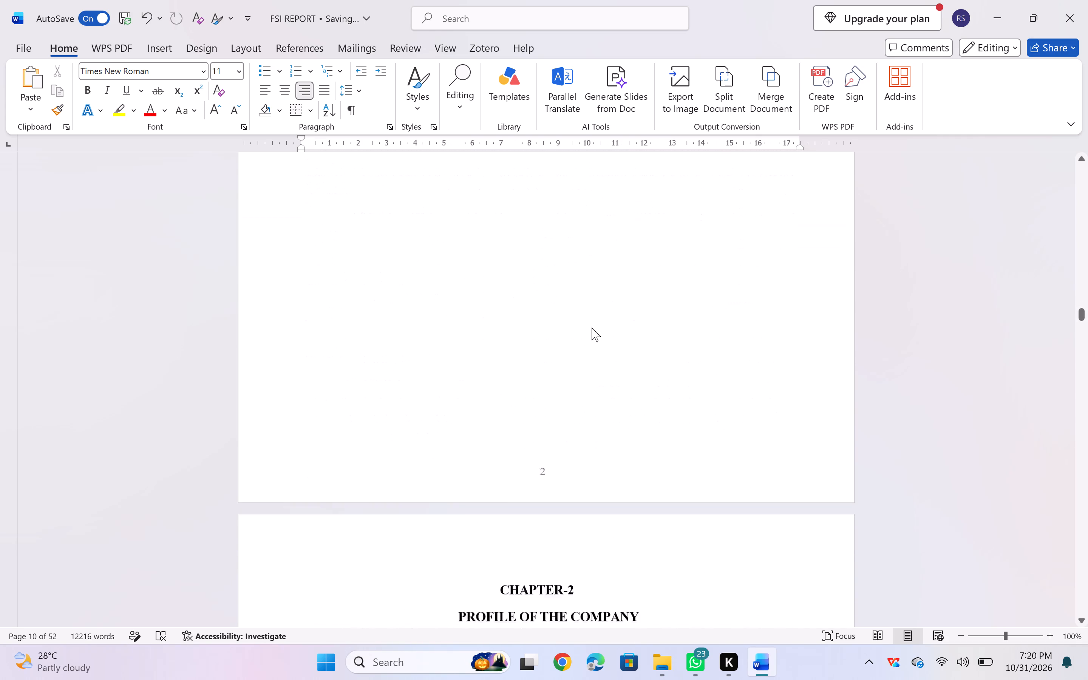
pyautogui.scroll(-2, 592, 328)
pyautogui.scroll(2, 592, 328)
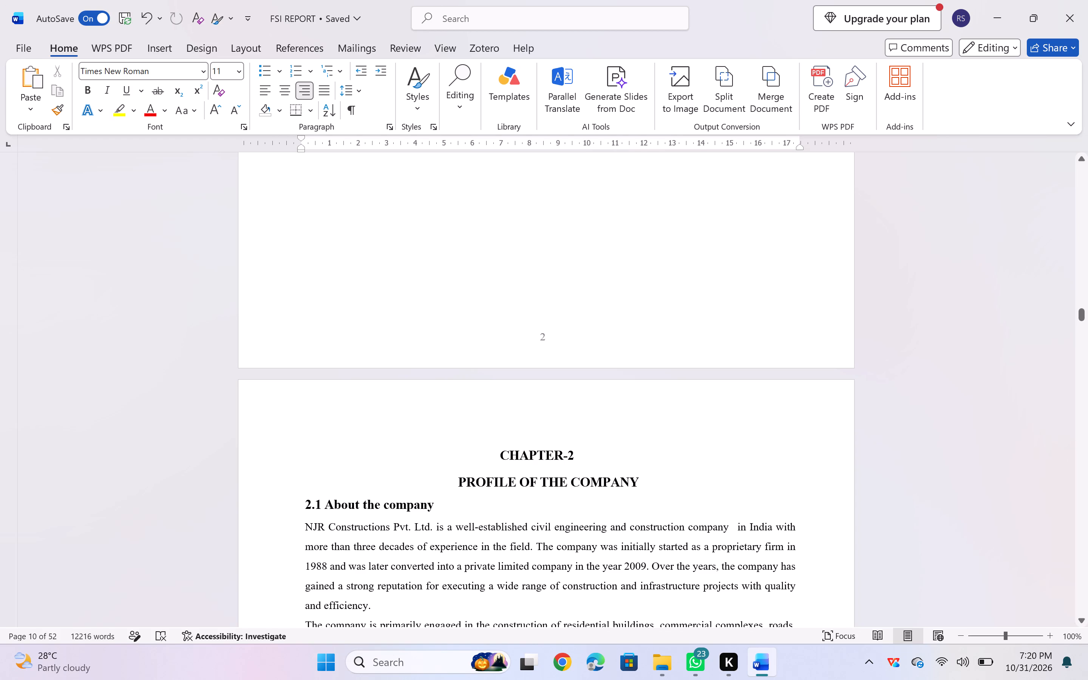
pyautogui.scroll(-5, 627, 236)
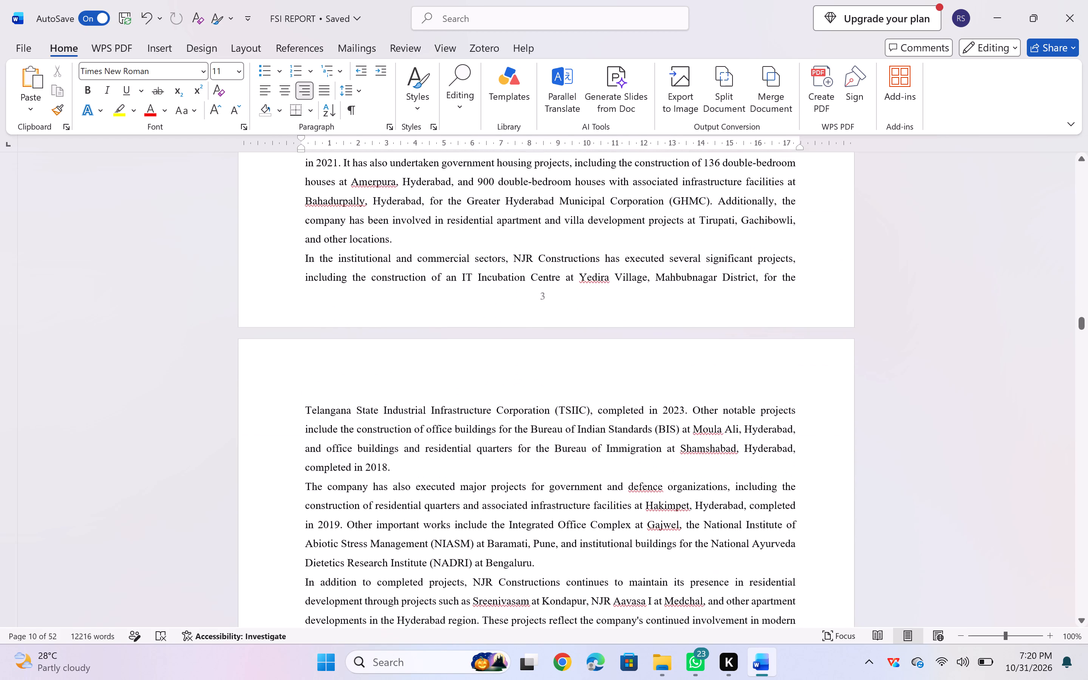
pyautogui.scroll(19, 627, 236)
pyautogui.scroll(-2, 627, 236)
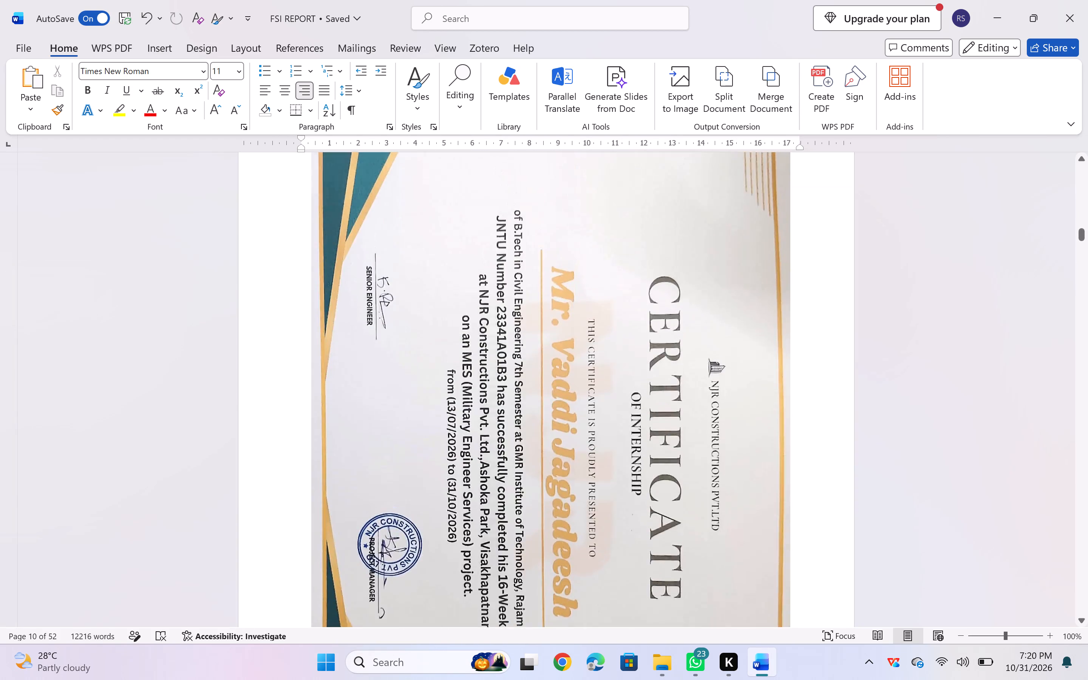
pyautogui.scroll(-11, 627, 236)
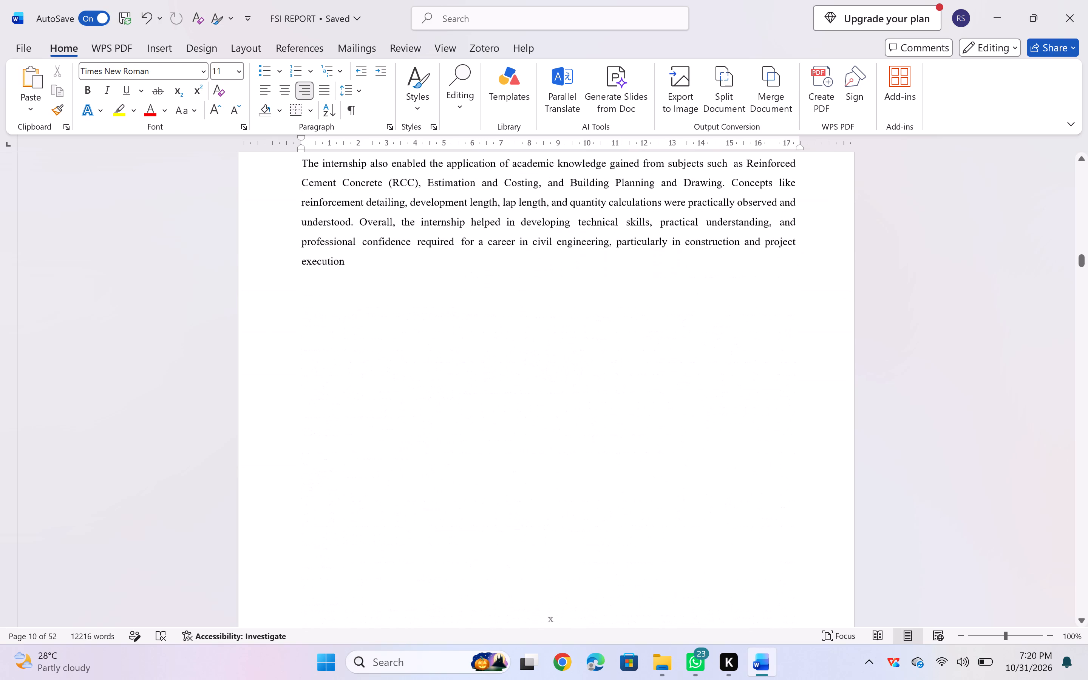
pyautogui.scroll(-5, 627, 236)
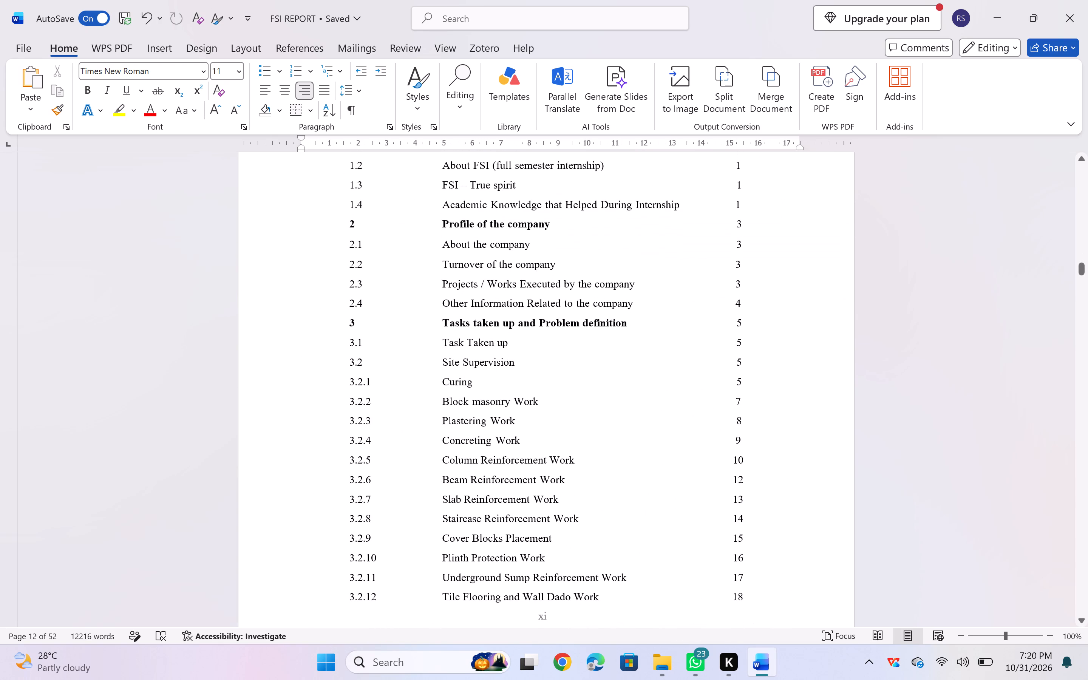
# Save the FSI REPORT document and minimize it to return to the report folder in File Explorer.
pyautogui.hotkey('ctrl', 's')
pyautogui.hotkey('ctrl', 's')
pyautogui.hotkey('ctrl', 's')
pyautogui.click(998, 27)
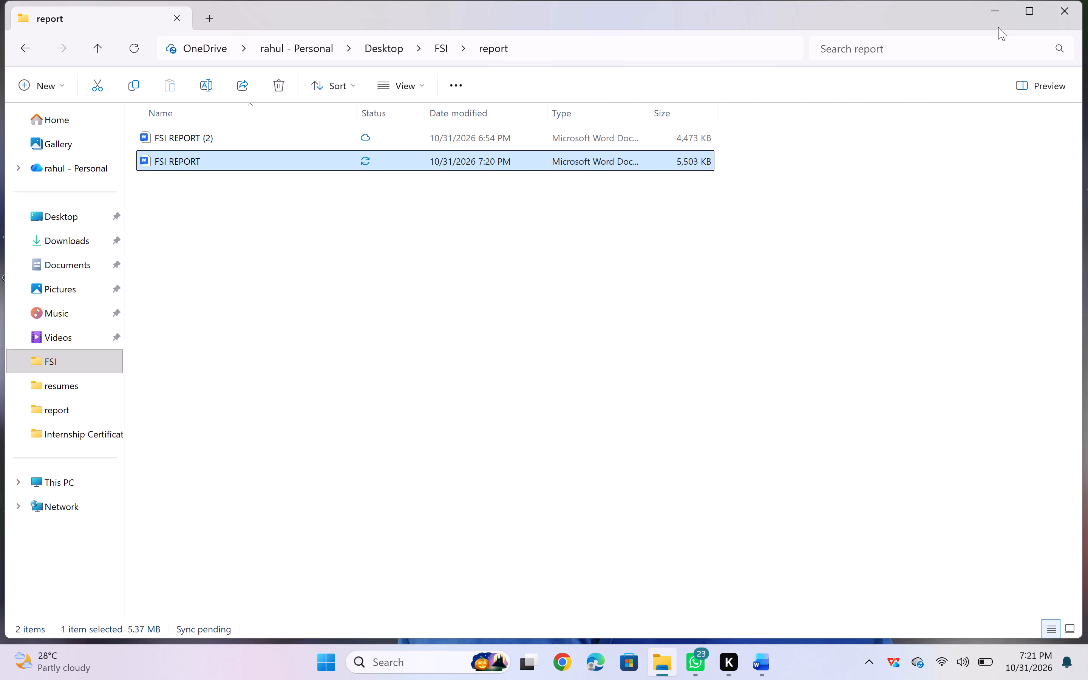
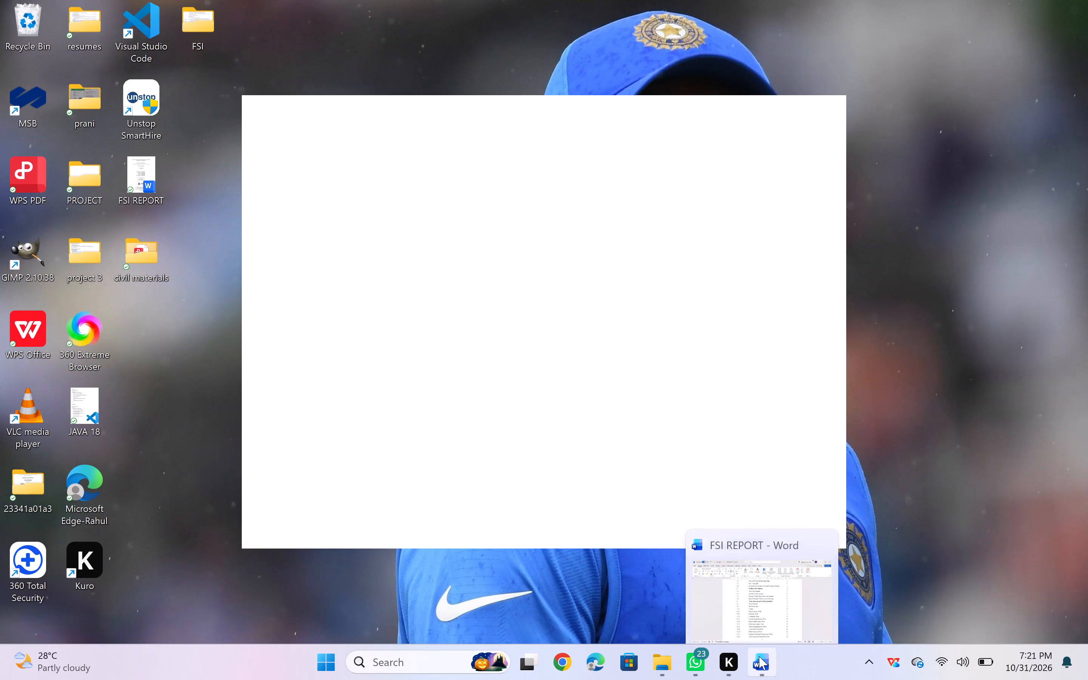
# Close the minimized FSI REPORT document.
pyautogui.click(815, 529)
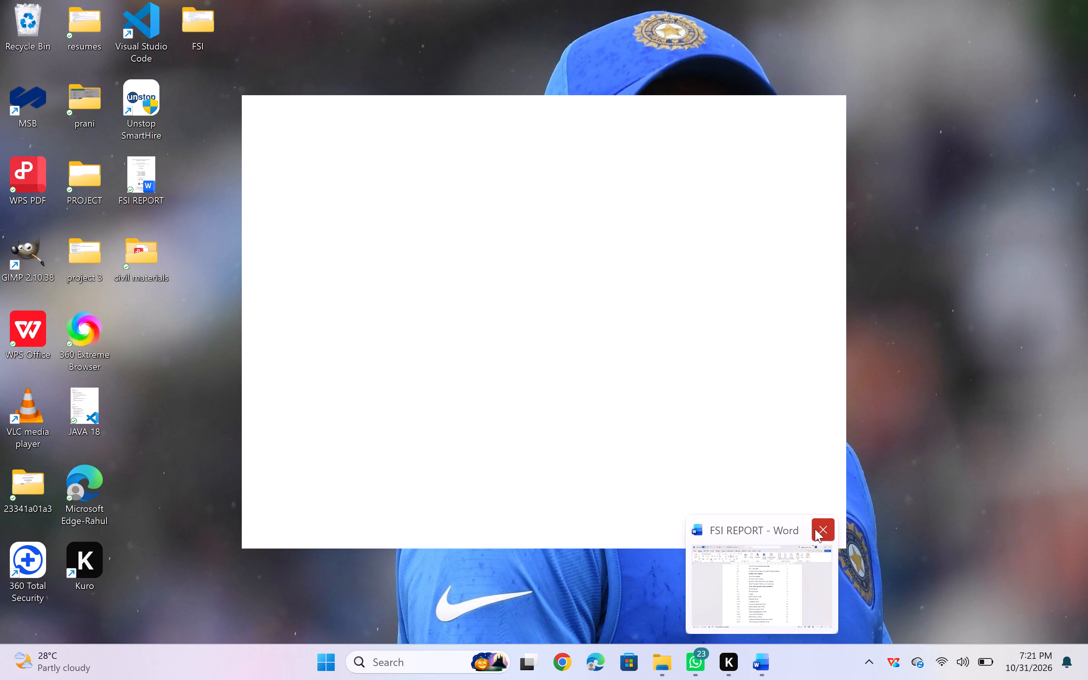
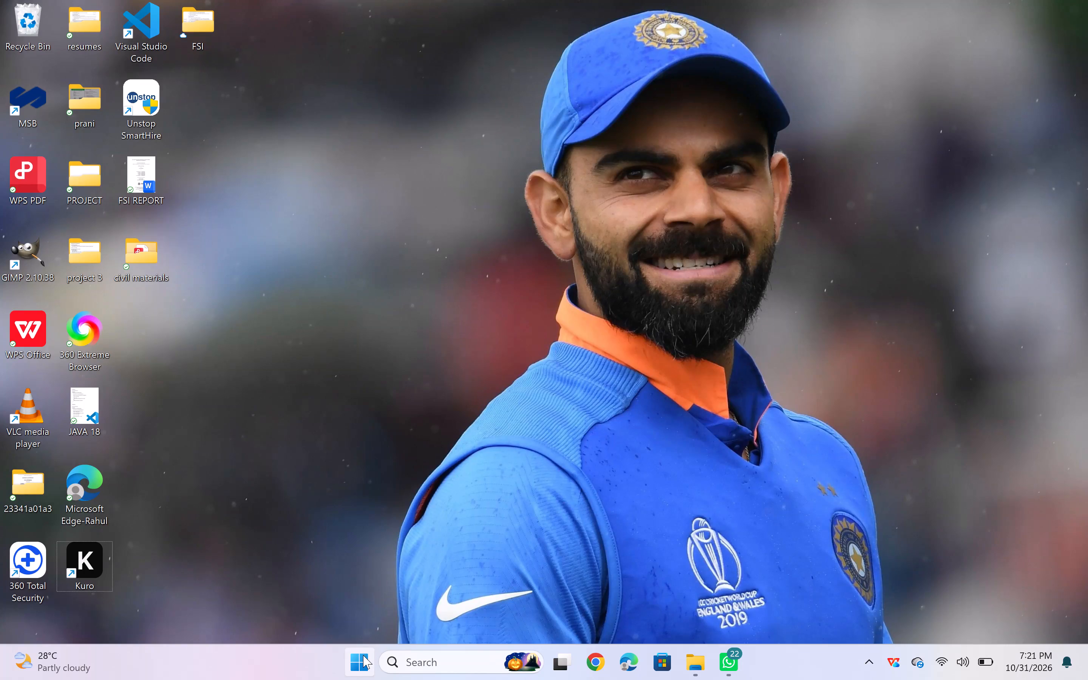
# Put the computer to sleep.
pyautogui.click(363, 655)
pyautogui.click(642, 609)
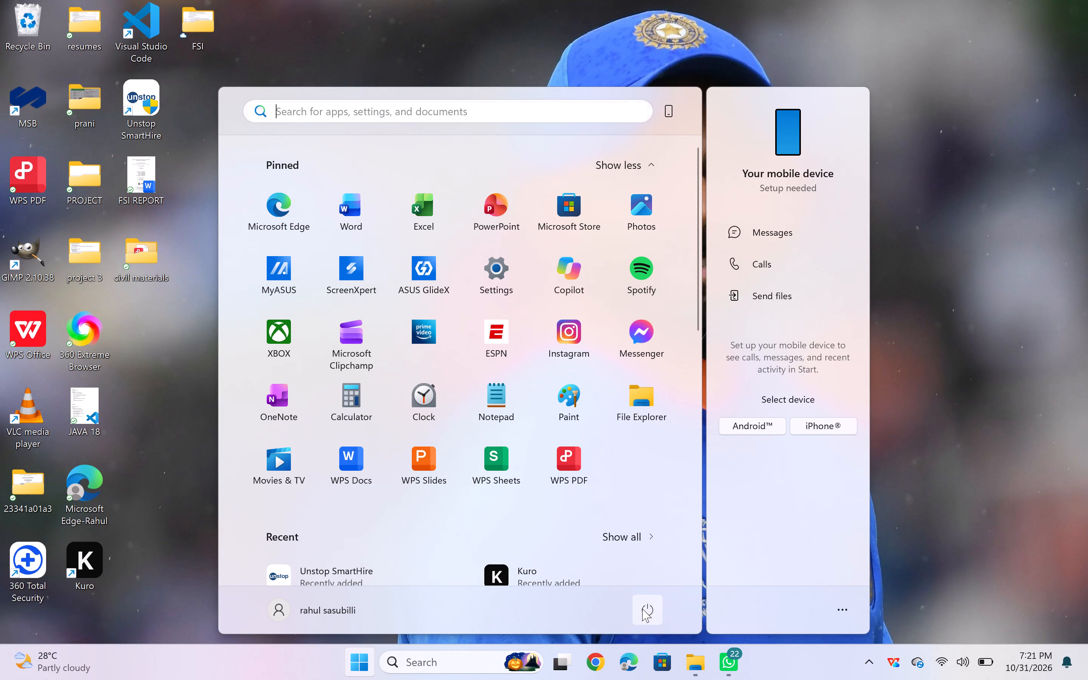
pyautogui.click(649, 536)
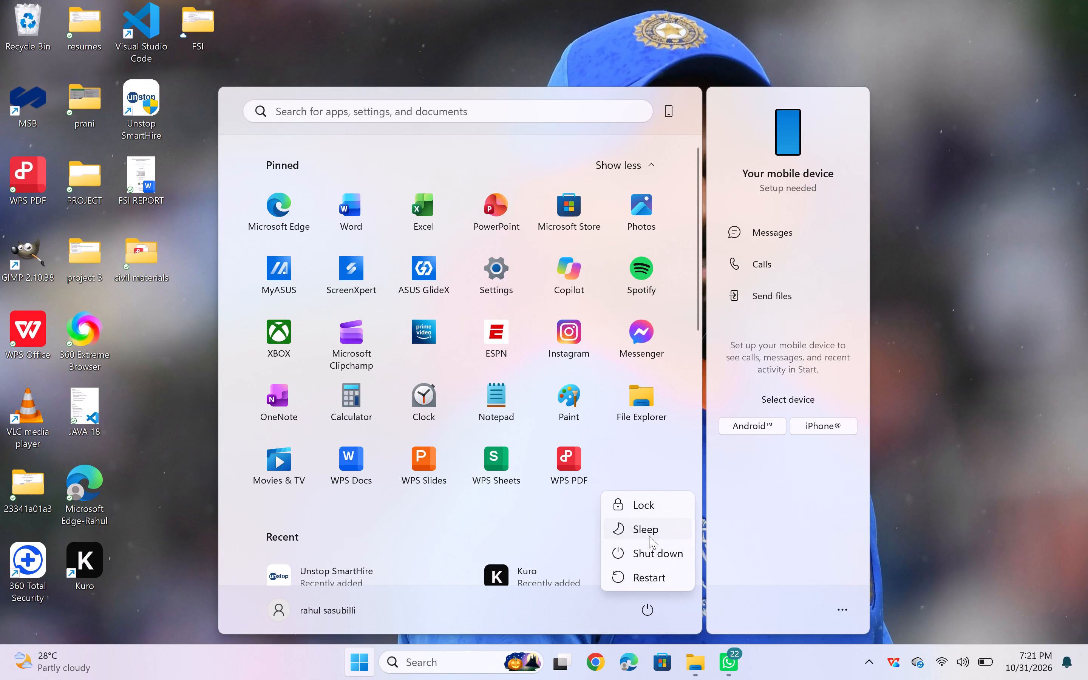